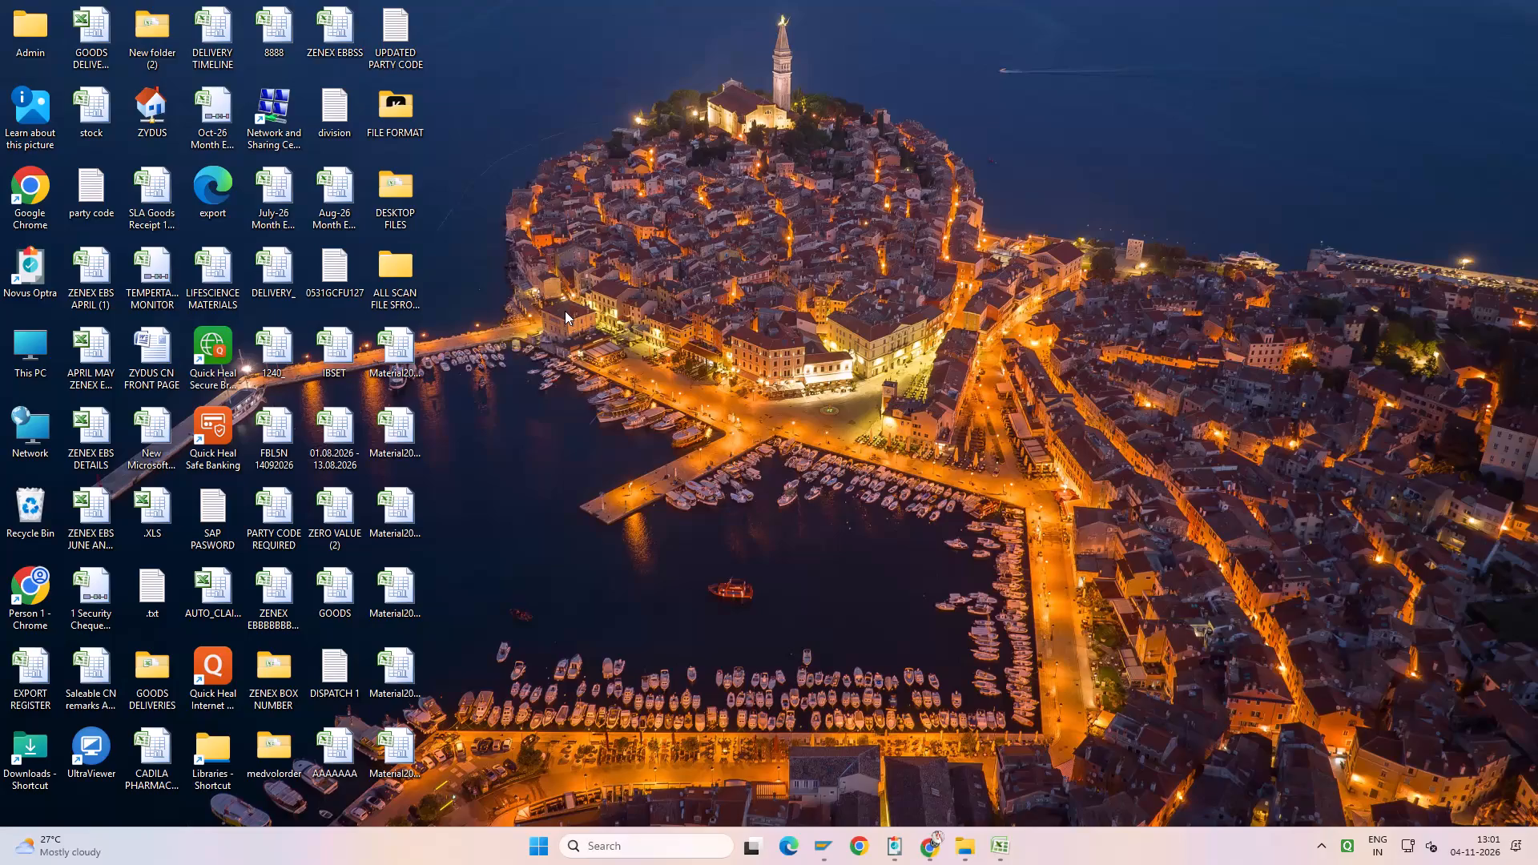
Switch to SAP, leave the Change Sales Documents screen and open the Auto Claim NRV transaction from the favorites.
click(836, 854)
click(807, 782)
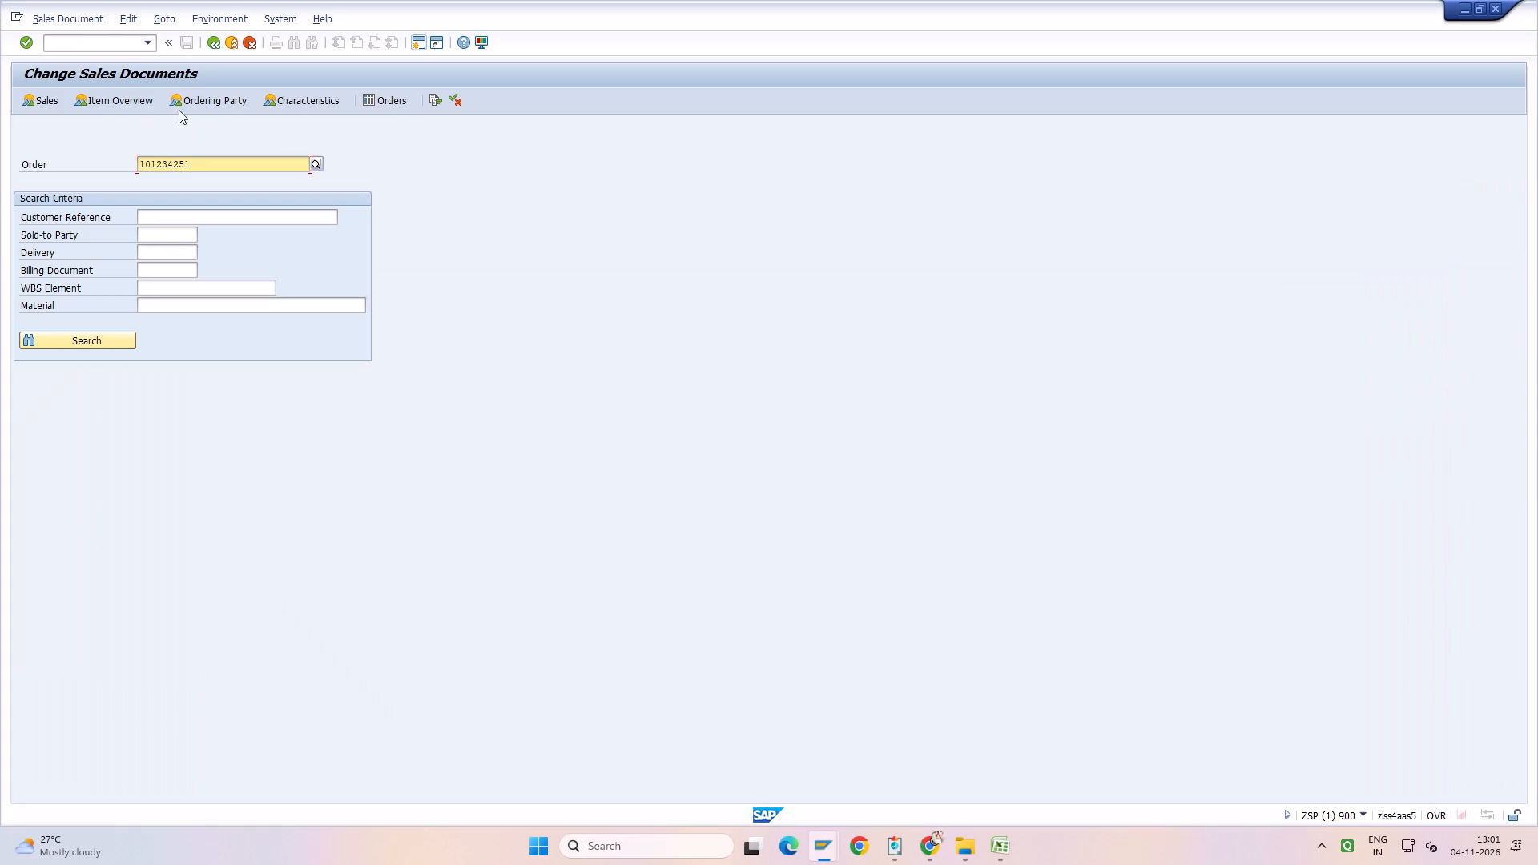
click(149, 39)
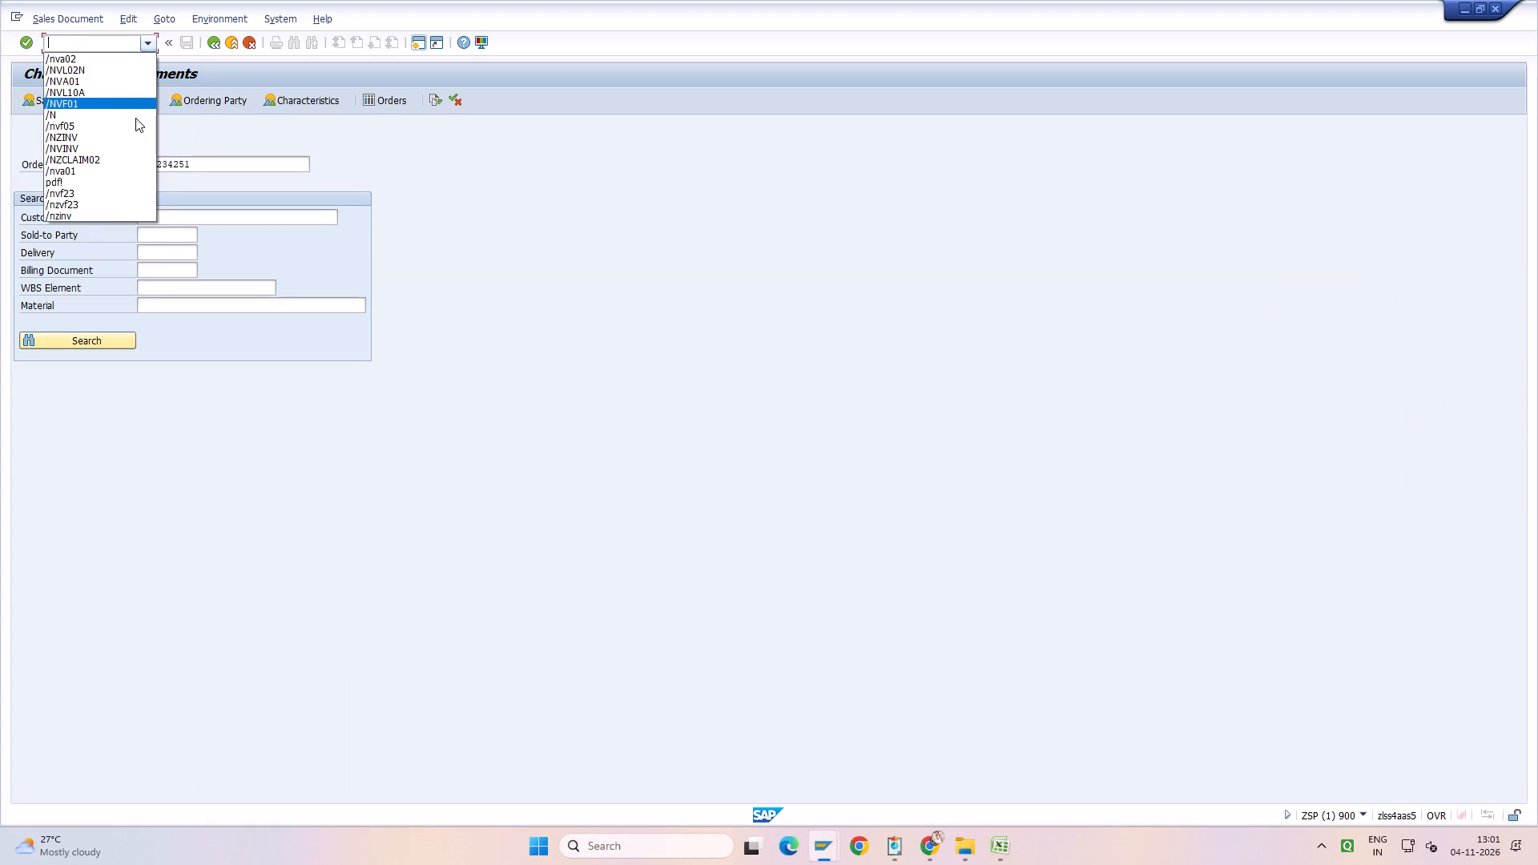
click(135, 118)
key(Return)
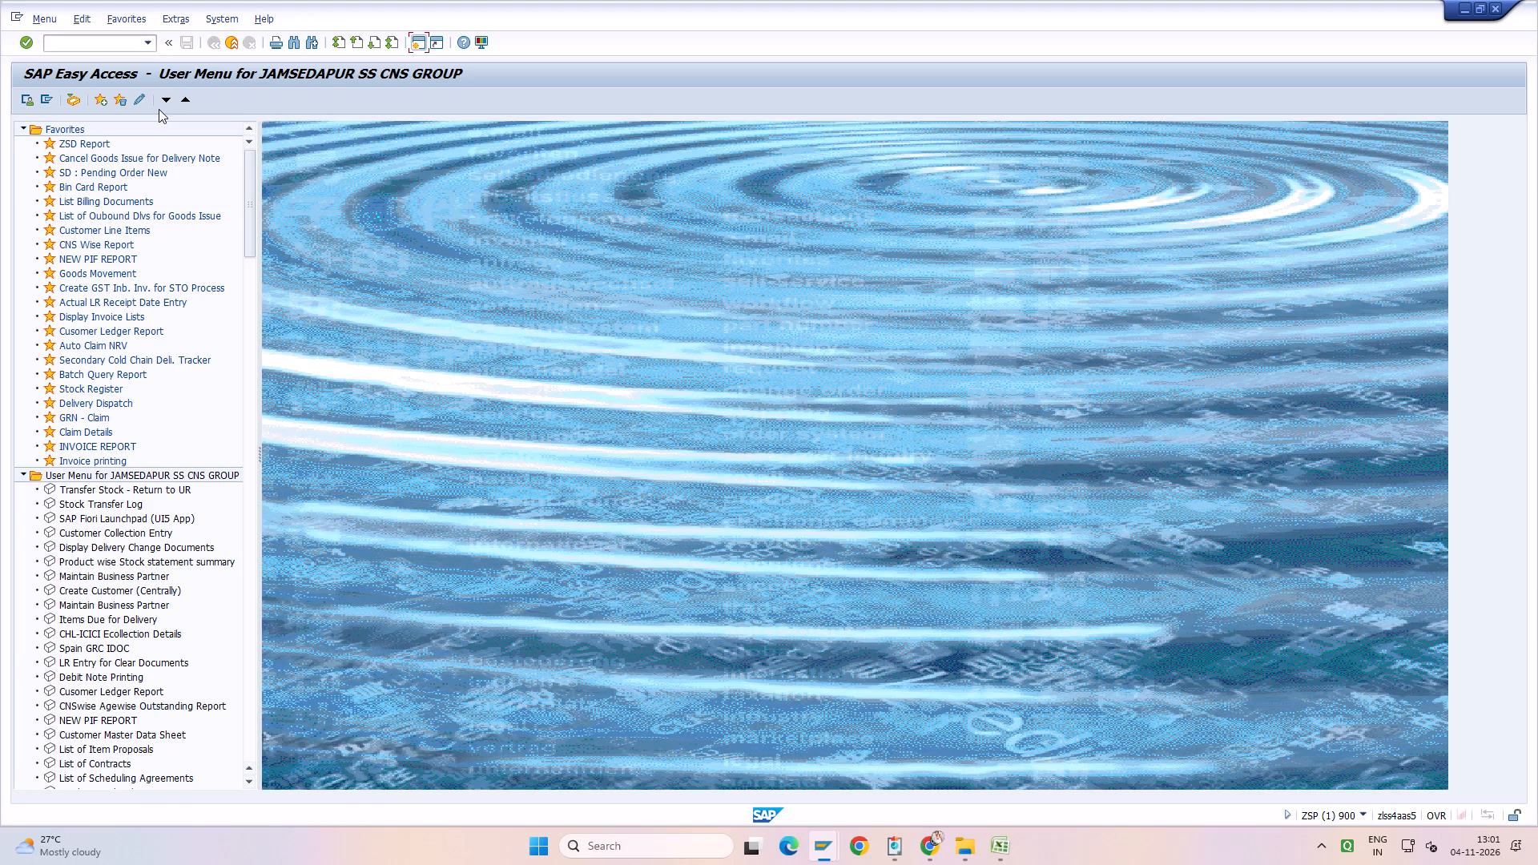
double_click(91, 348)
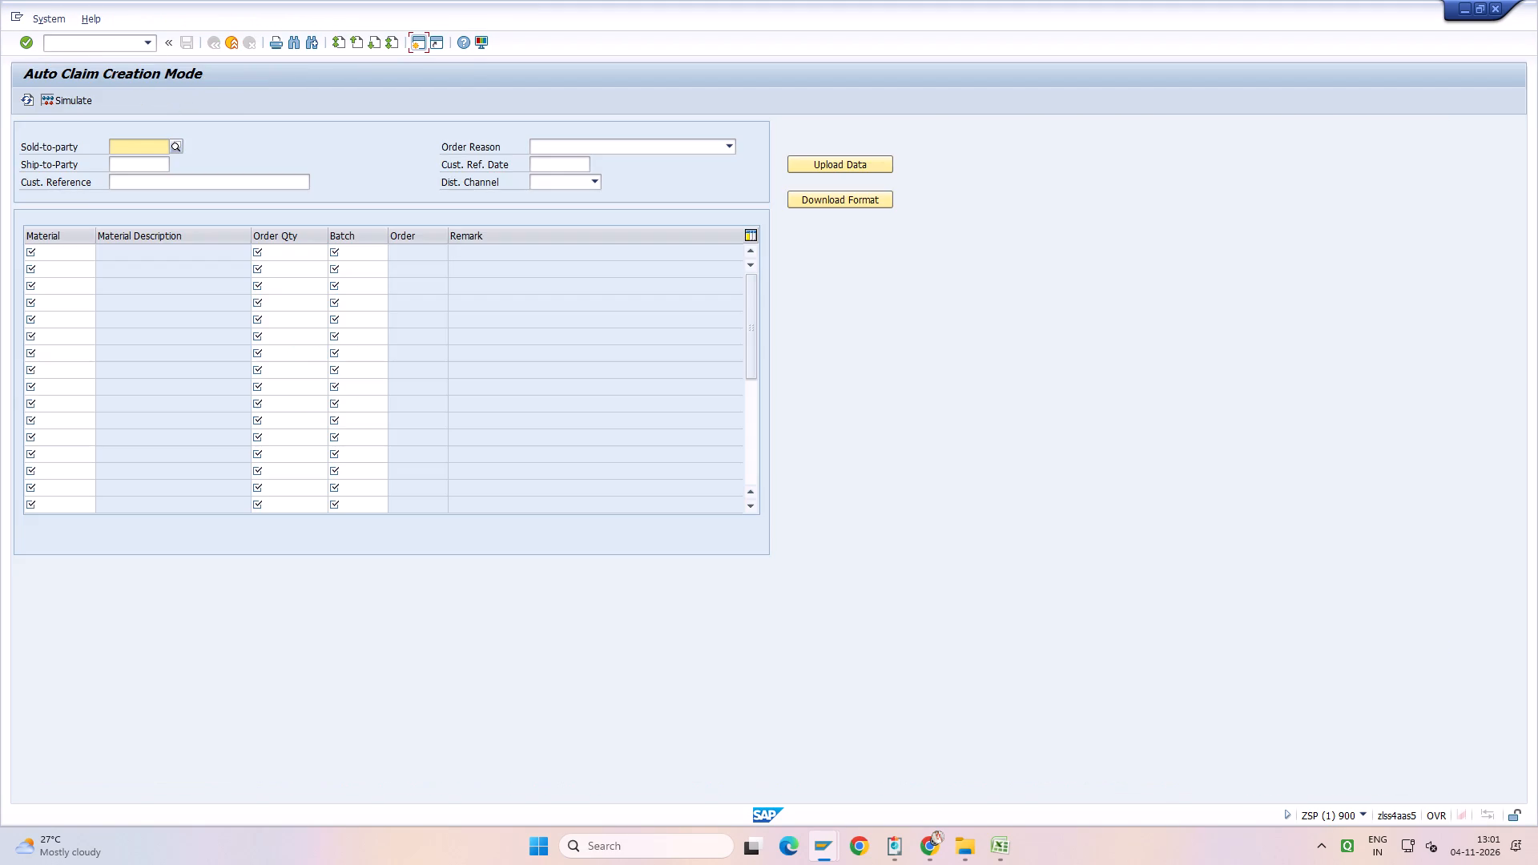
Open the AUTO_CLAIM_FORMAT file from the desktop in Excel, accepting the differing file format.
click(1009, 851)
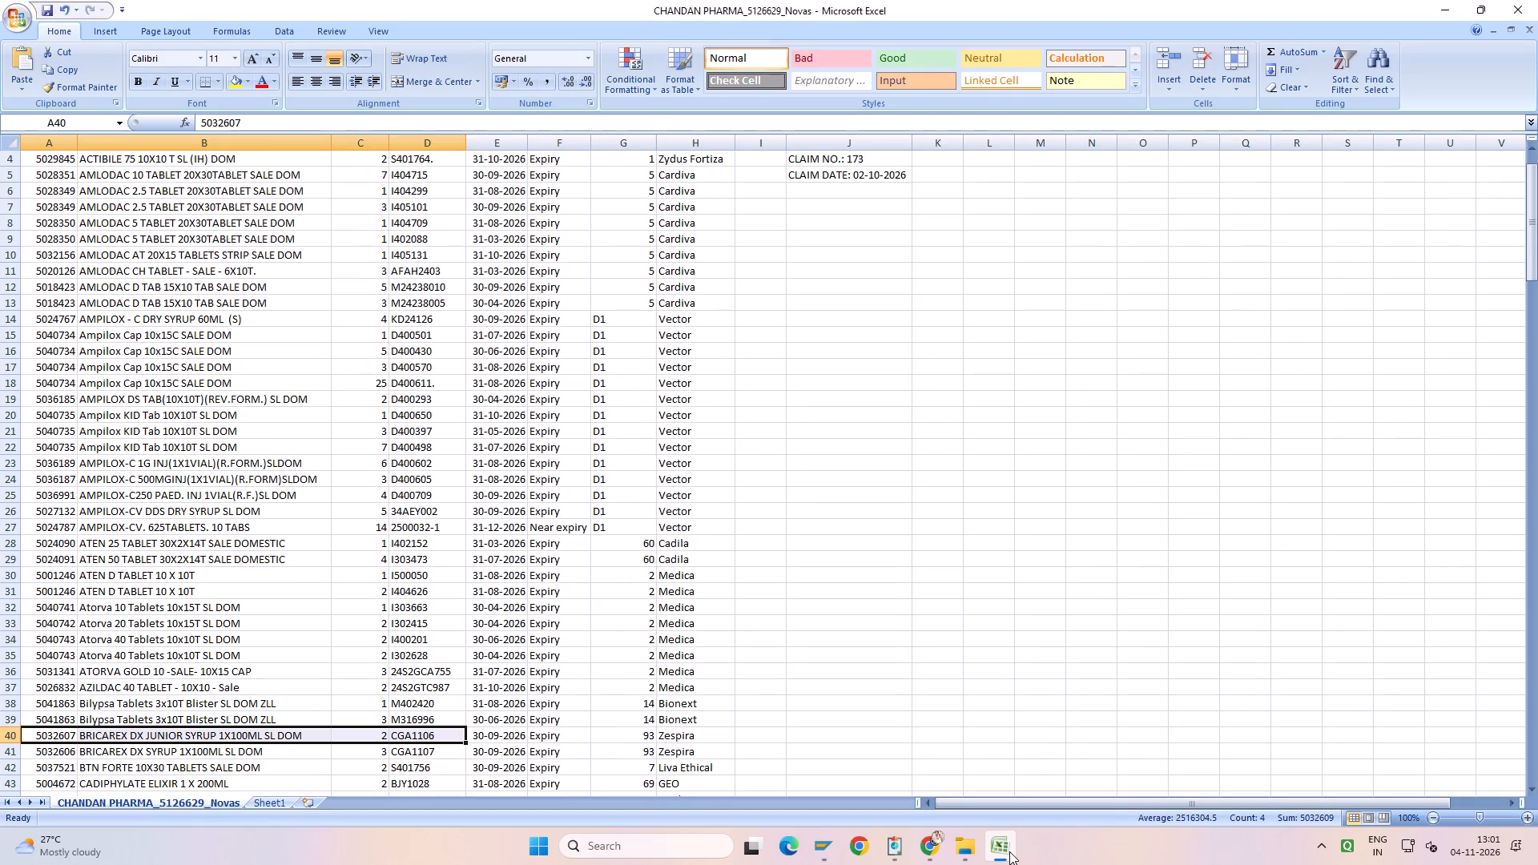
key(super+d)
click(166, 593)
key(a)
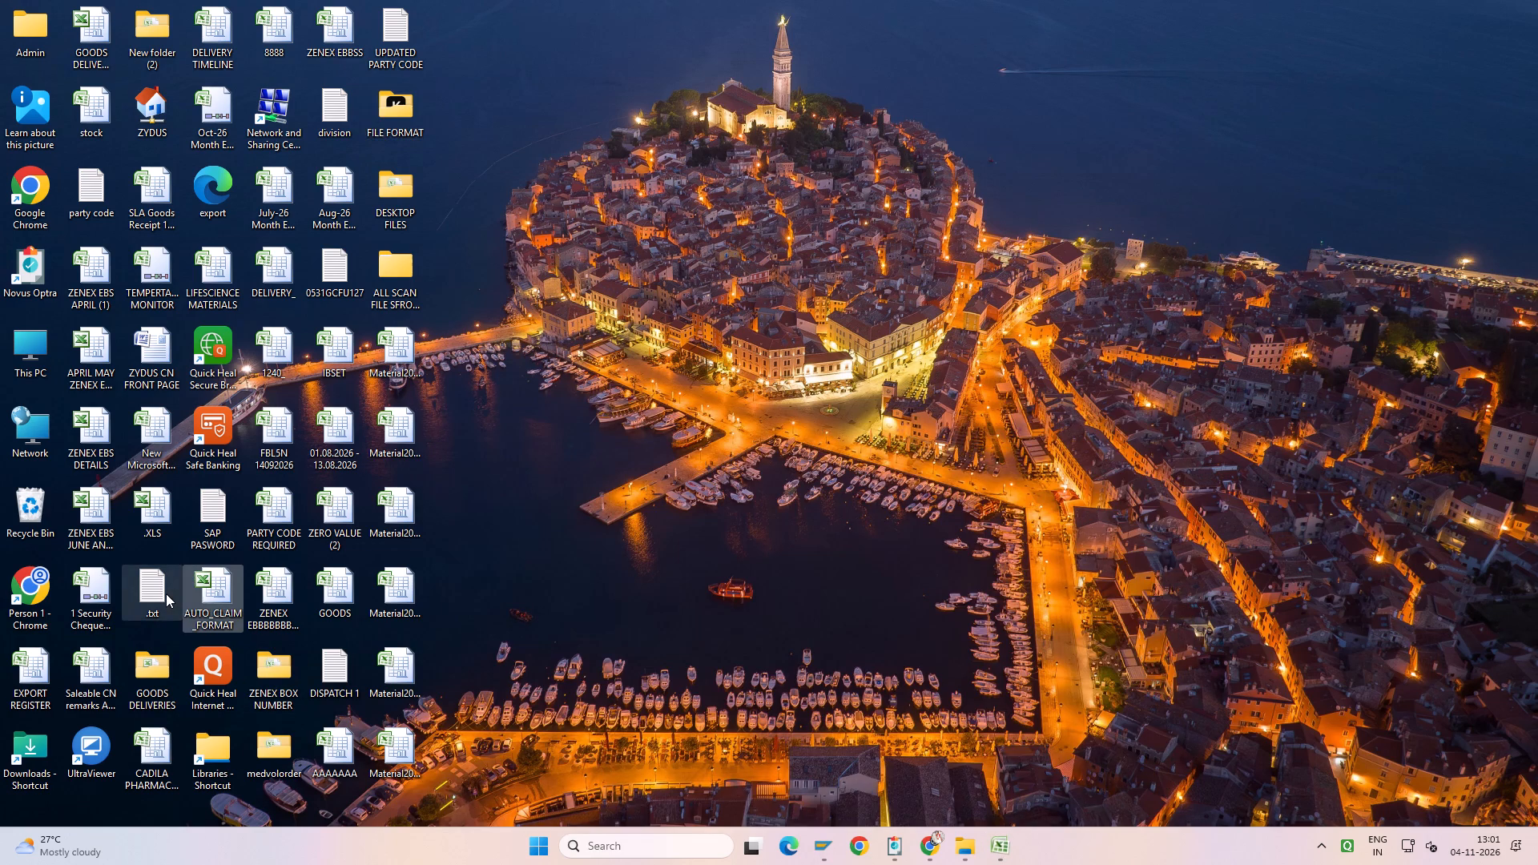
double_click(214, 590)
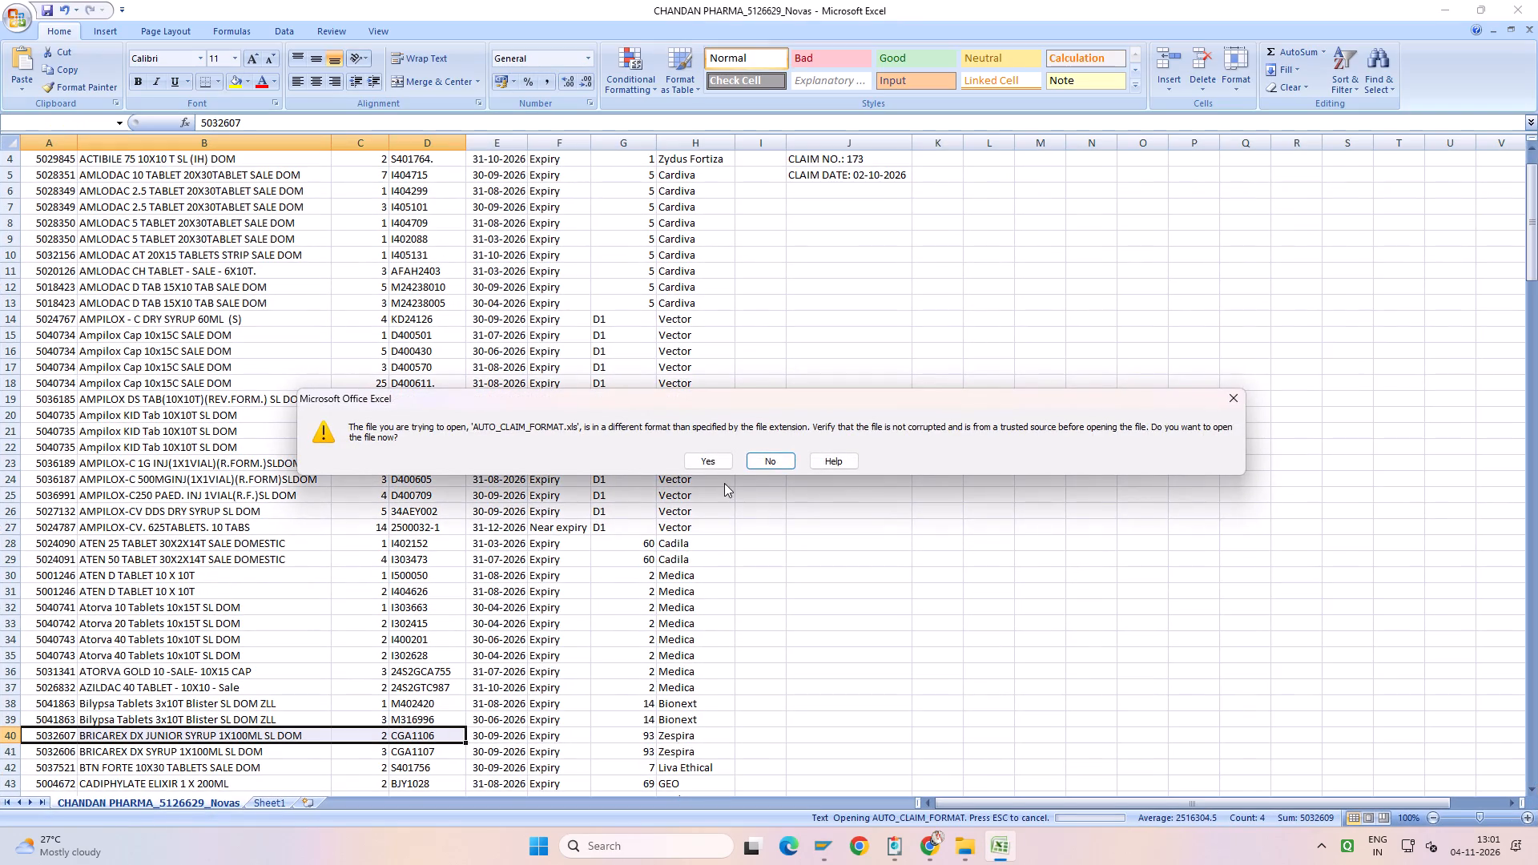
click(715, 459)
Auto-fit all column widths of the AUTO_CLAIM_FORMAT sheet to their contents.
scroll(309, 312, up, 3)
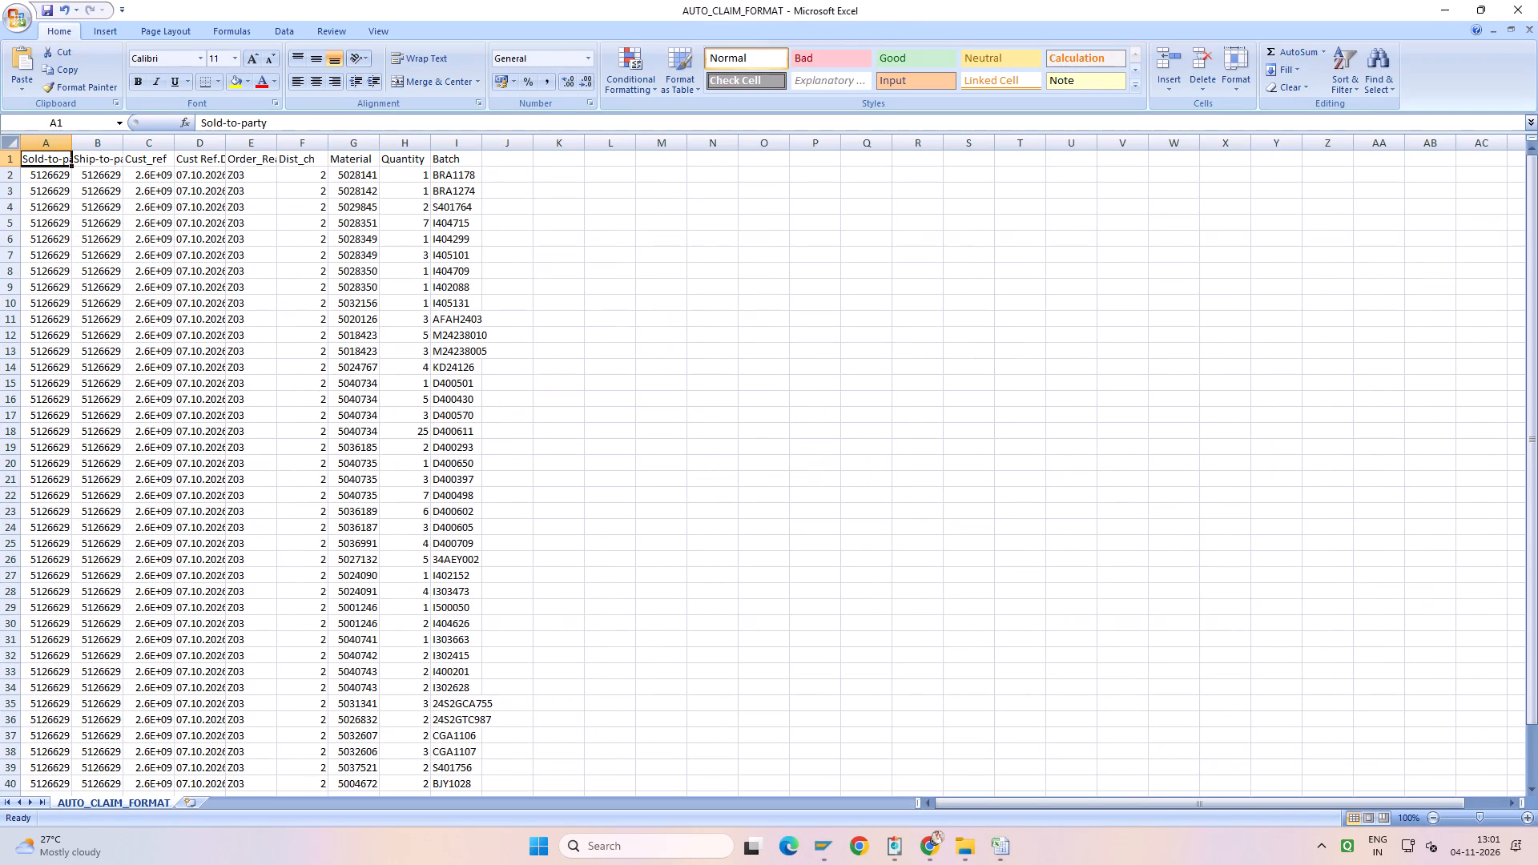
click(12, 143)
double_click(71, 141)
Clear the existing Material, Quantity and Batch entries from row 2 down, keeping the header row.
drag(491, 177, 586, 179)
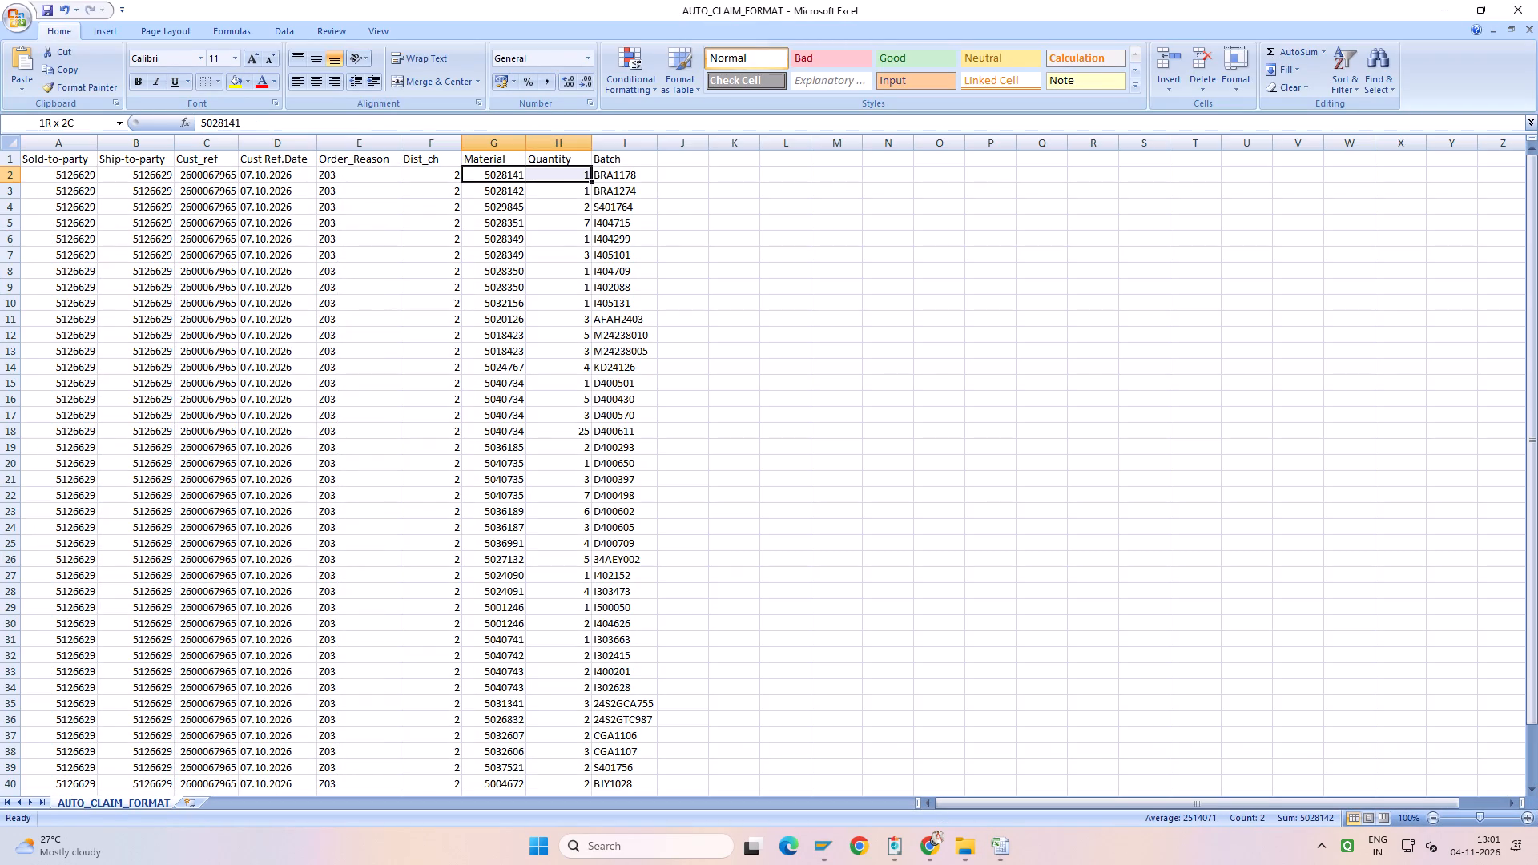
drag(586, 179, 598, 179)
key(ctrl+shift+Down)
key(Delete)
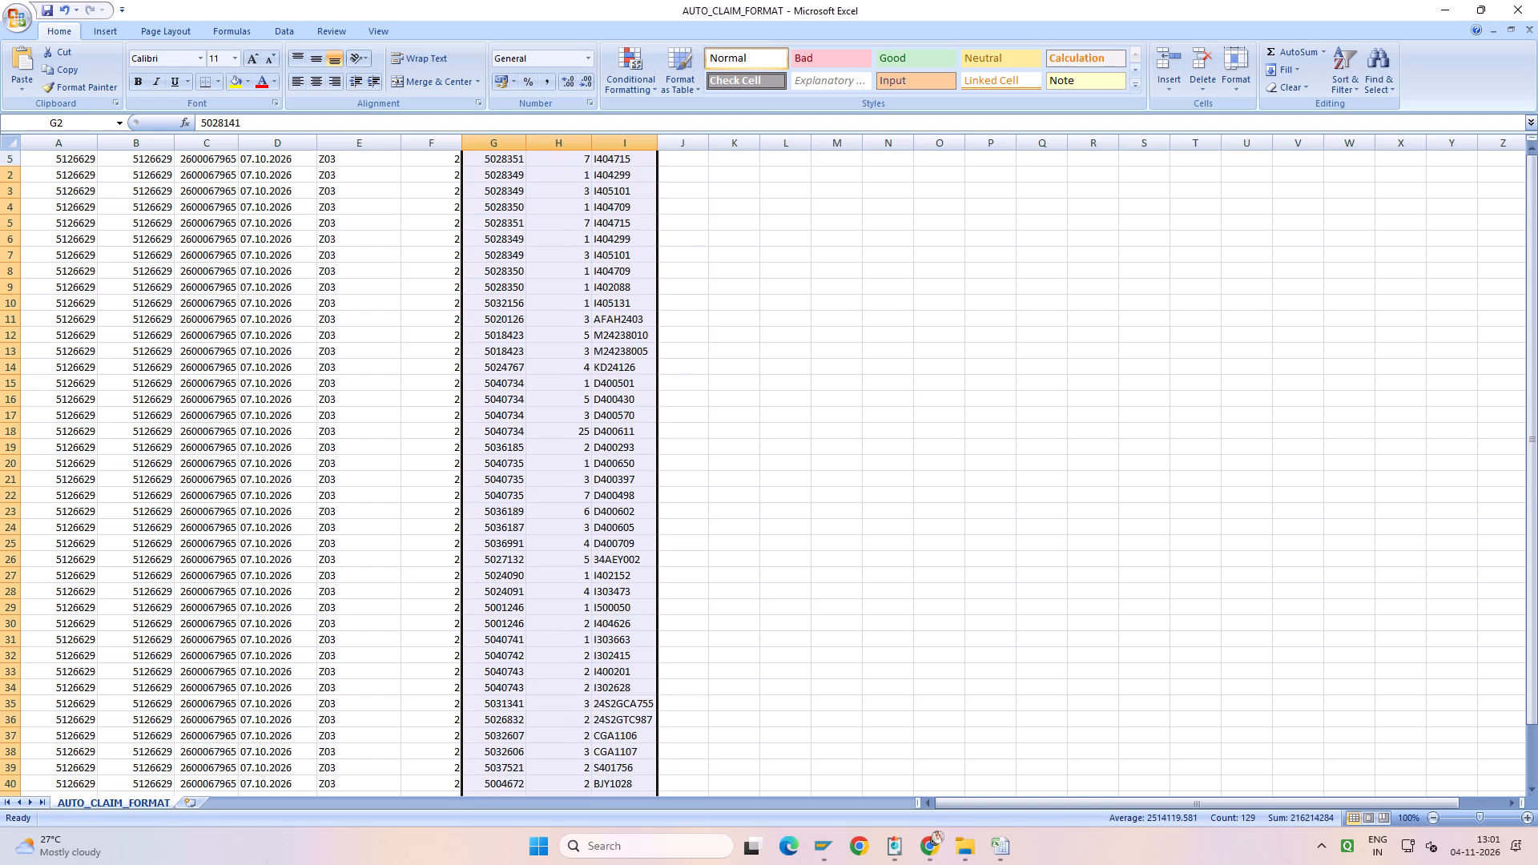
In the CHANDAN PHARMA_5126629_Novas workbook, select the material codes in column A from row 48 (CIPROBID 250 MG, batch I304355) downward.
click(1004, 847)
click(933, 777)
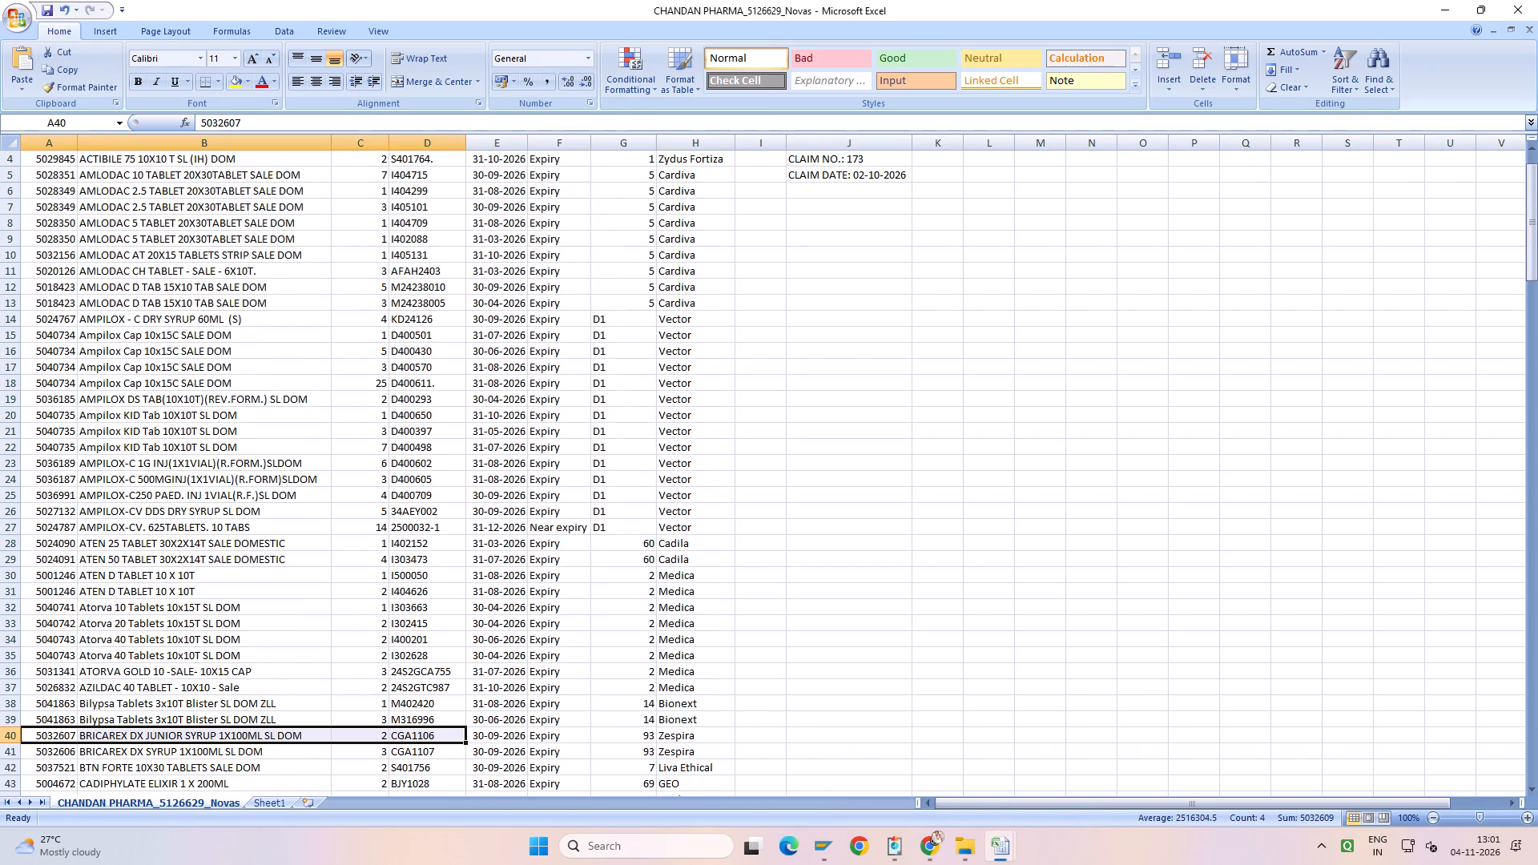
scroll(570, 559, down, 2)
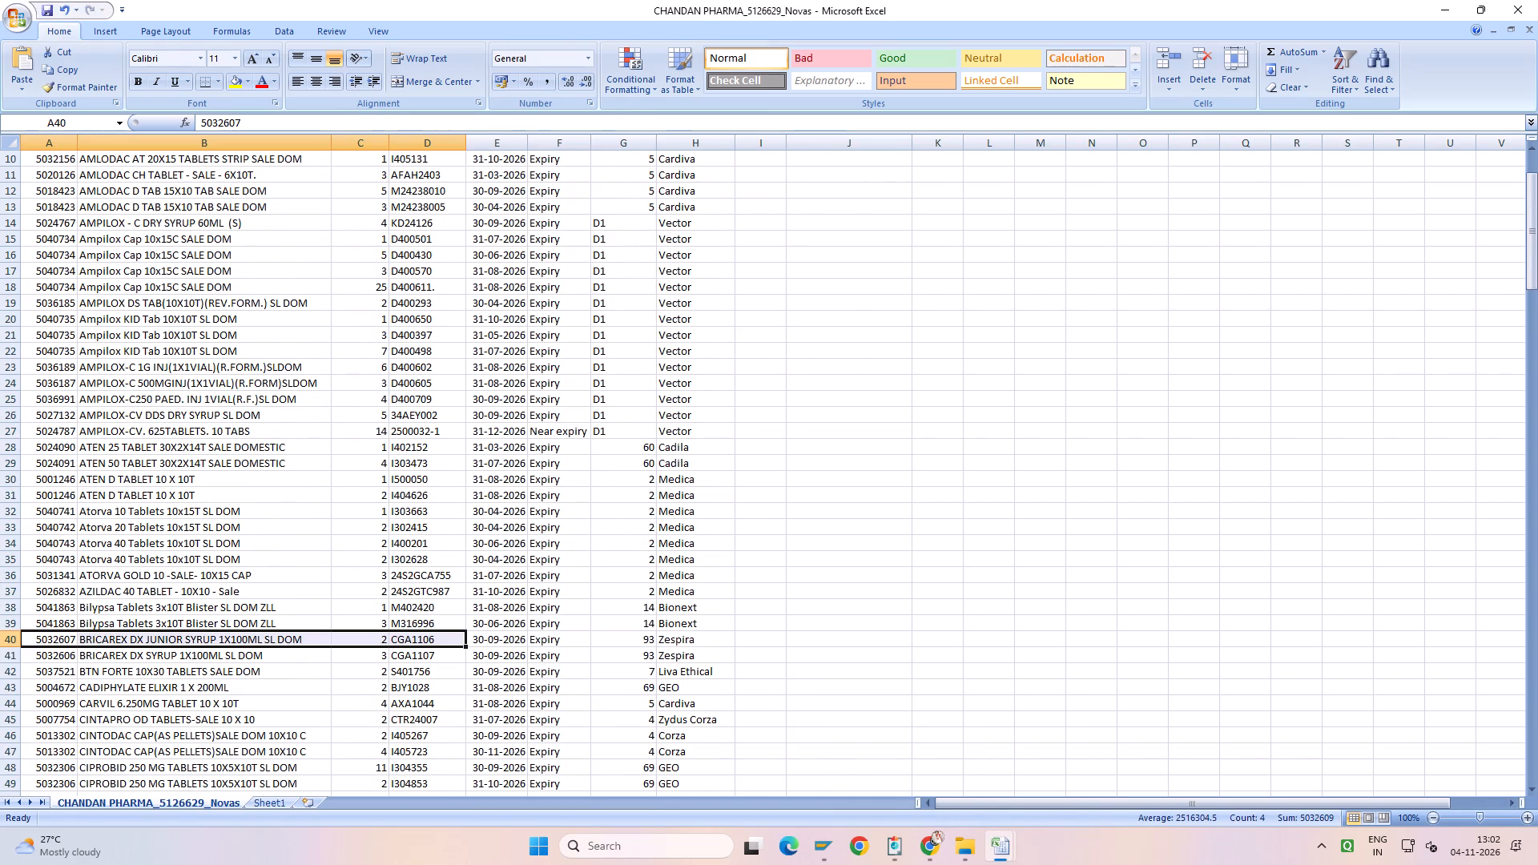
click(441, 754)
scroll(441, 754, down, 2)
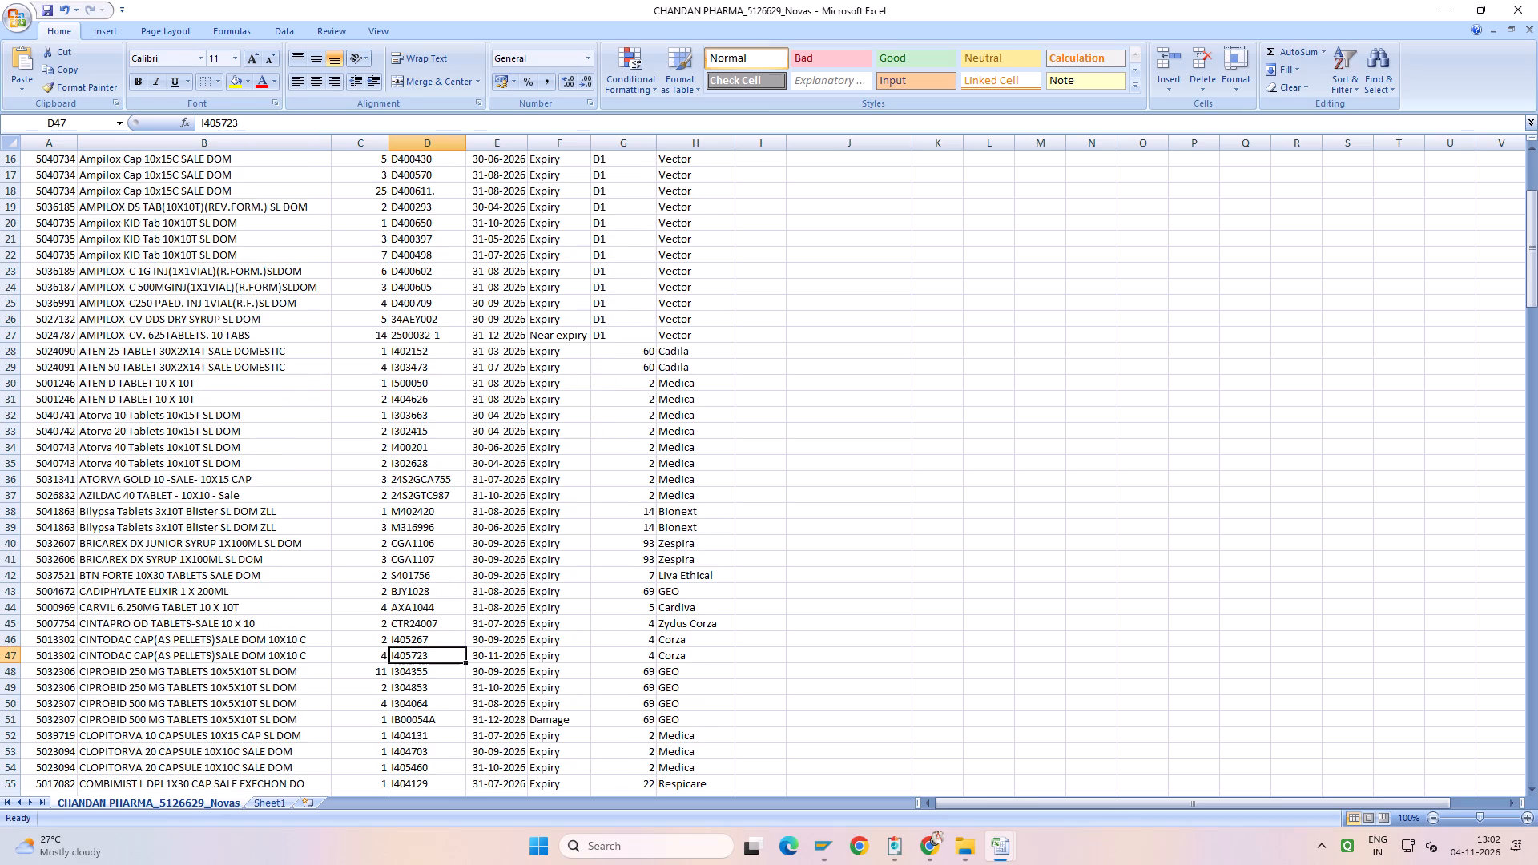
scroll(154, 697, down, 10)
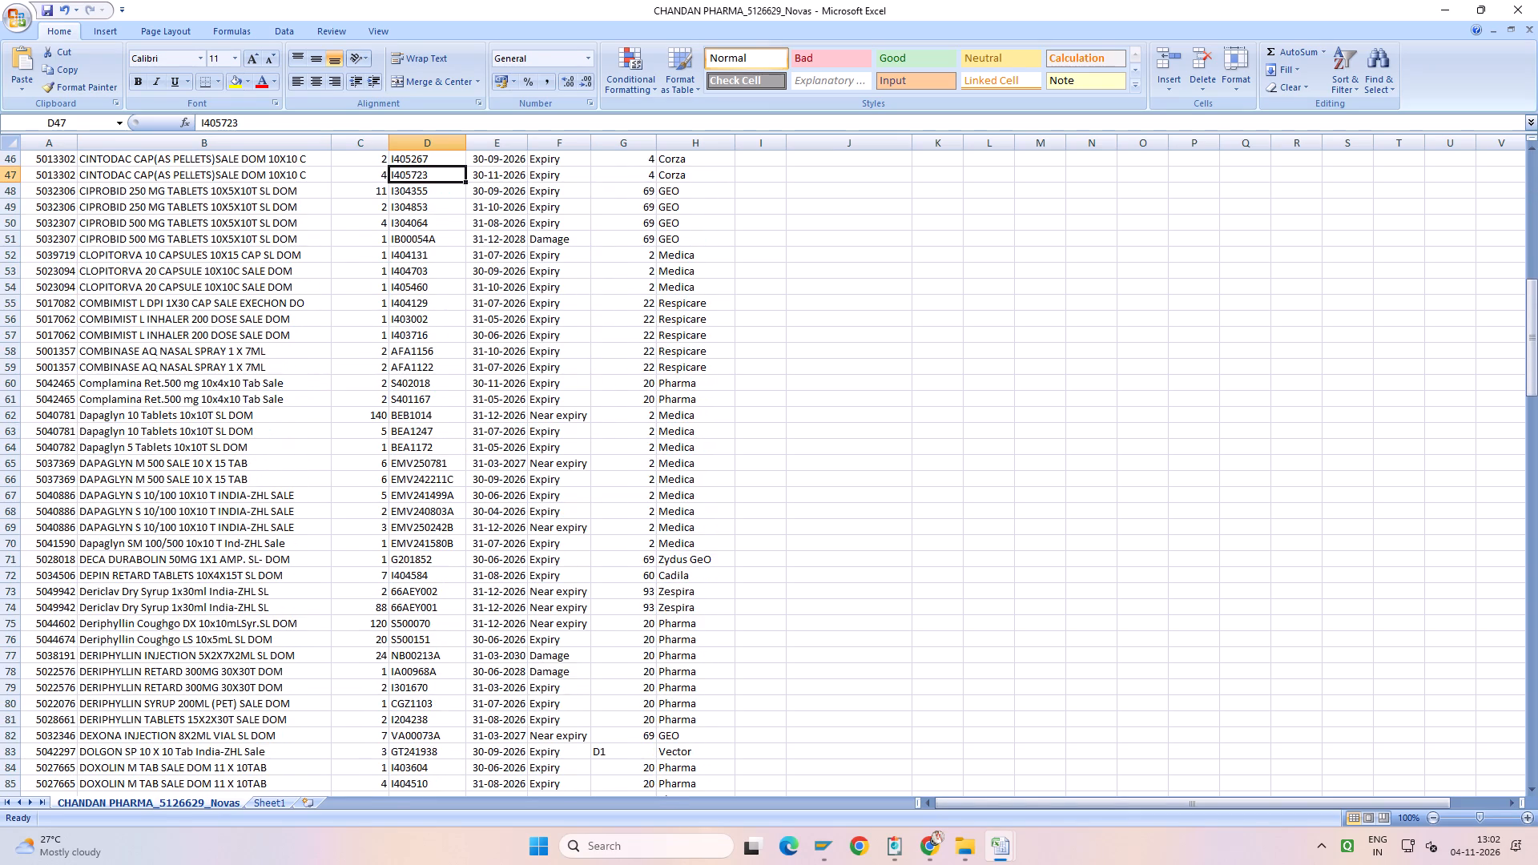
click(60, 192)
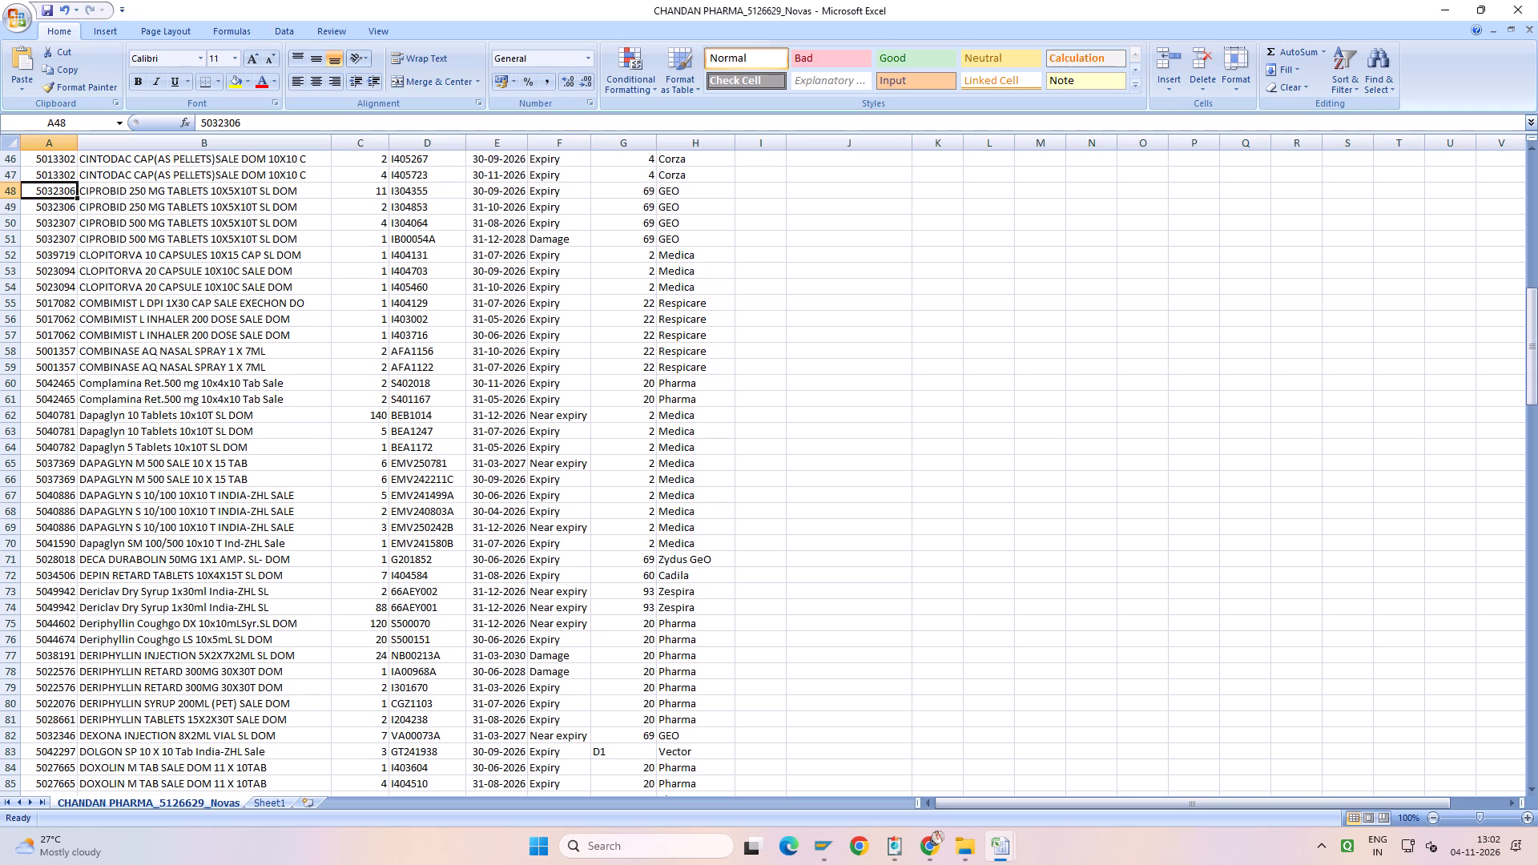
key(shift+Down)
key(shift+Down)
key(shift+Down)
key(shift+Down)
key(shift+Down)
key(shift+Down)
key(shift+Down)
key(shift+Down)
key(shift+Down)
key(shift+Down)
key(shift+Down)
key(shift+Down)
key(shift+Down)
key(shift+Down)
key(shift+Down)
key(shift+Down)
key(shift+Down)
key(shift+Down)
key(shift+Down)
key(shift+Down)
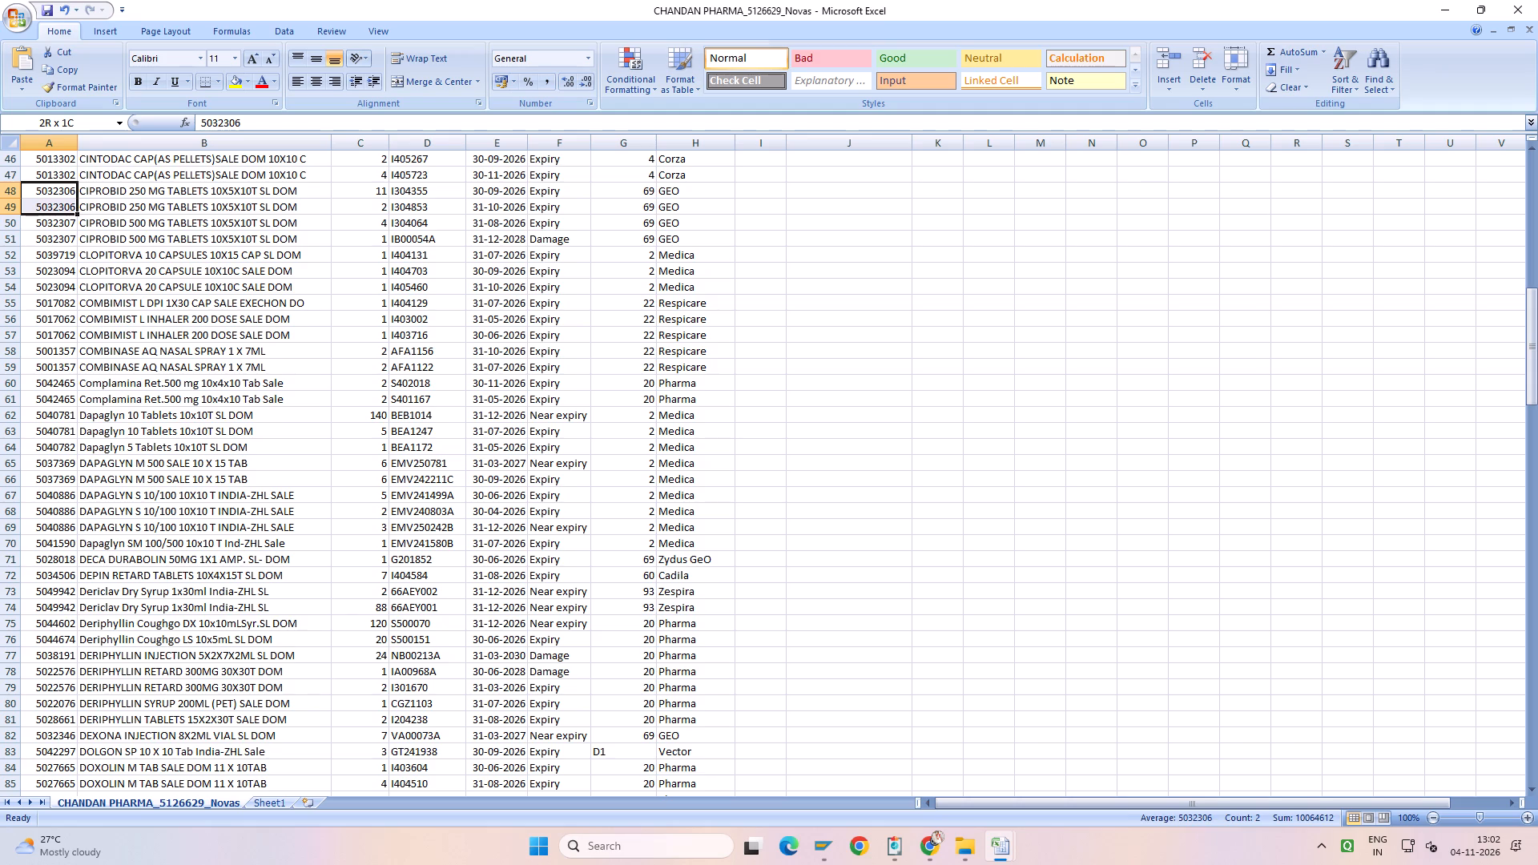
key(shift+Down)
key(shift+Down)
key(shift+Down)
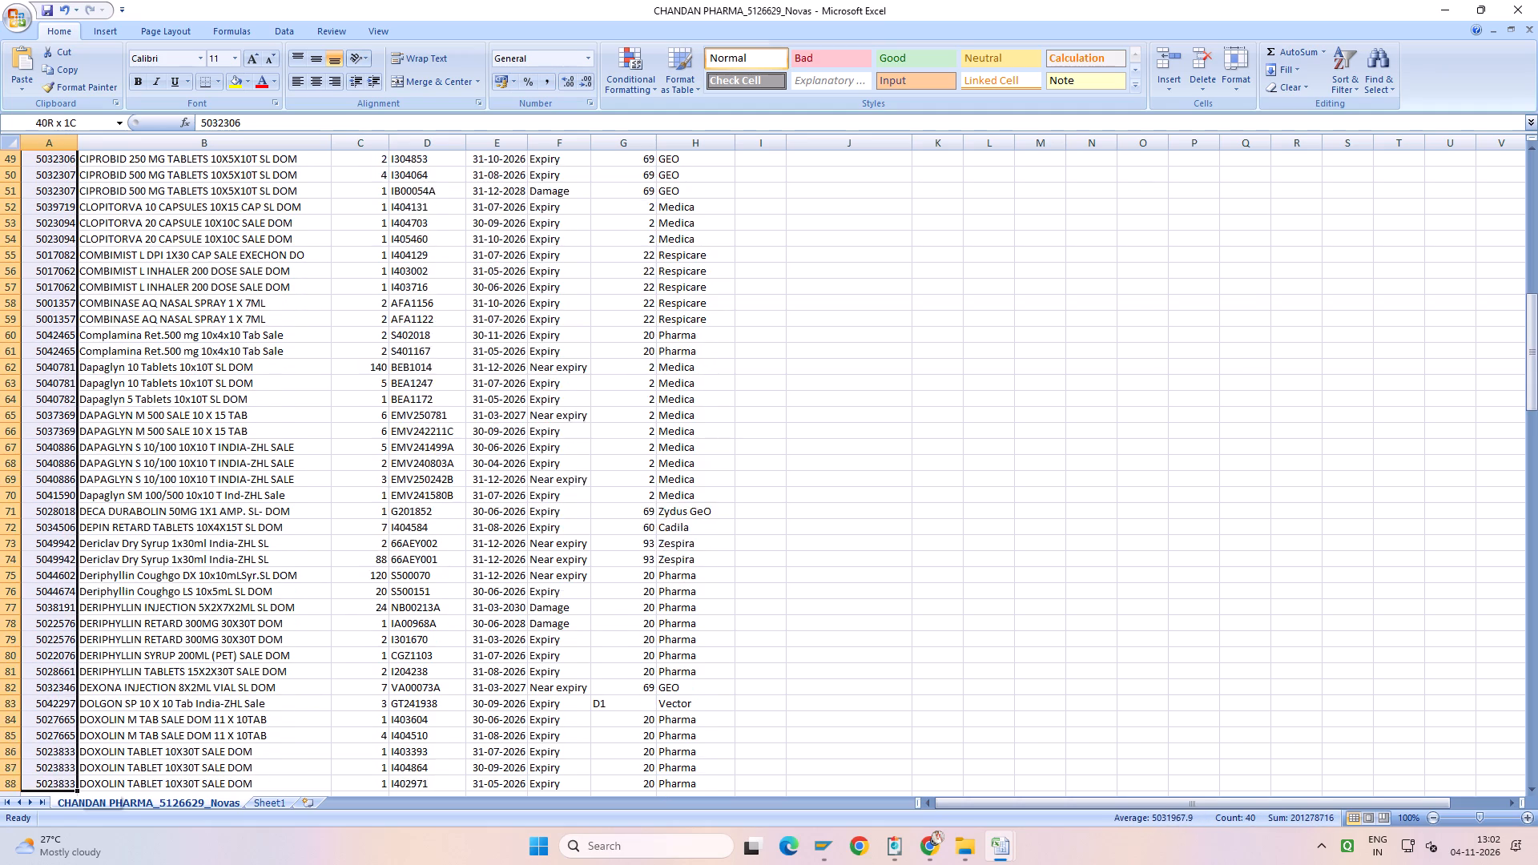
key(shift+Down)
key(shift+Down)
key(shift+Down)
key(shift+Down)
key(shift+Down)
key(shift+Down)
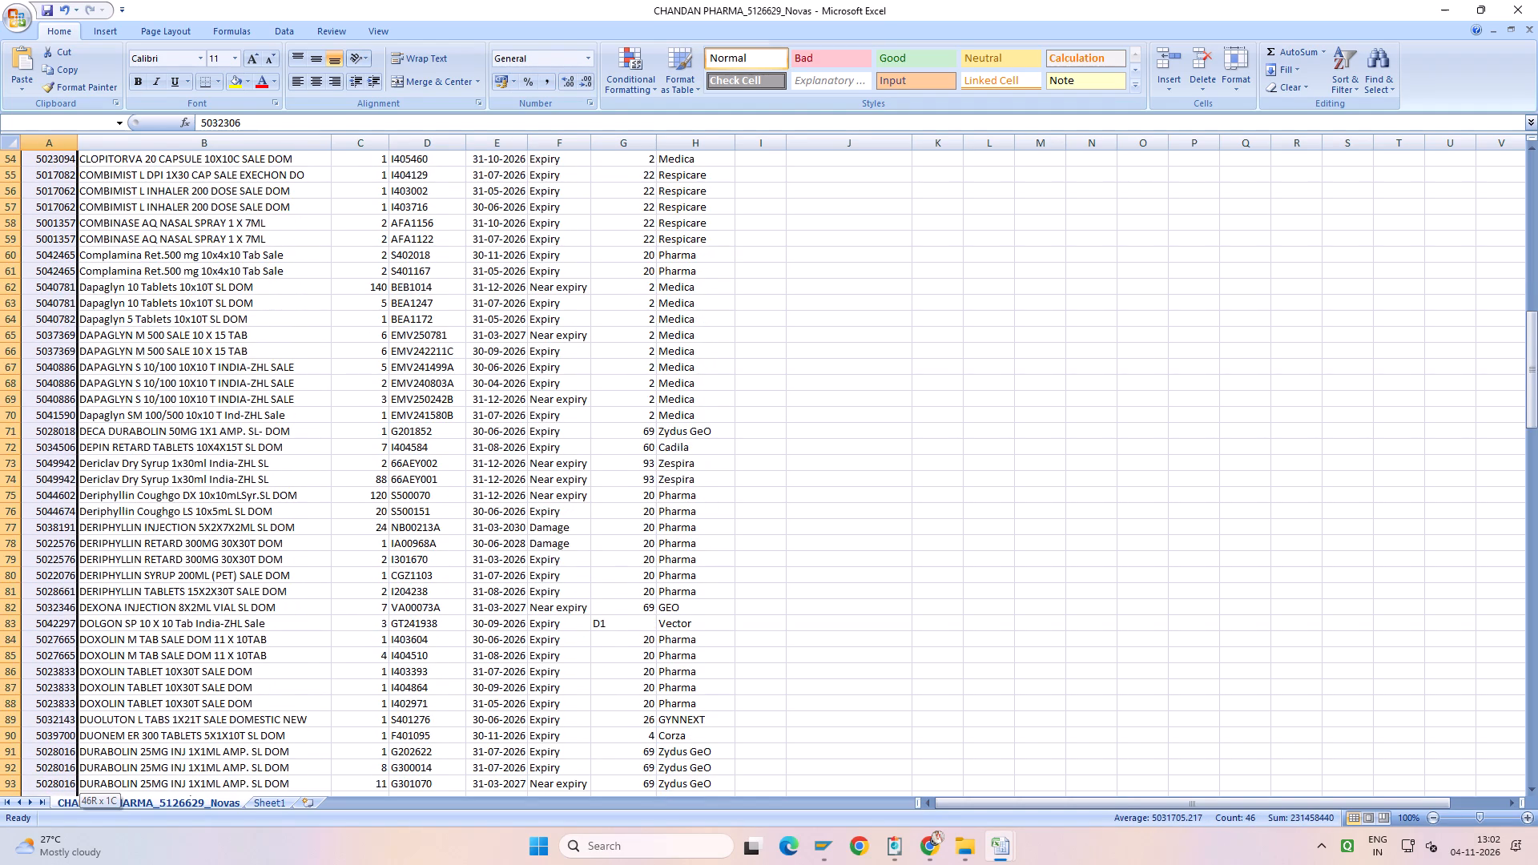
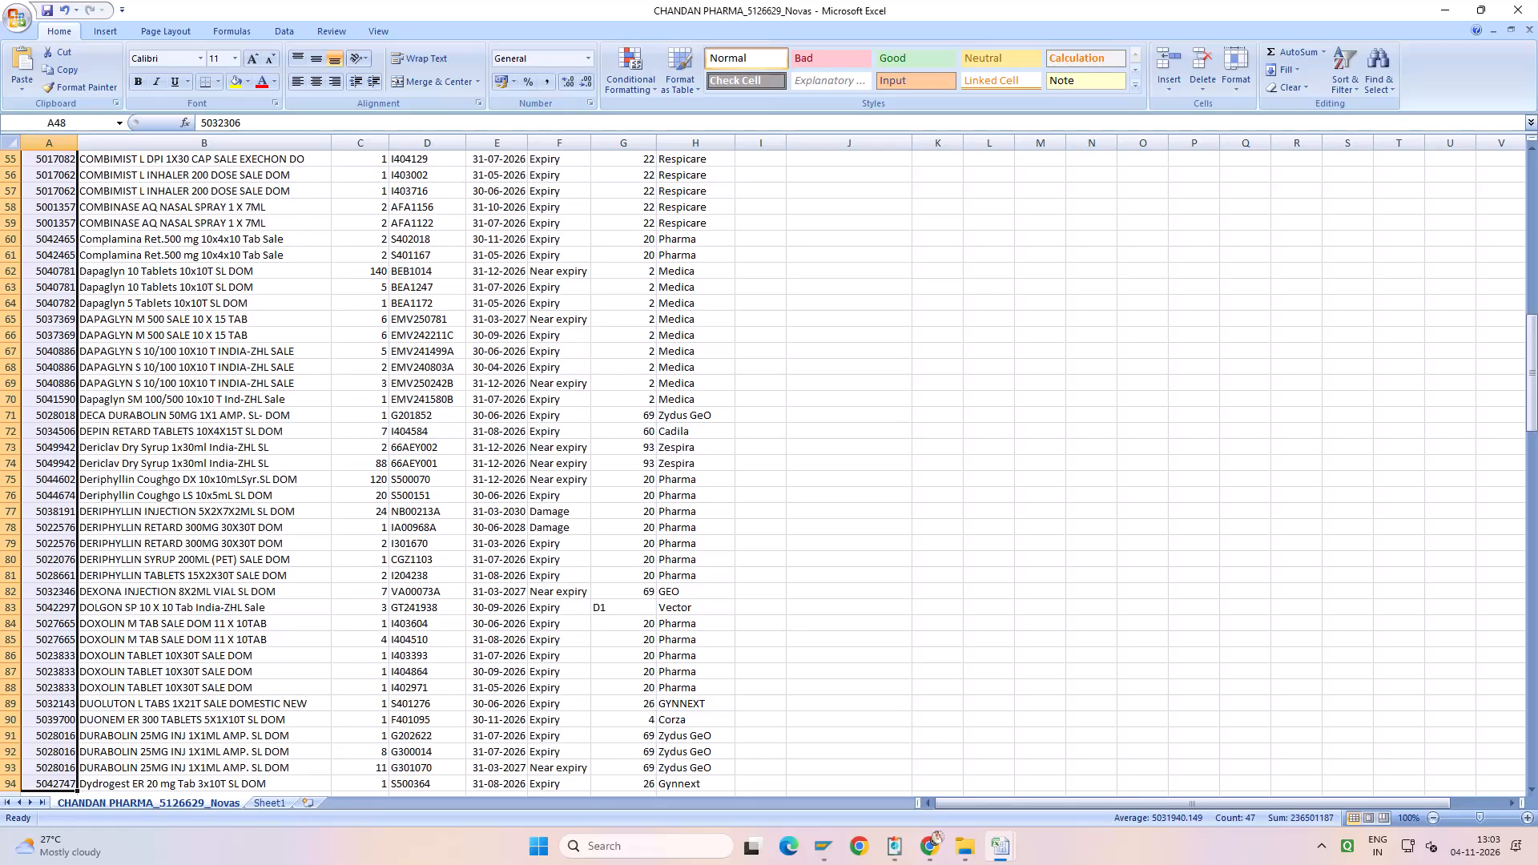
Copy the selected material codes (rows 48 to 94) into the Material column of AUTO_CLAIM_FORMAT, starting at G2.
key(ctrl+c)
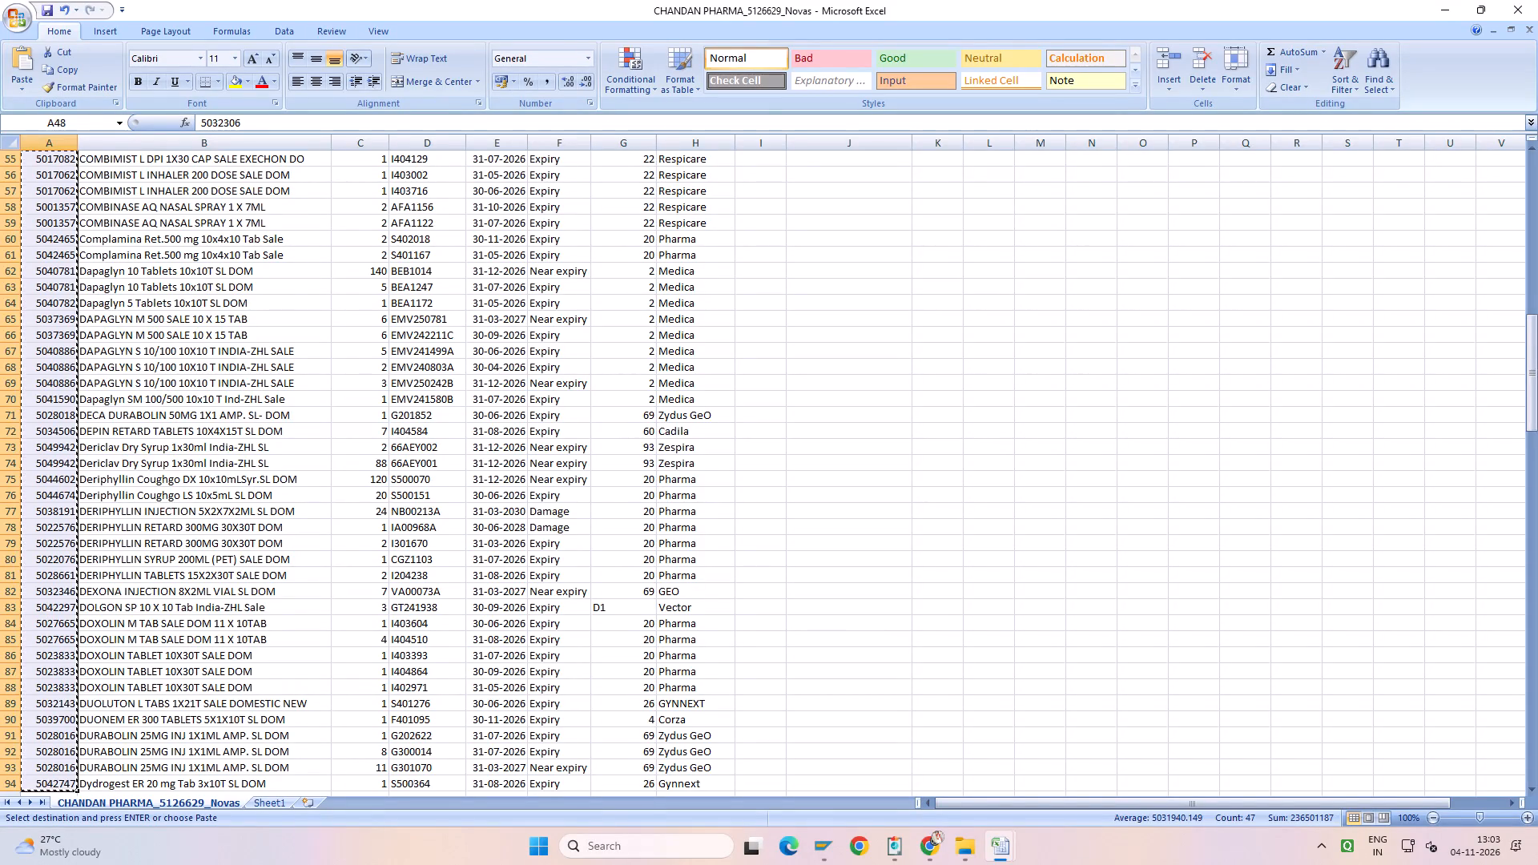
scroll(239, 445, up, 3)
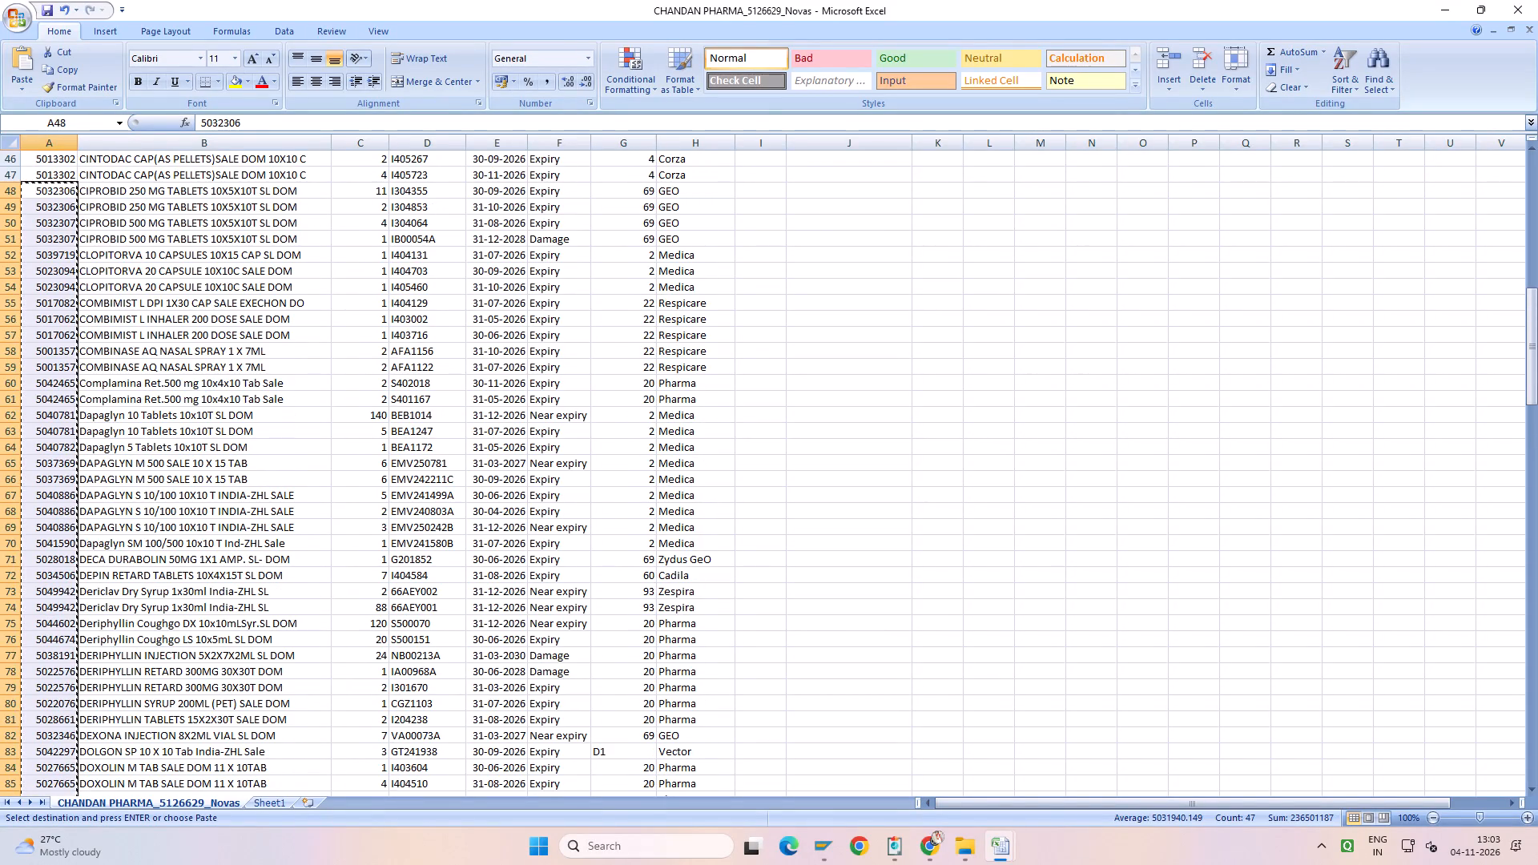
click(1007, 857)
click(1058, 790)
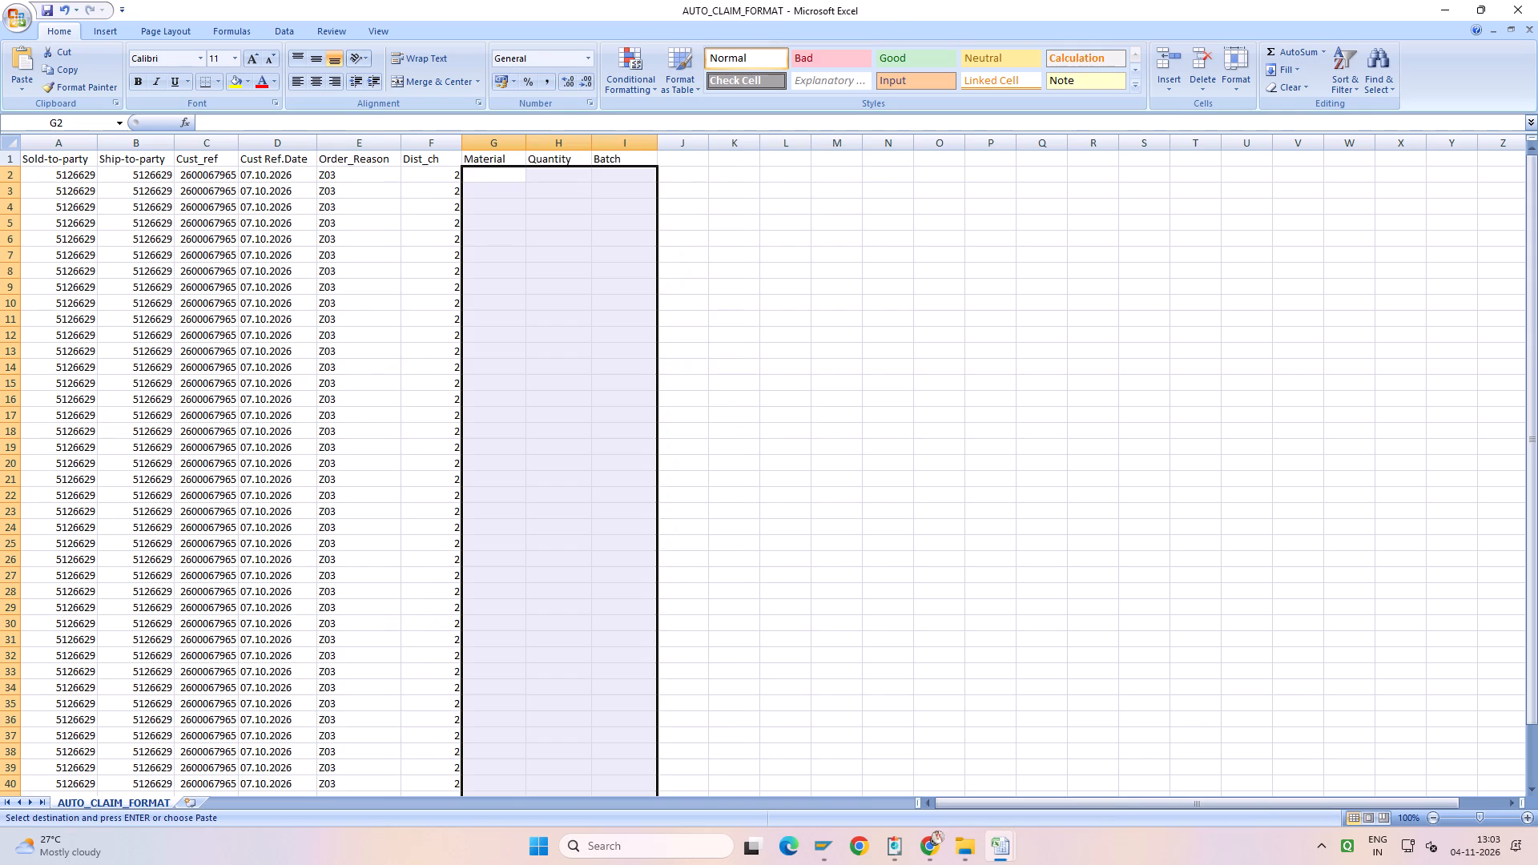
click(498, 173)
key(ctrl+v)
Copy the quantities and batch numbers in C48:D94 of the CHANDAN PHARMA workbook into AUTO_CLAIM_FORMAT's Quantity and Batch columns, starting at H2.
click(997, 848)
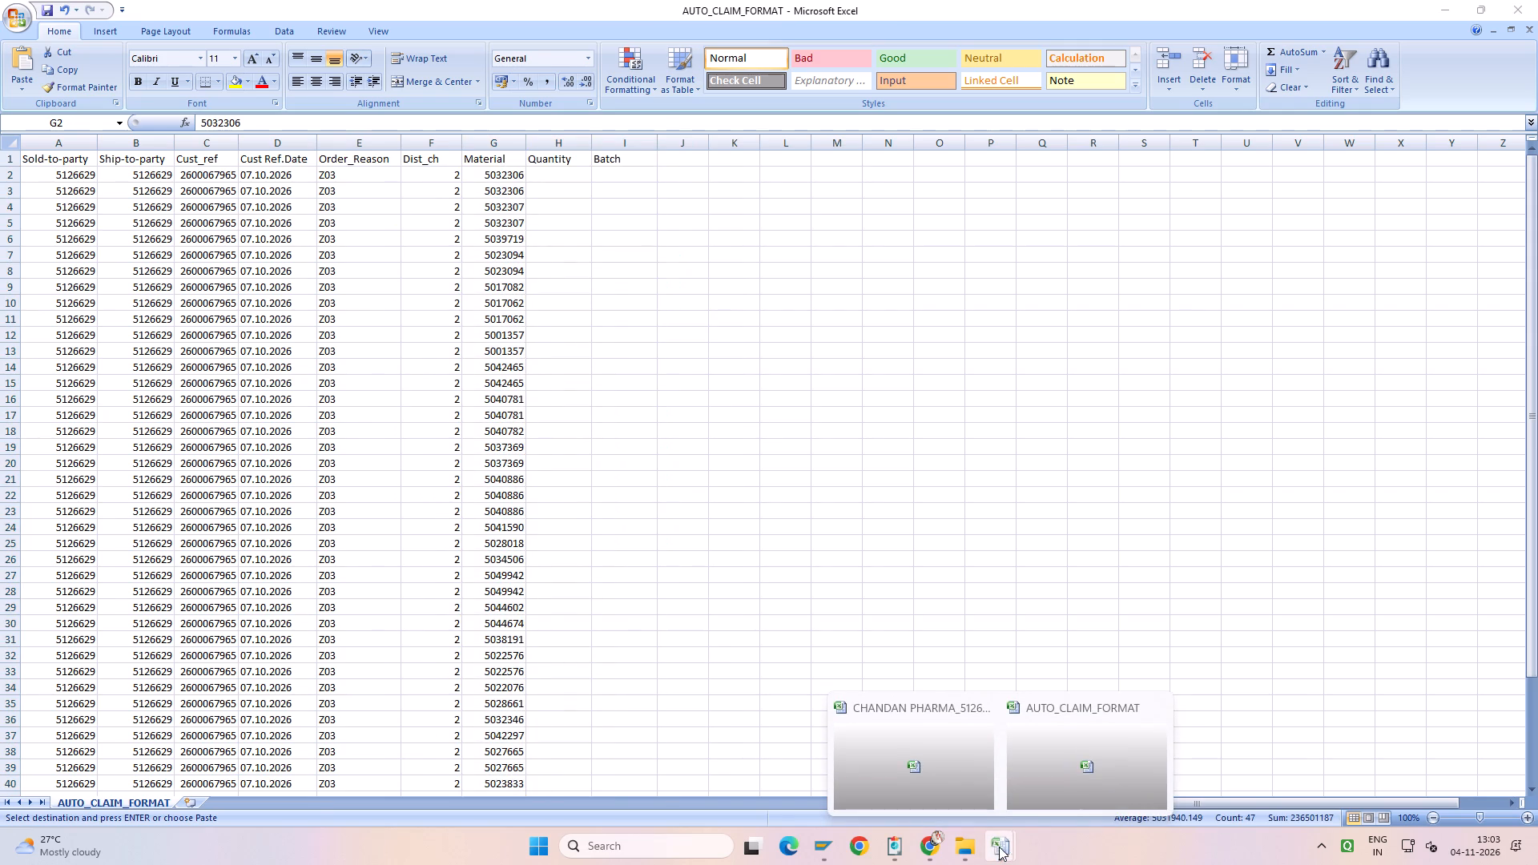
click(924, 772)
scroll(417, 503, up, 3)
scroll(417, 503, down, 3)
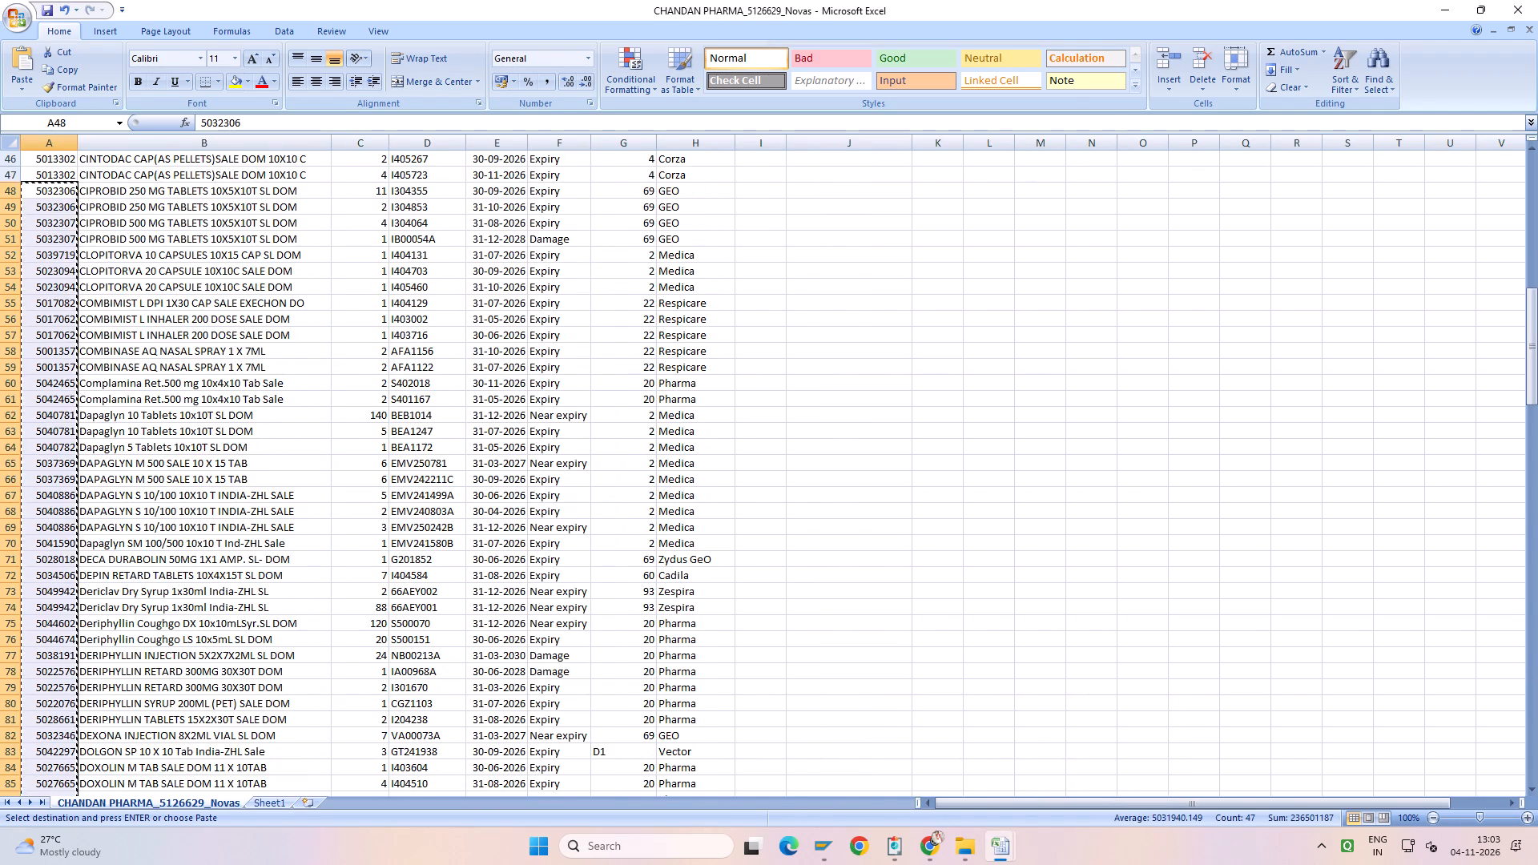
drag(341, 188, 415, 194)
key(shift+Down)
key(shift+Down)
key(shift+Down)
key(shift+Down)
key(shift+Down)
key(shift+Down)
key(shift+Down)
key(shift+Down)
key(shift+Down)
key(shift+Down)
key(shift+Down)
key(shift+Down)
key(shift+Down)
key(shift+Down)
key(shift+Down)
key(shift+Down)
key(shift+Down)
key(shift+Down)
key(shift+Down)
key(shift+Down)
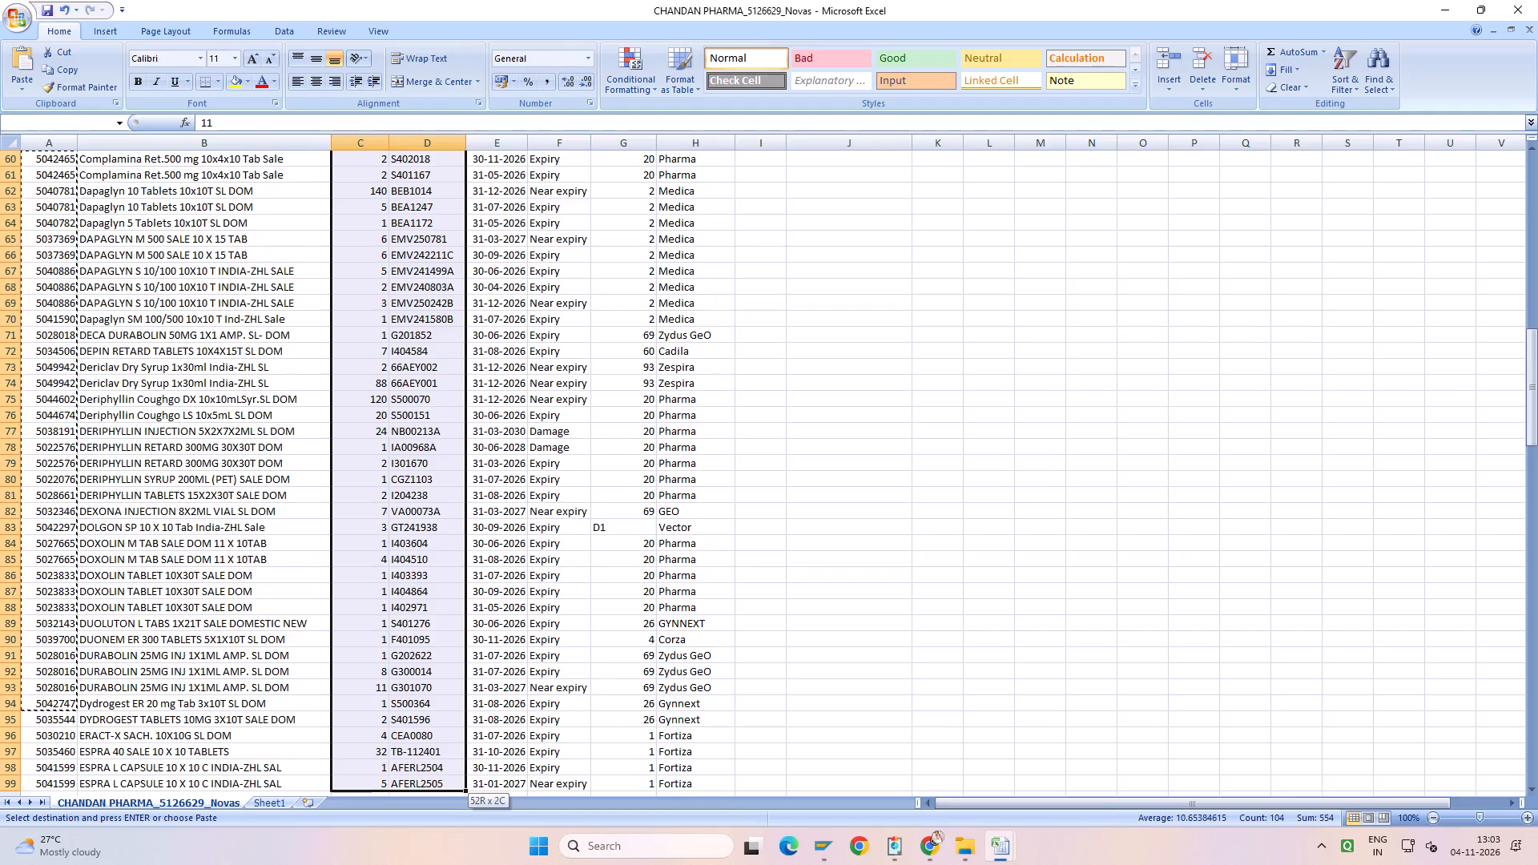
key(shift+Up)
key(shift+Up)
key(shift+Up)
key(shift+Up)
key(shift+Up)
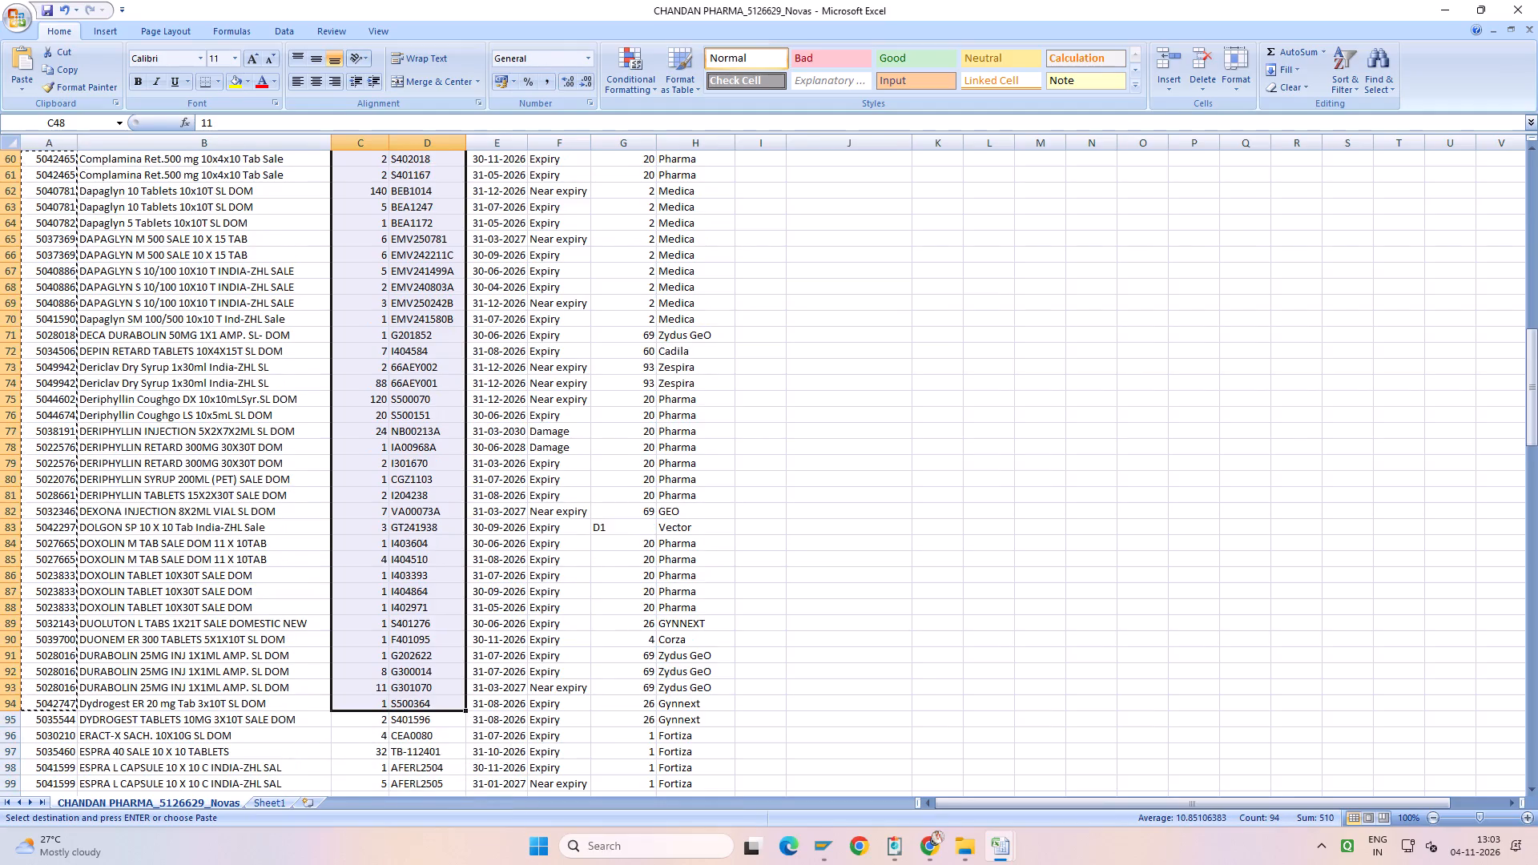
key(ctrl+c)
key(alt+Tab)
key(alt+Down)
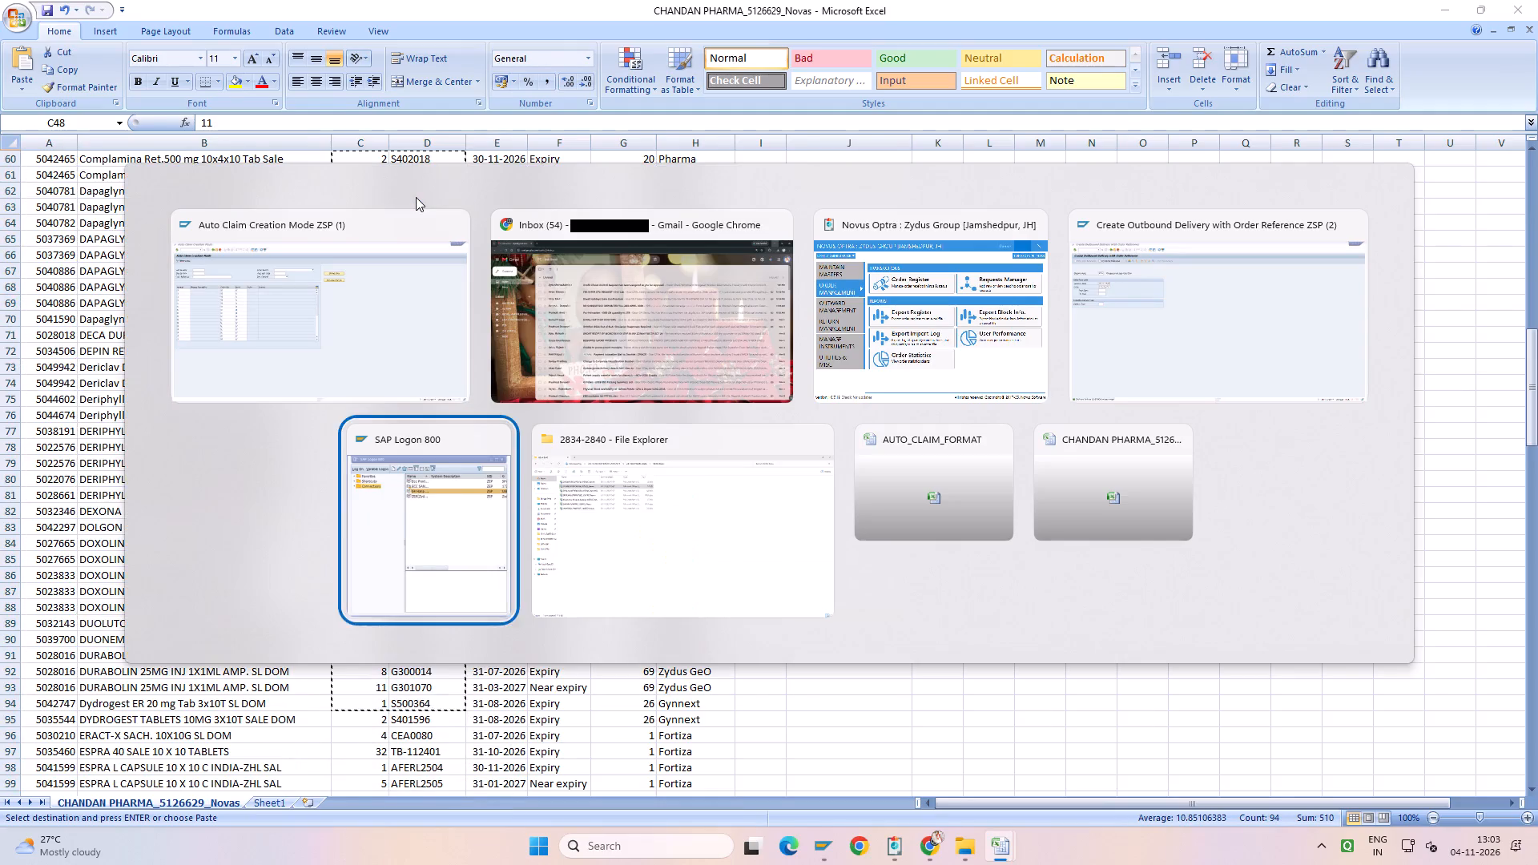
key(alt+Right)
key(alt+Right)
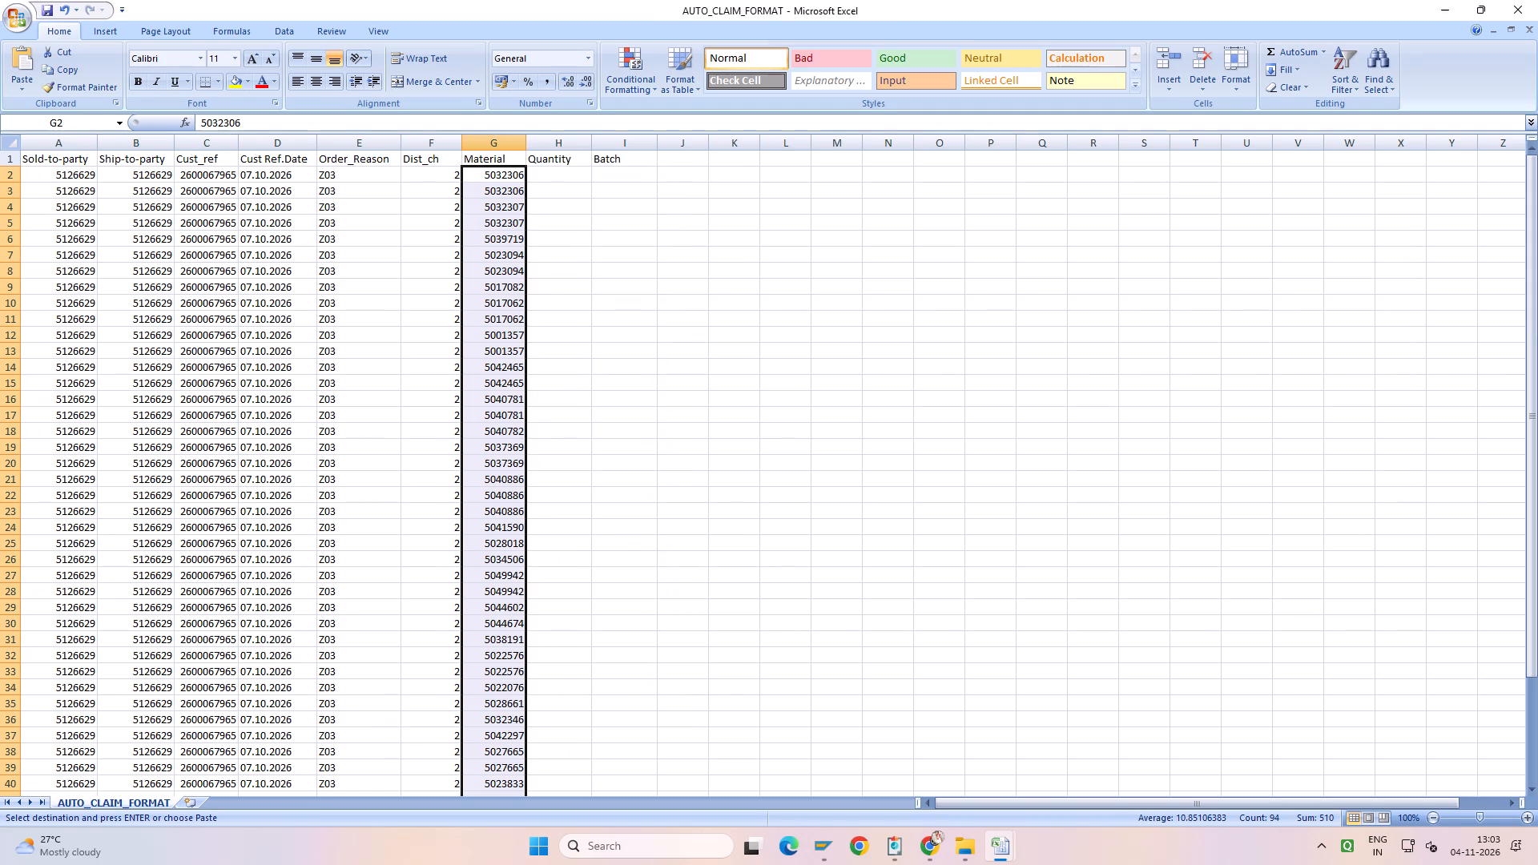
click(554, 176)
key(ctrl+v)
Fill the Sold-to-party to Dist_ch columns down through row 48, and save AUTO_CLAIM_FORMAT keeping its tab-delimited text format.
scroll(554, 485, down, 5)
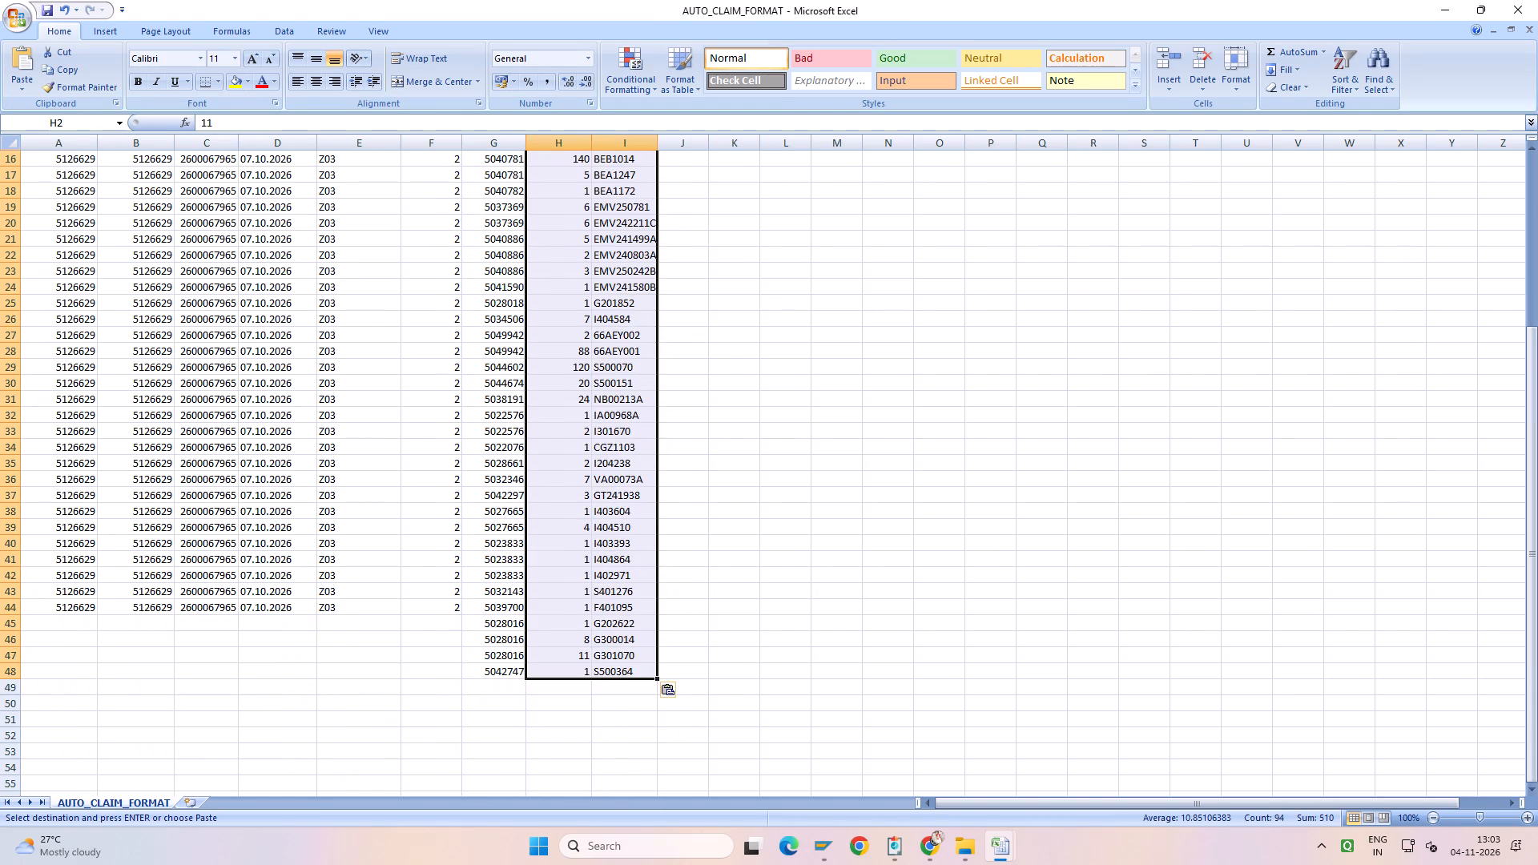
drag(59, 596, 425, 670)
key(ctrl+d)
key(ctrl+s)
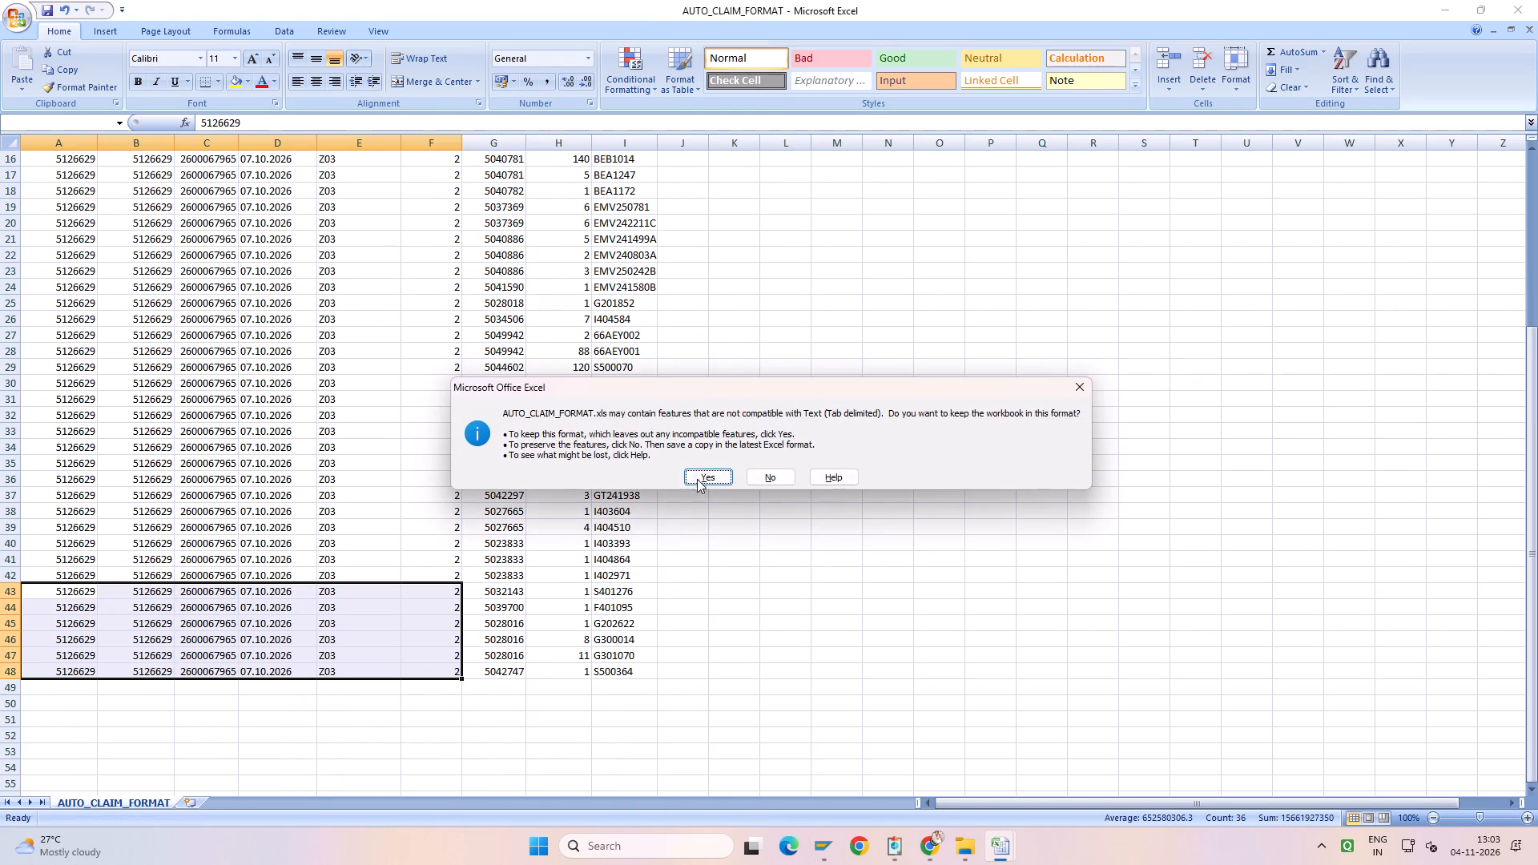
click(697, 478)
Delete the entire rows for batches IB00054A and EMV250781 from the AUTO_CLAIM_FORMAT sheet.
scroll(478, 601, up, 18)
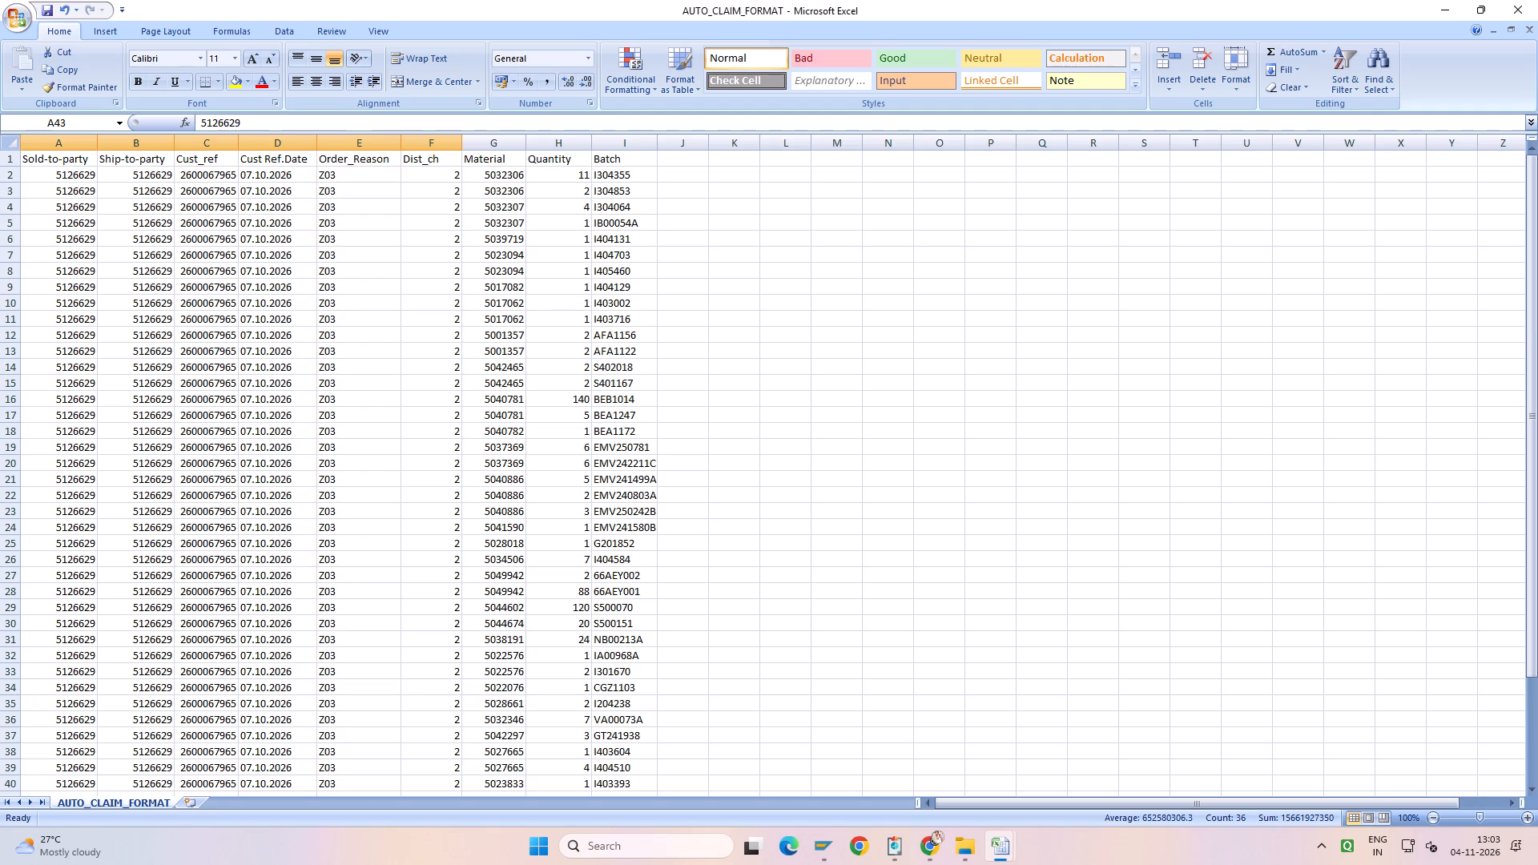
click(626, 222)
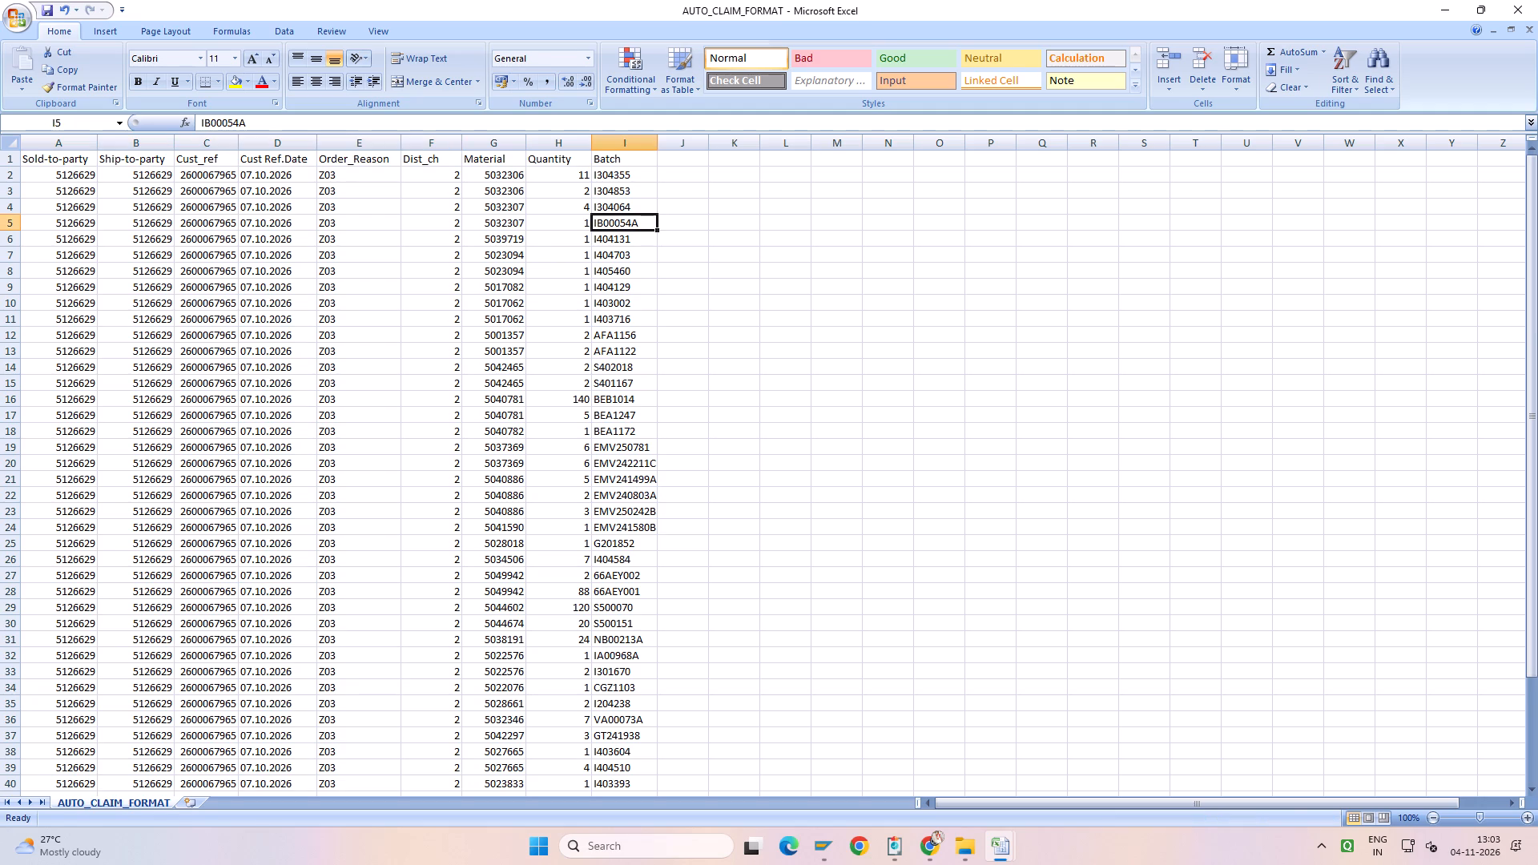
click(5, 221)
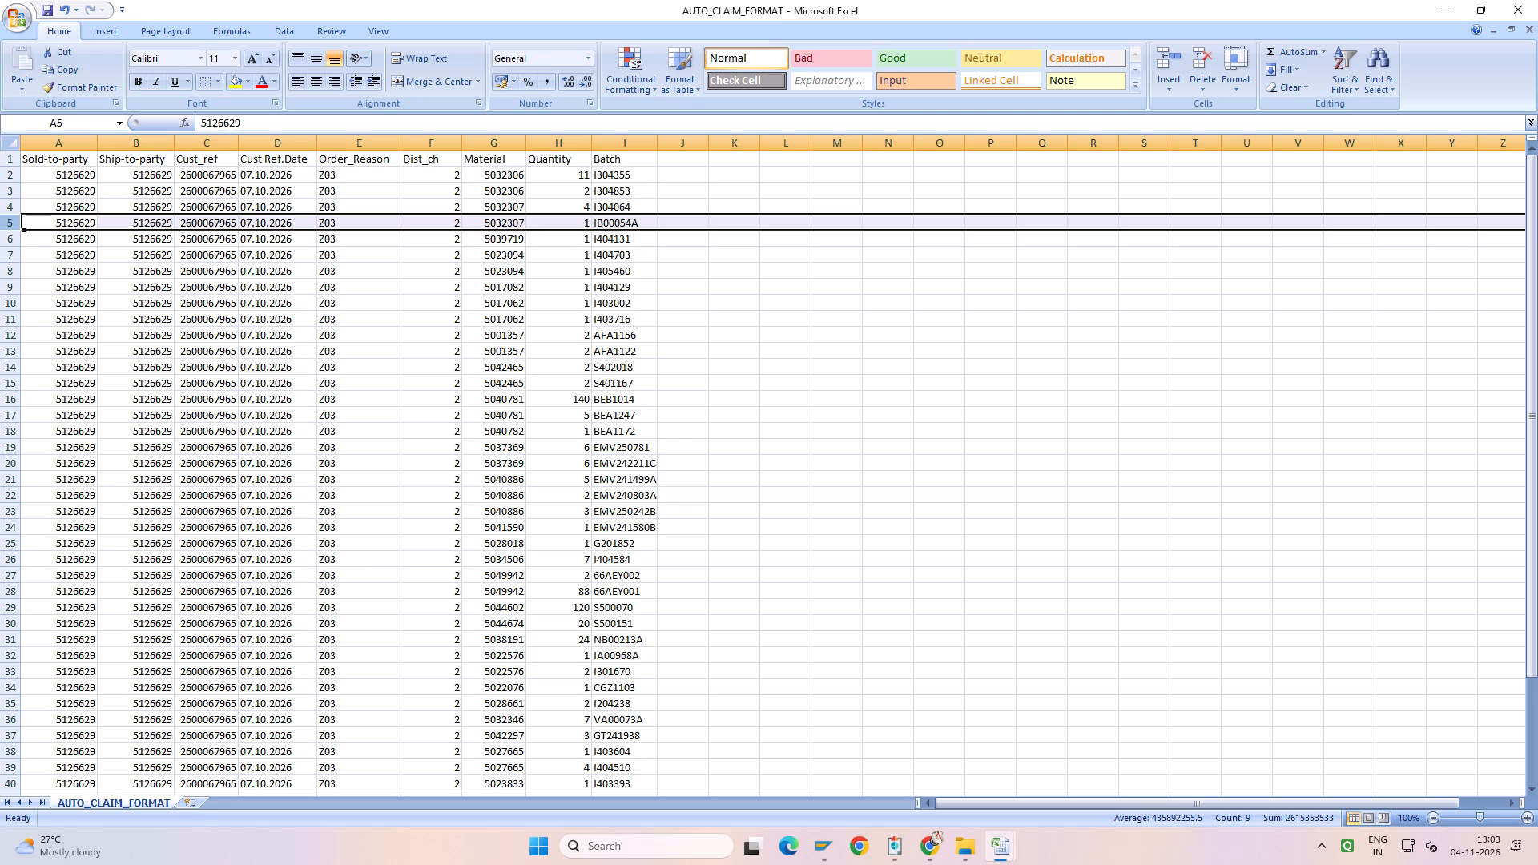
key(ctrl+minus)
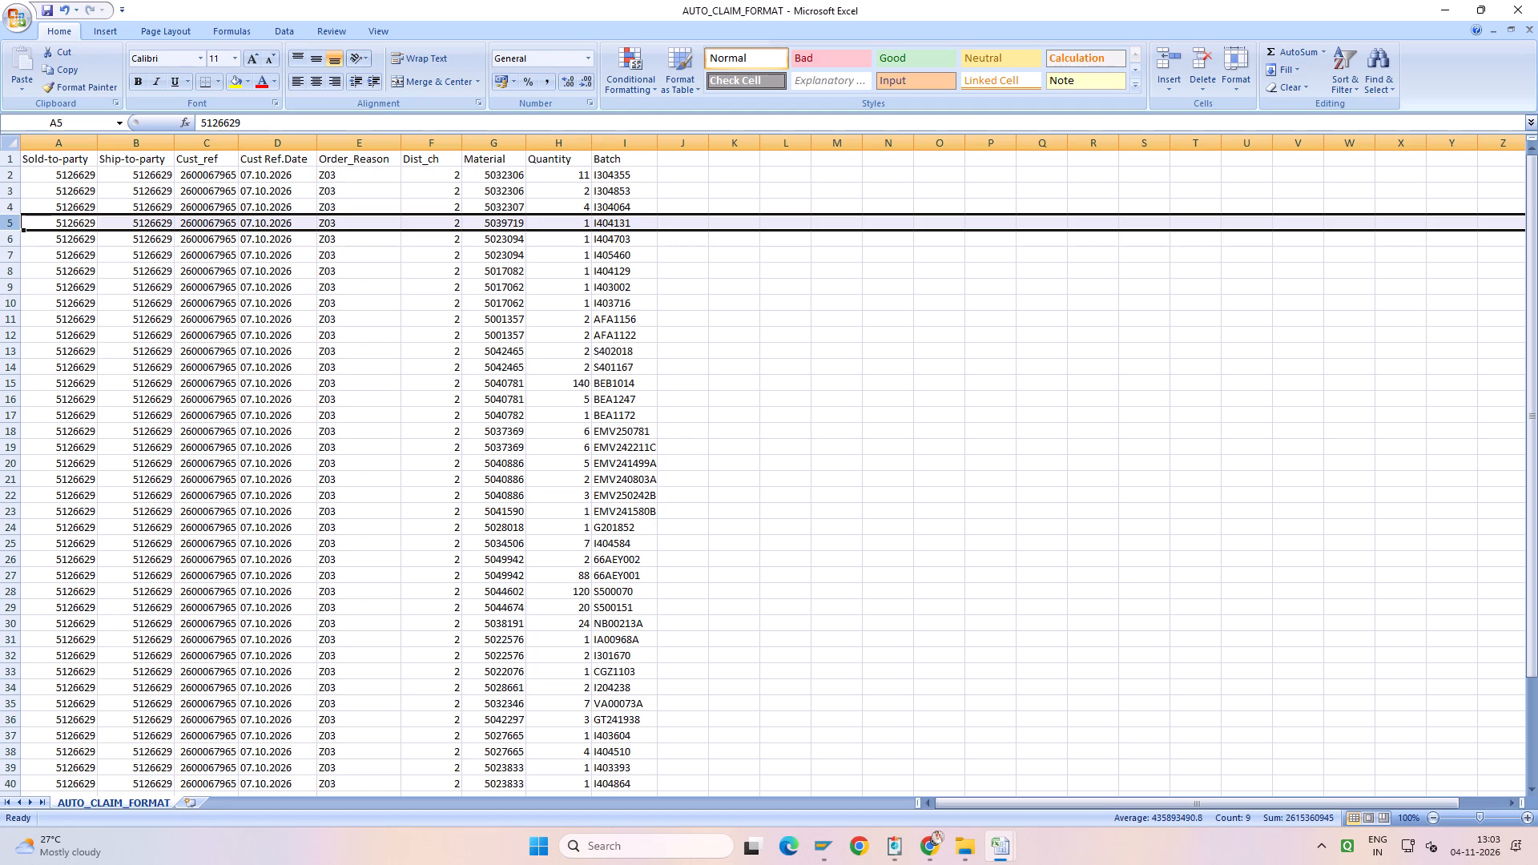
click(636, 429)
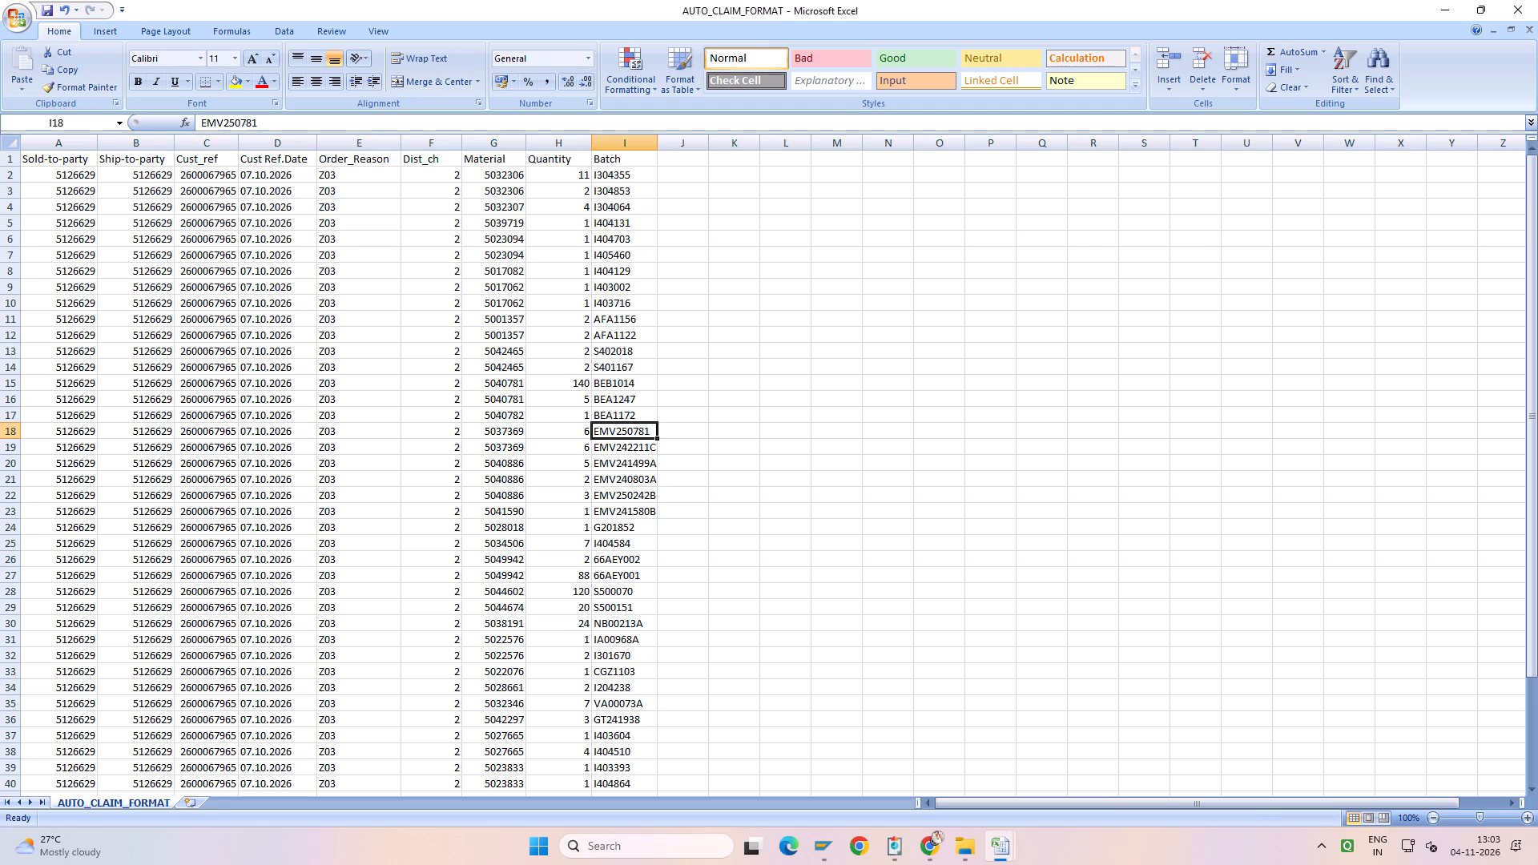
click(1, 430)
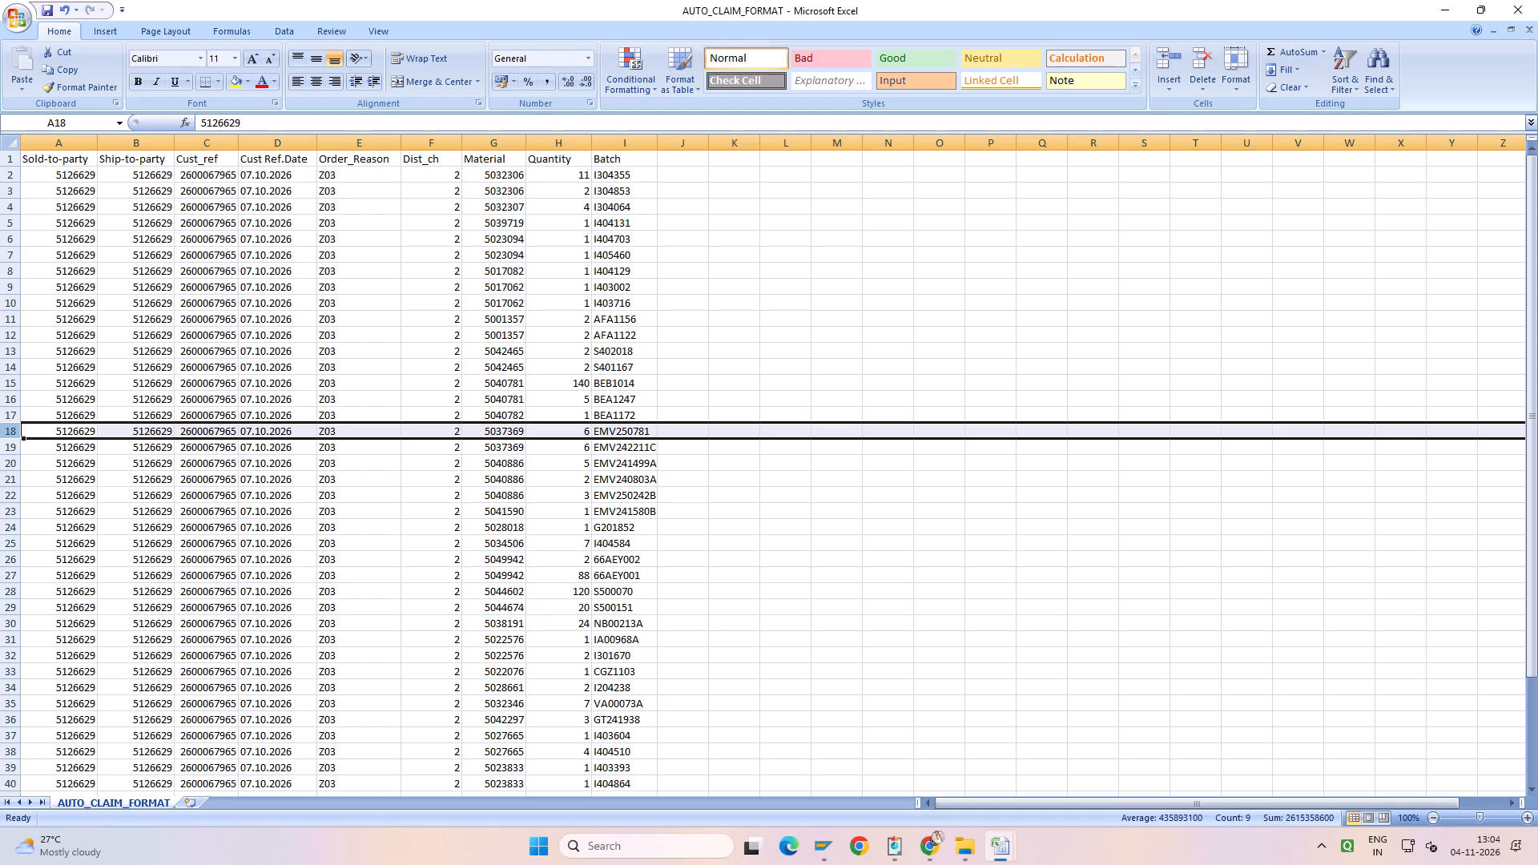
key(ctrl+minus)
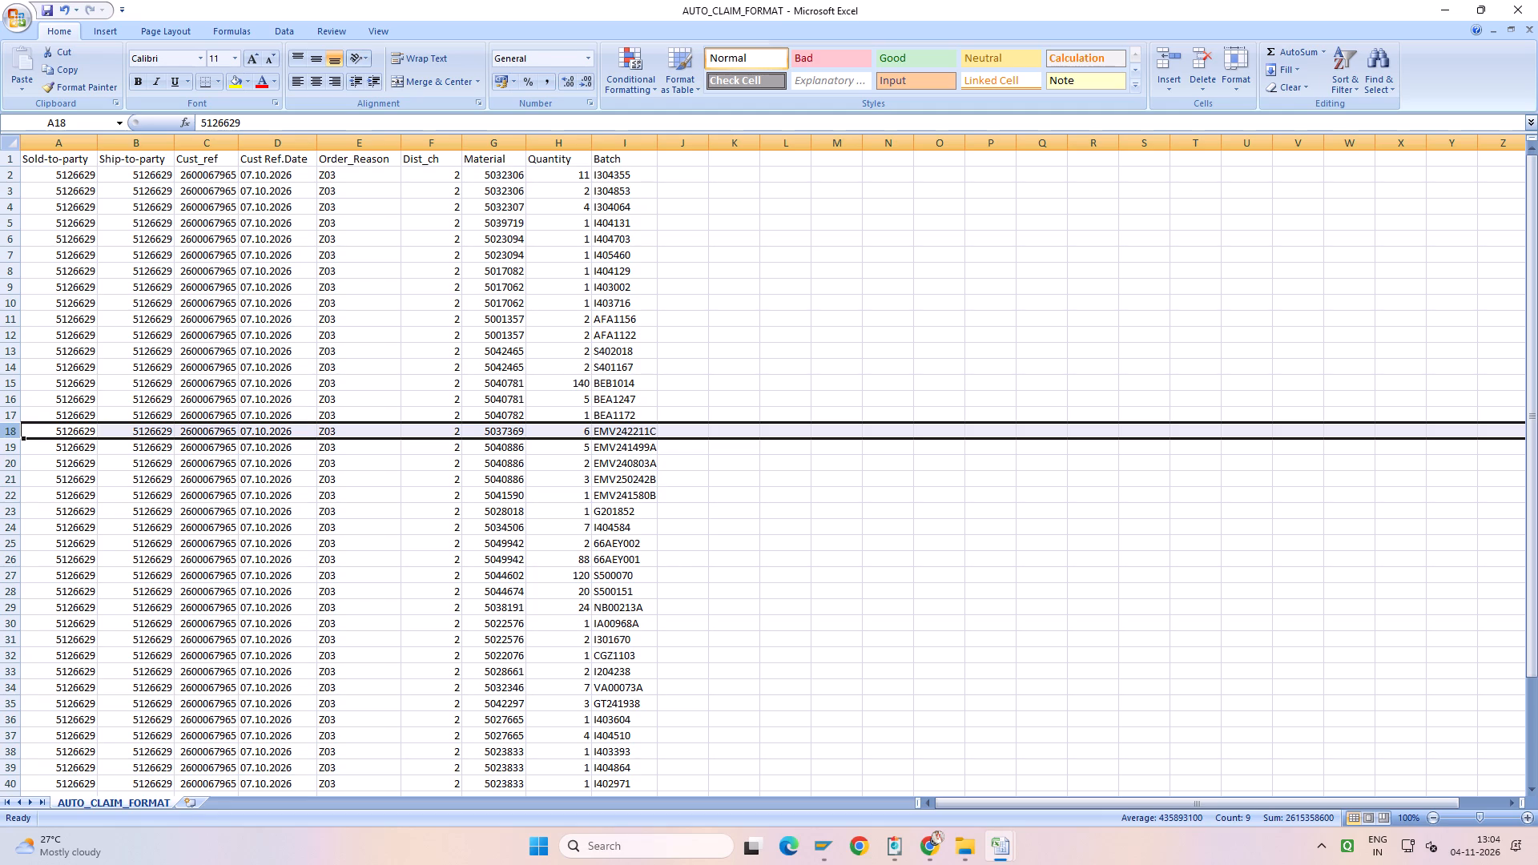
Delete the entire rows for batches NB00213A, IA00968A, VA00073A and G301070 from the AUTO_CLAIM_FORMAT sheet.
click(513, 608)
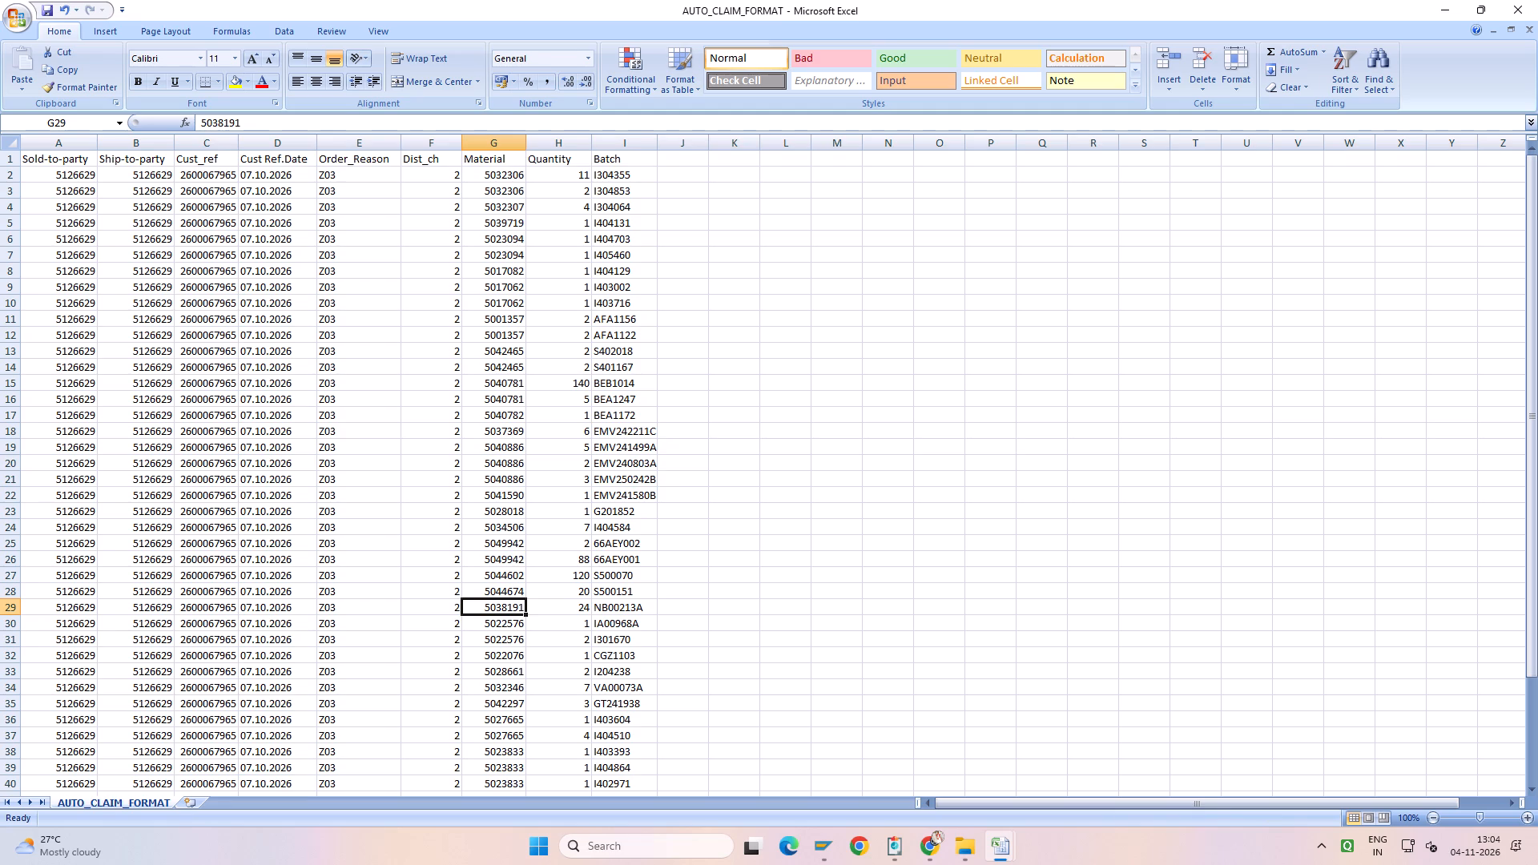
drag(8, 606, 9, 622)
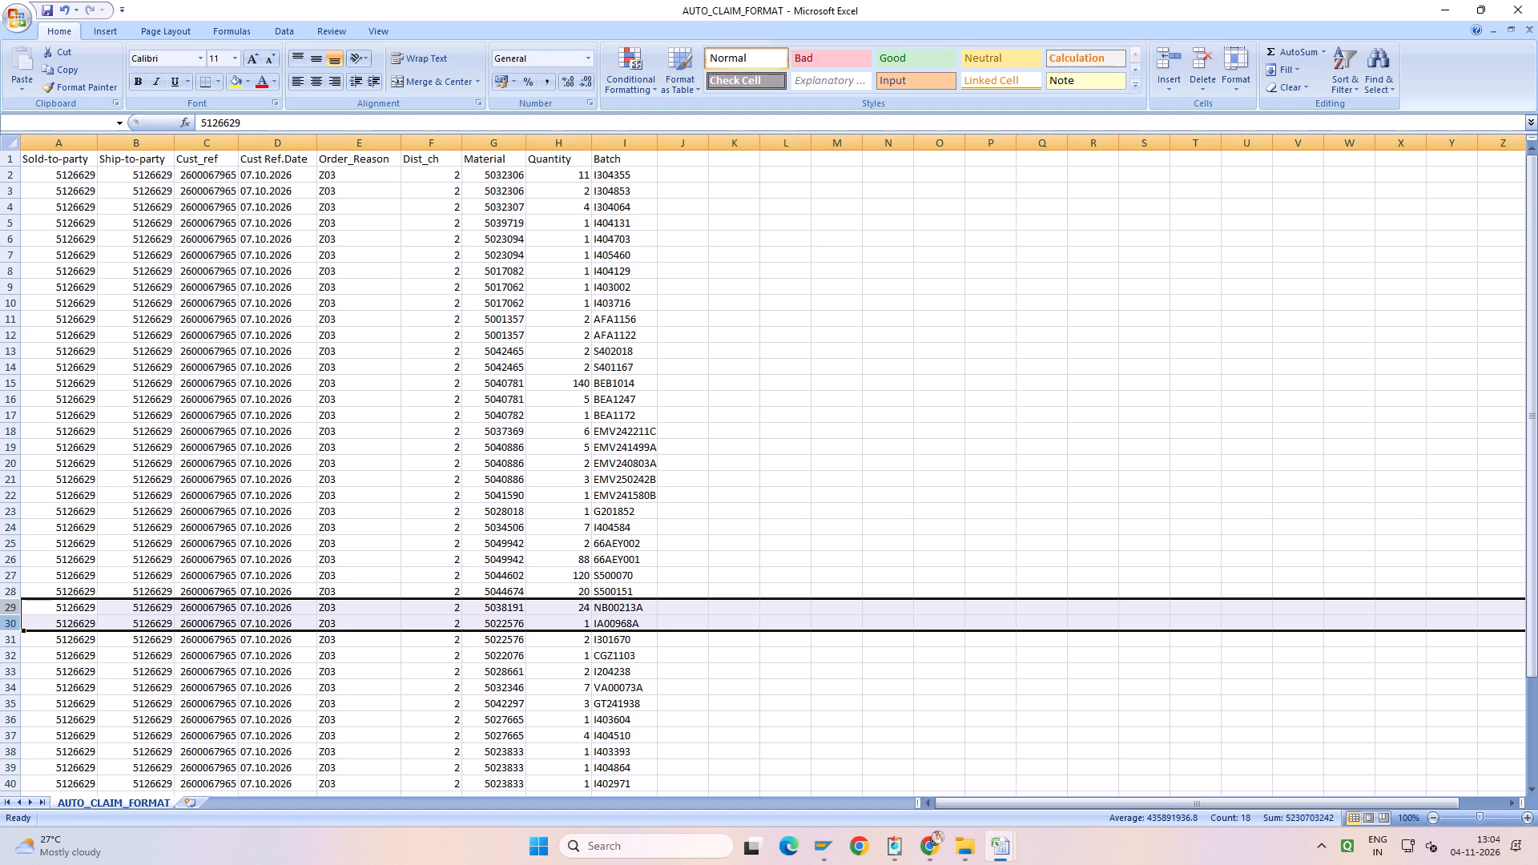
key(ctrl+minus)
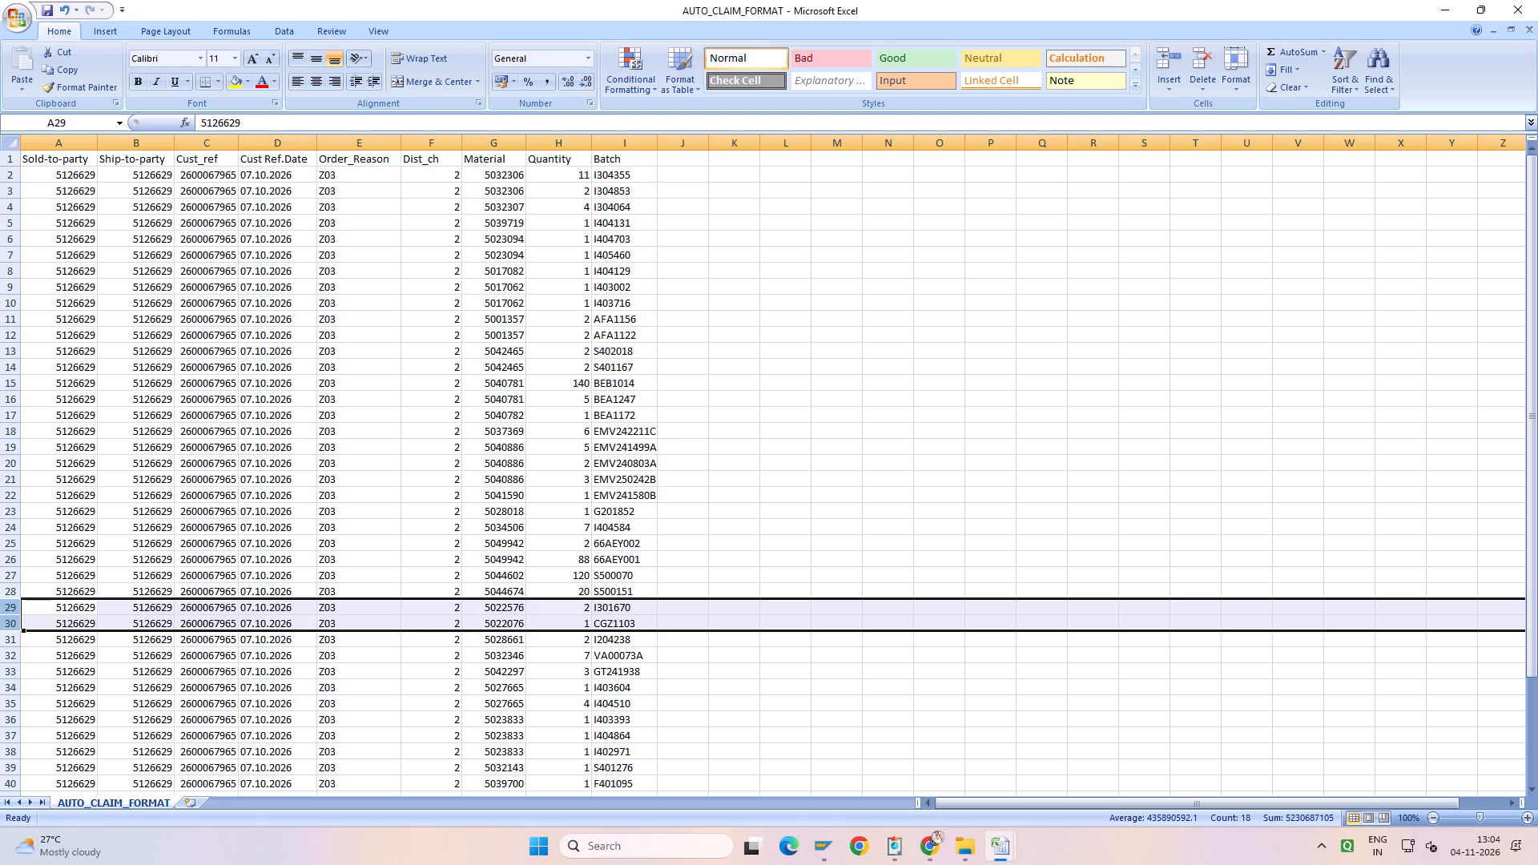
click(505, 658)
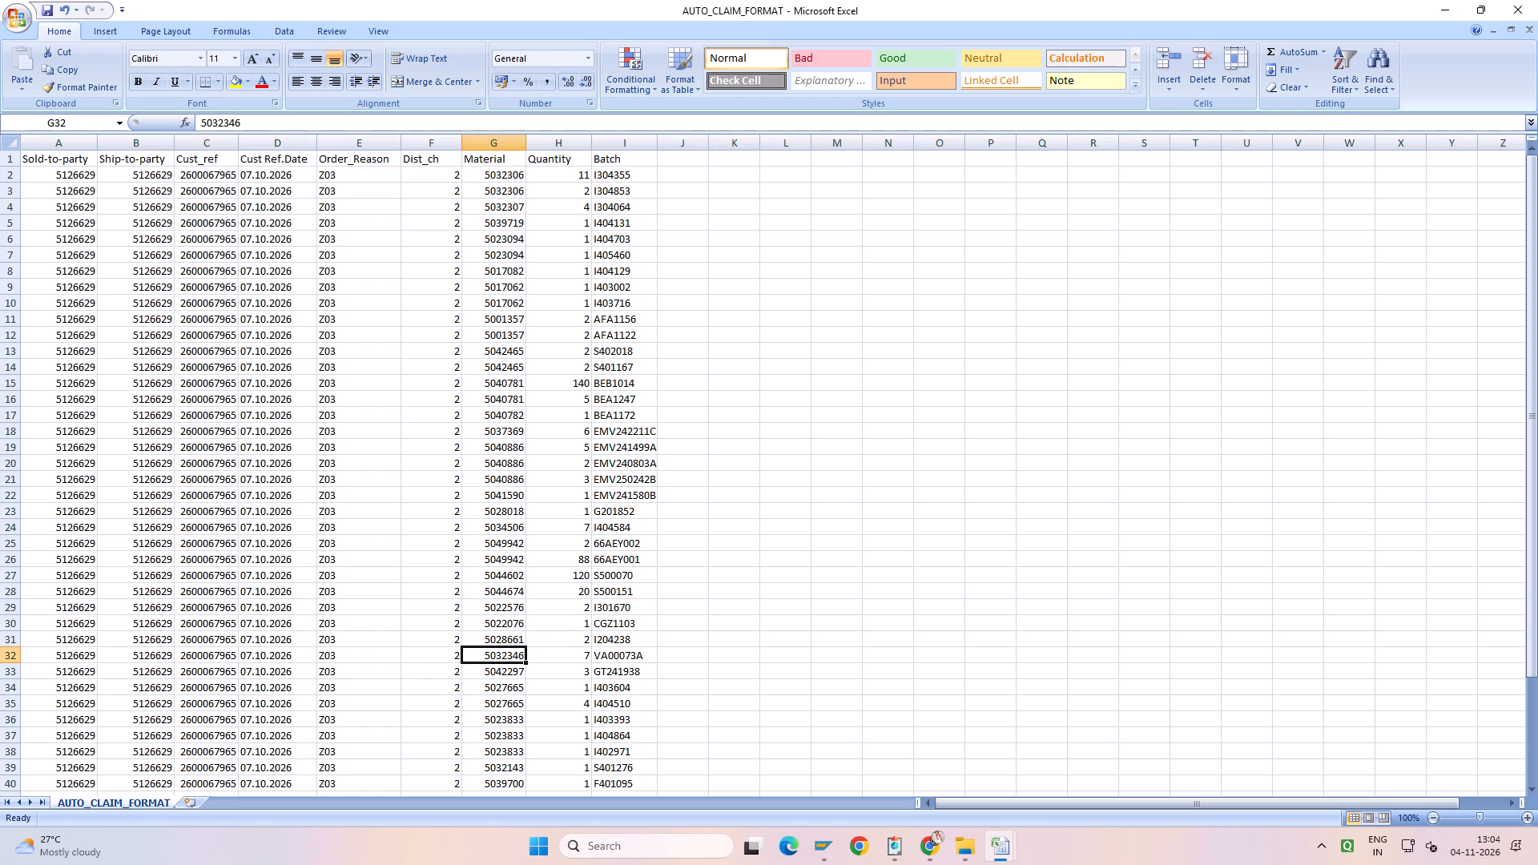
click(3, 654)
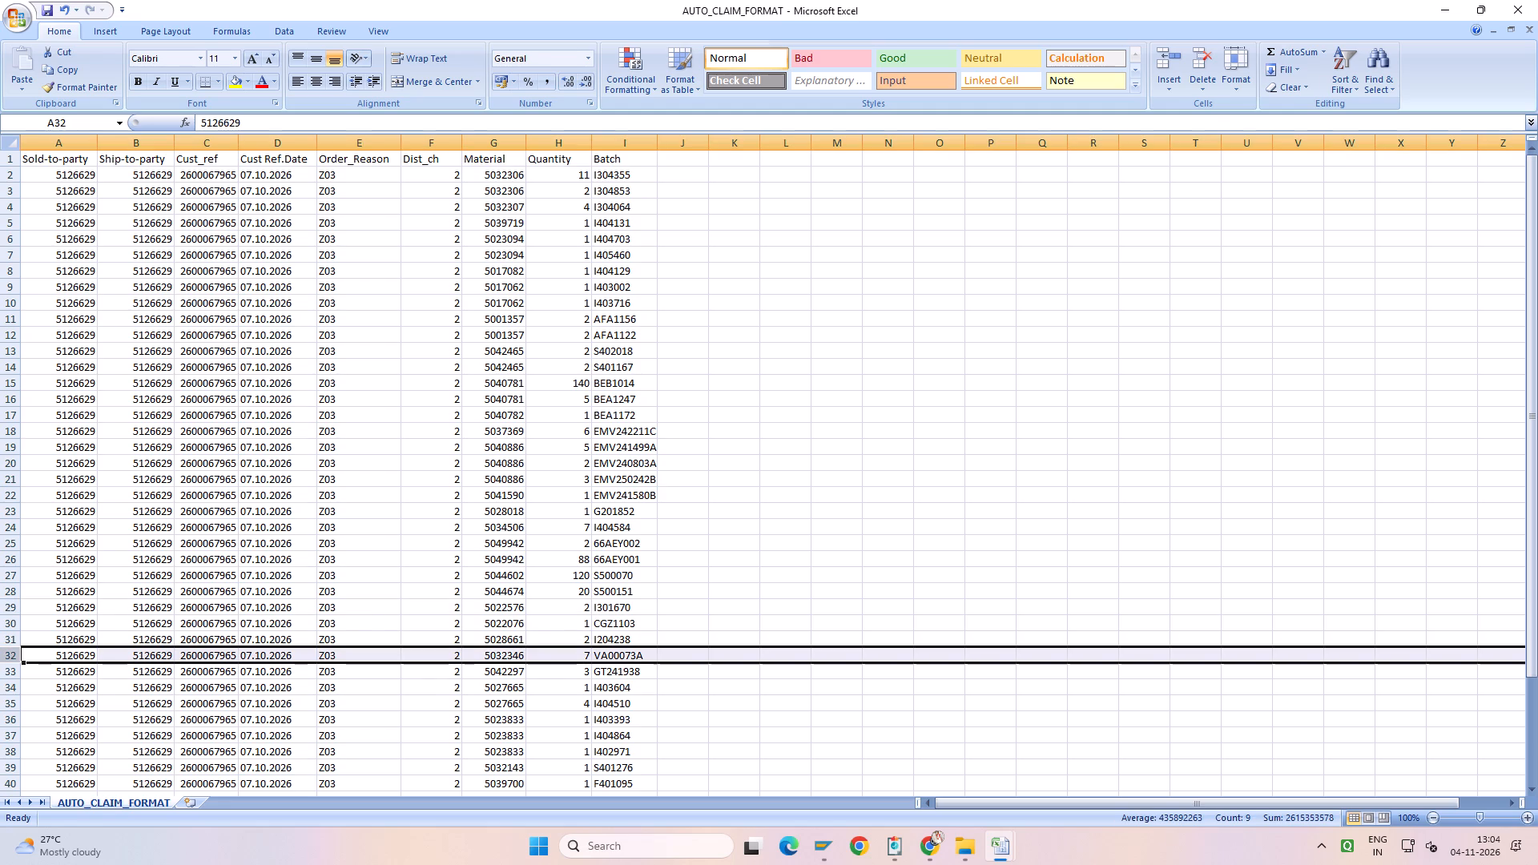
key(ctrl+minus)
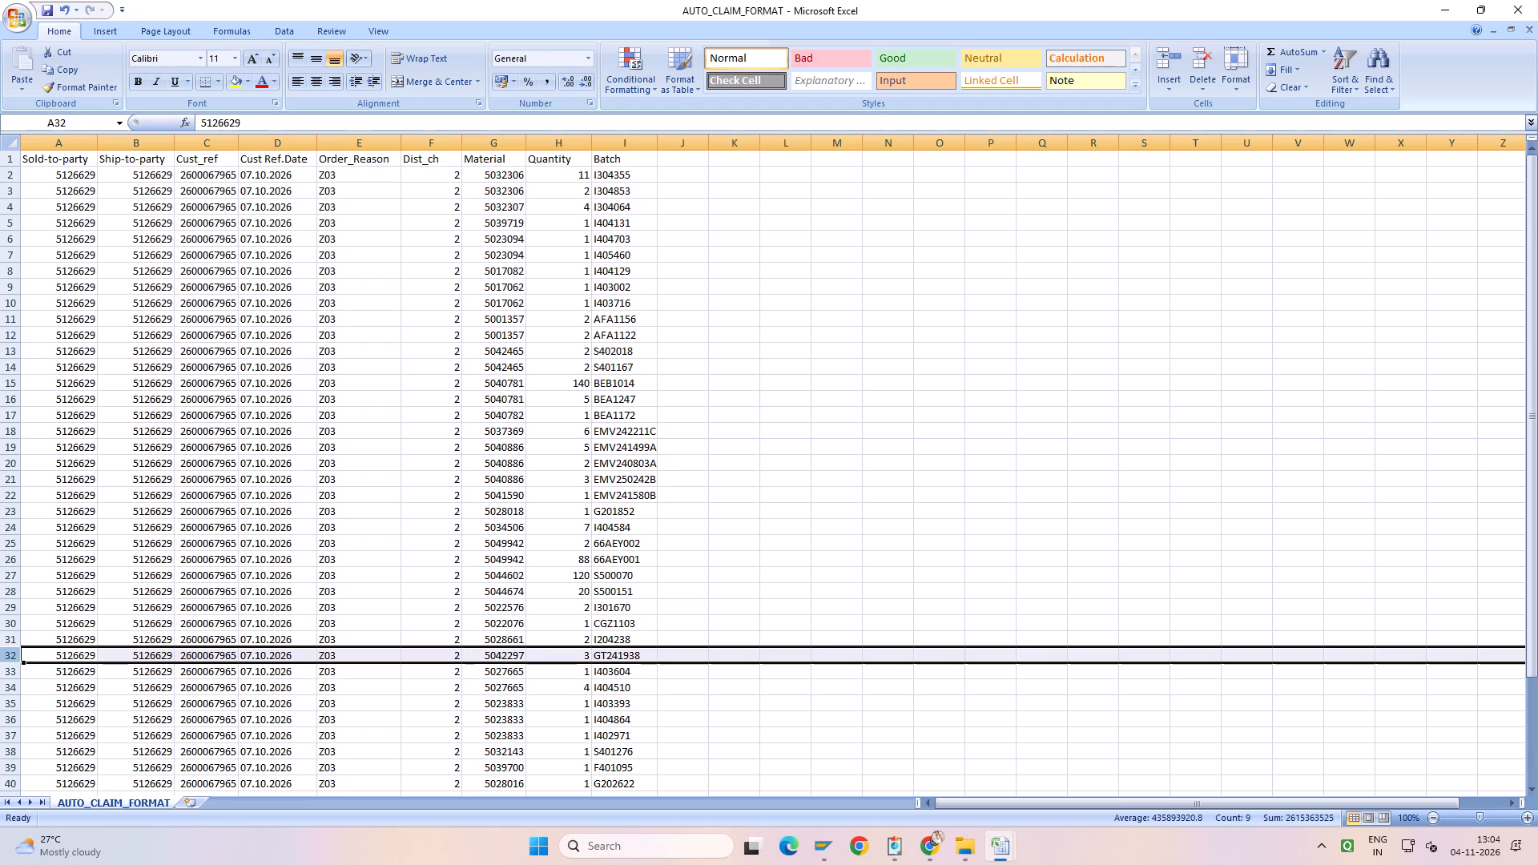
scroll(352, 697, down, 2)
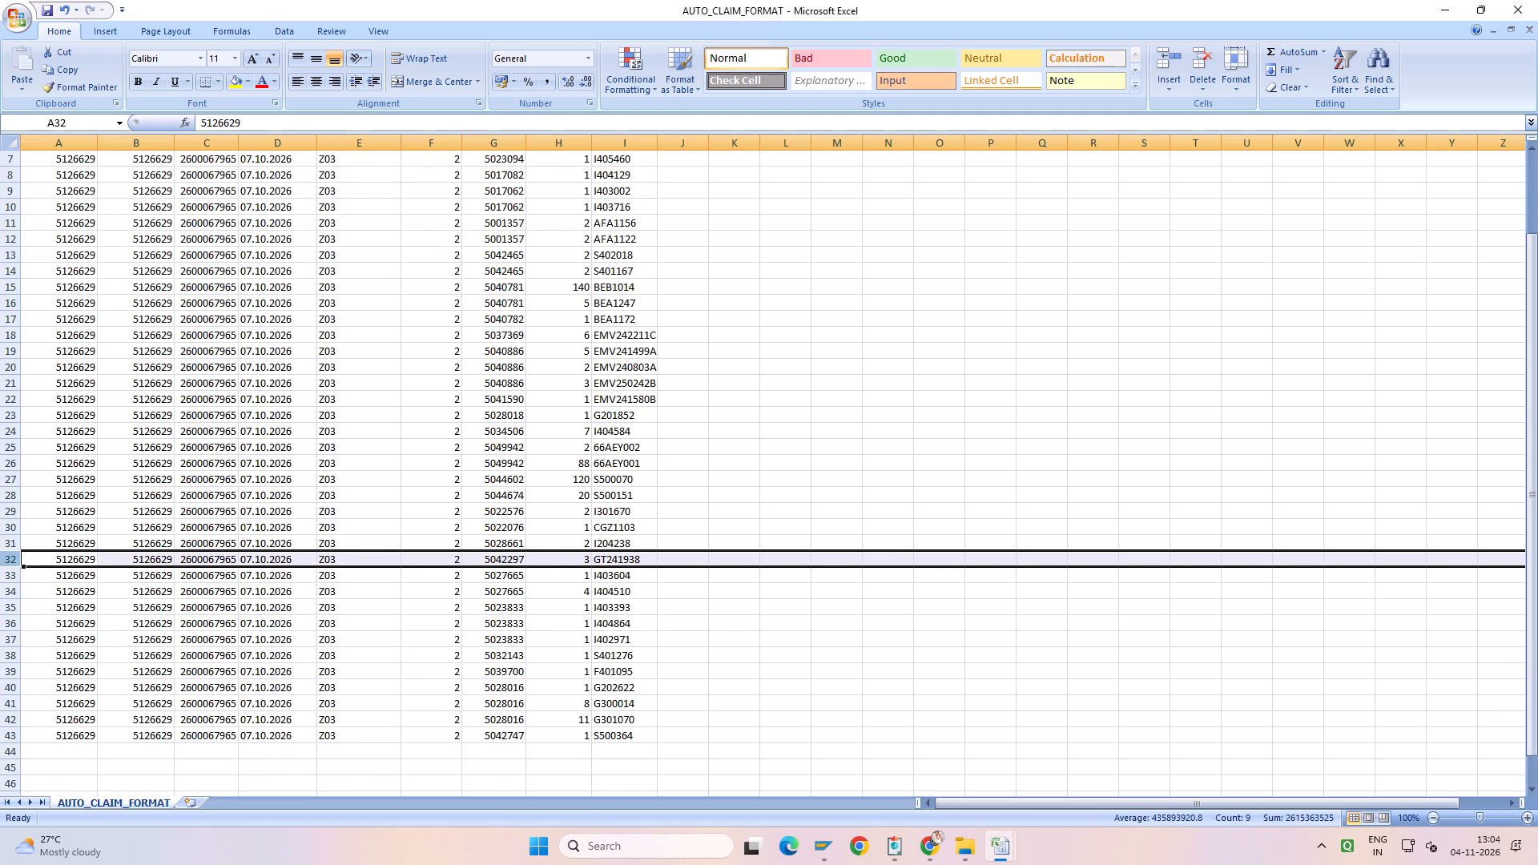
click(625, 716)
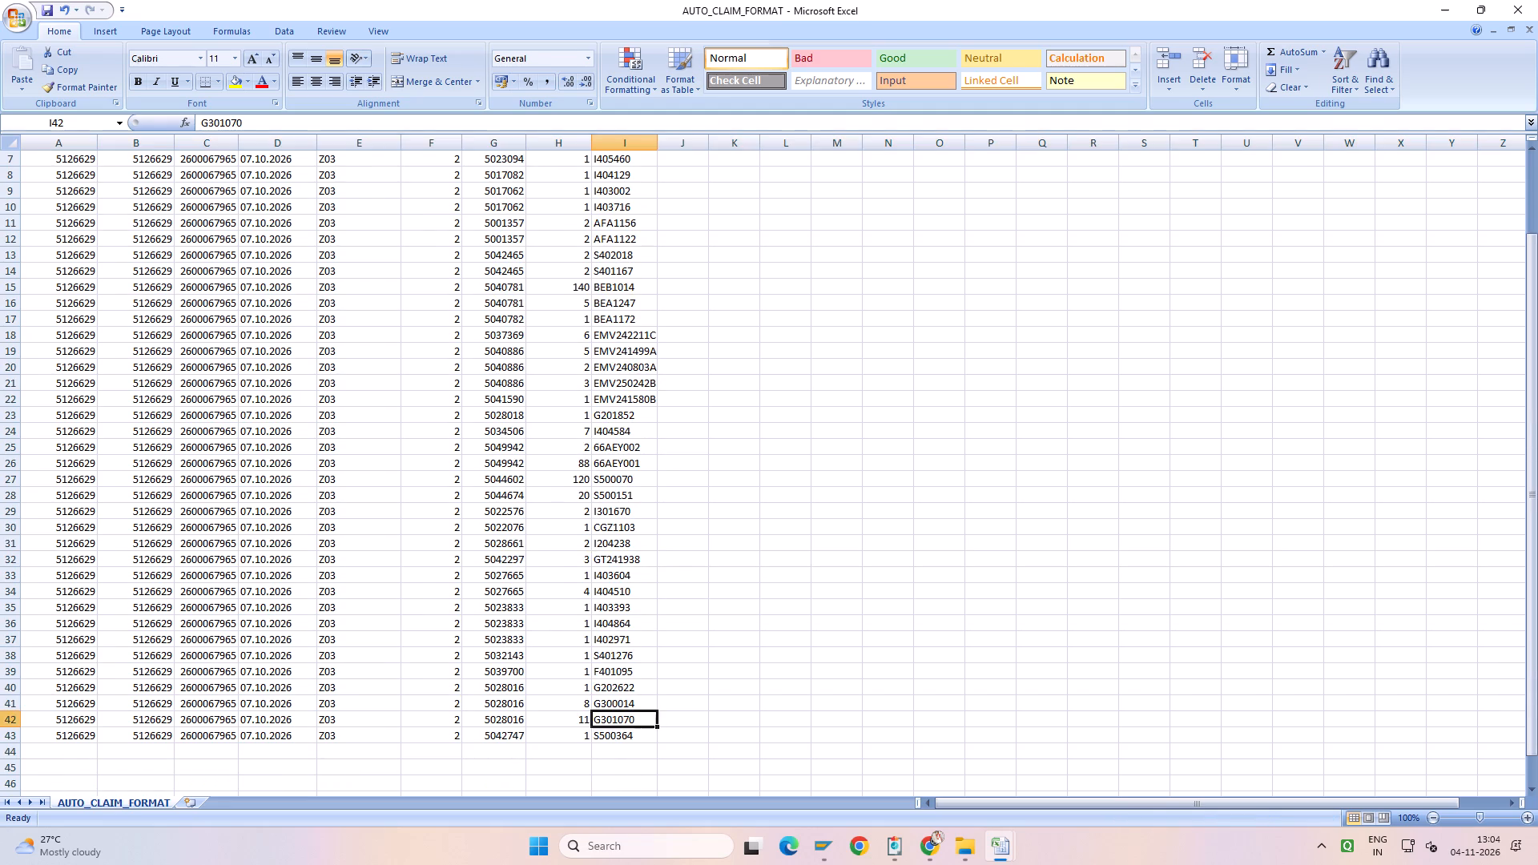
click(2, 718)
key(ctrl+minus)
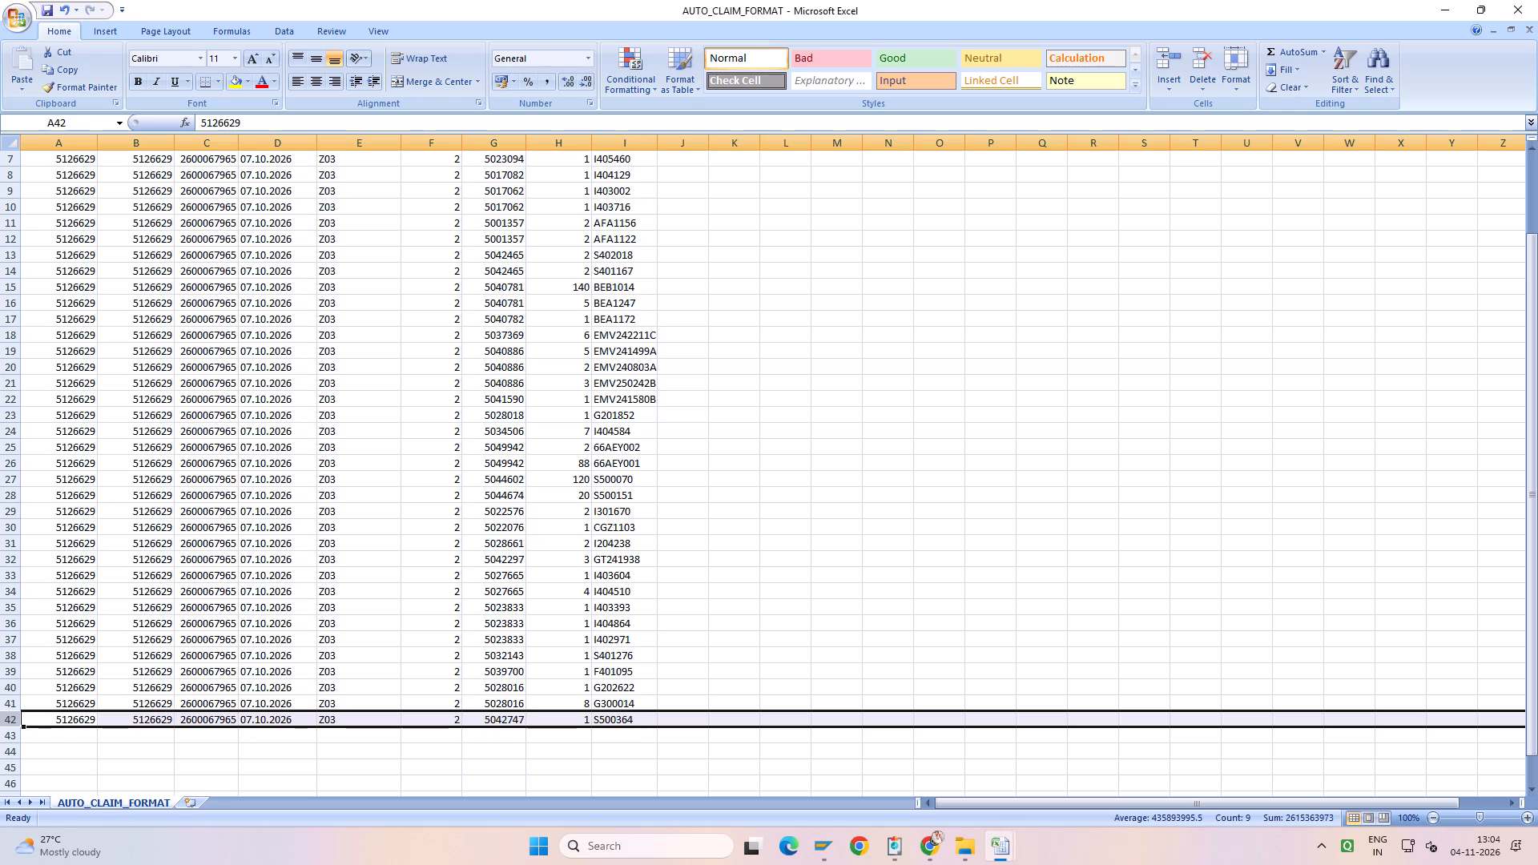
Save AUTO_CLAIM_FORMAT, keeping its tab-delimited text format.
scroll(272, 717, up, 5)
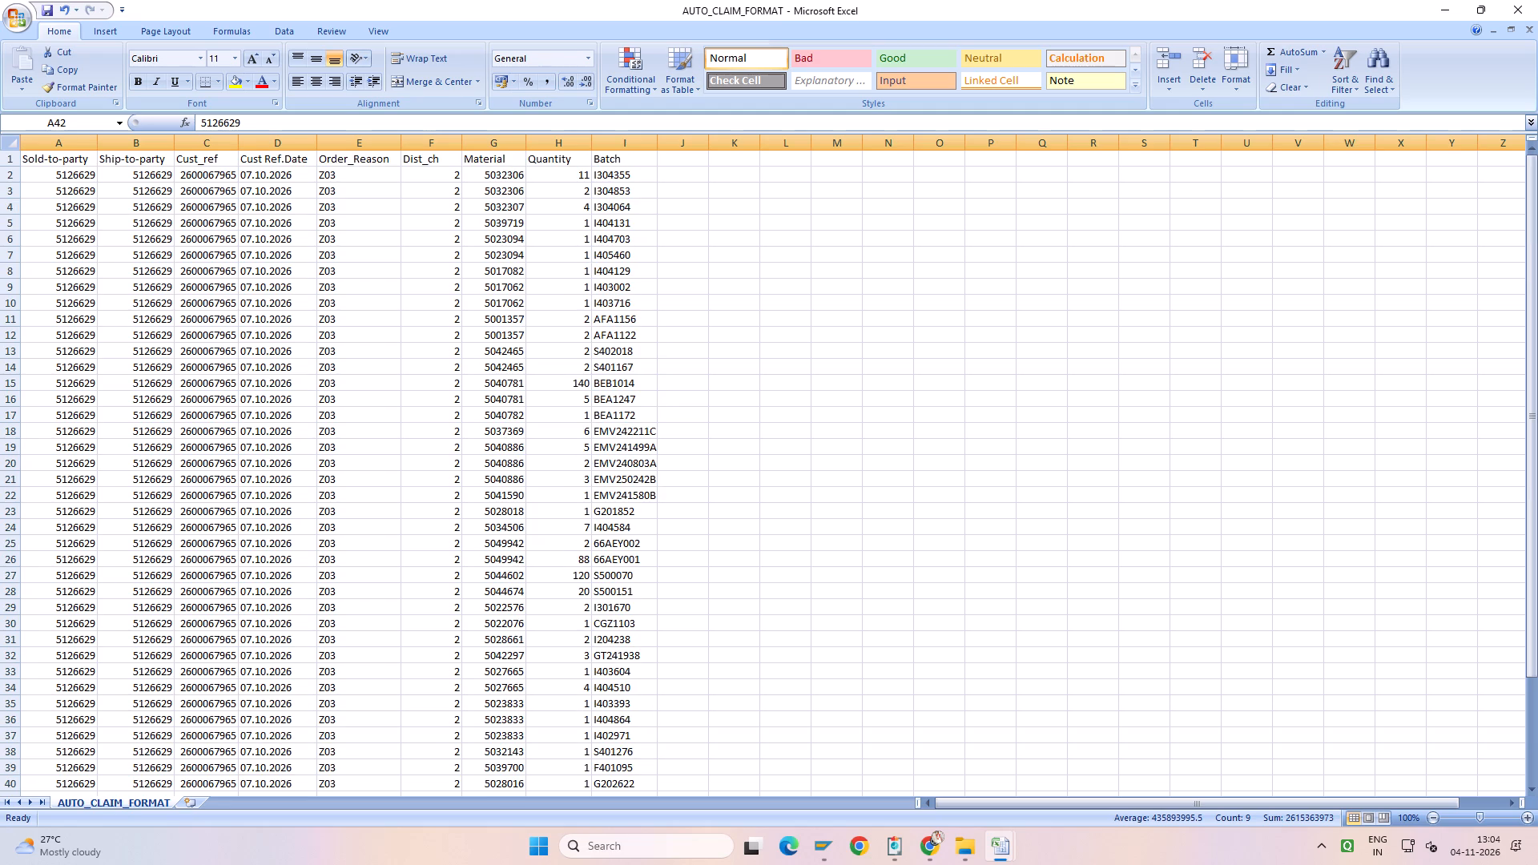
scroll(352, 648, up, 7)
key(ctrl+s)
key(ctrl+s)
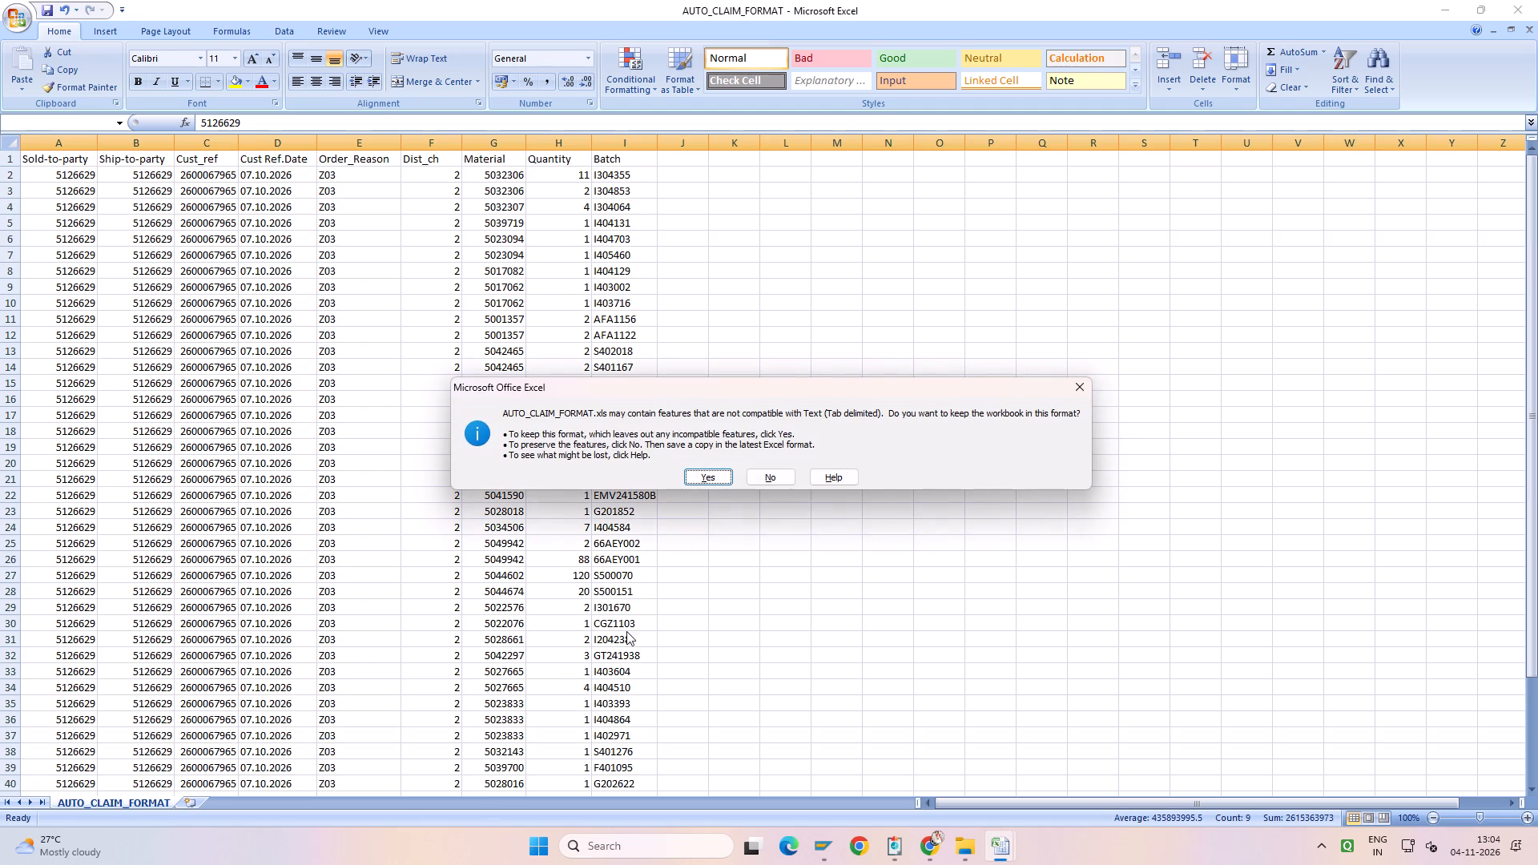
click(707, 471)
In the CHANDAN PHARMA workbook, copy the material, description, quantity and batch of CIPROBID 500 MG batch IB00054A in row 51.
click(826, 843)
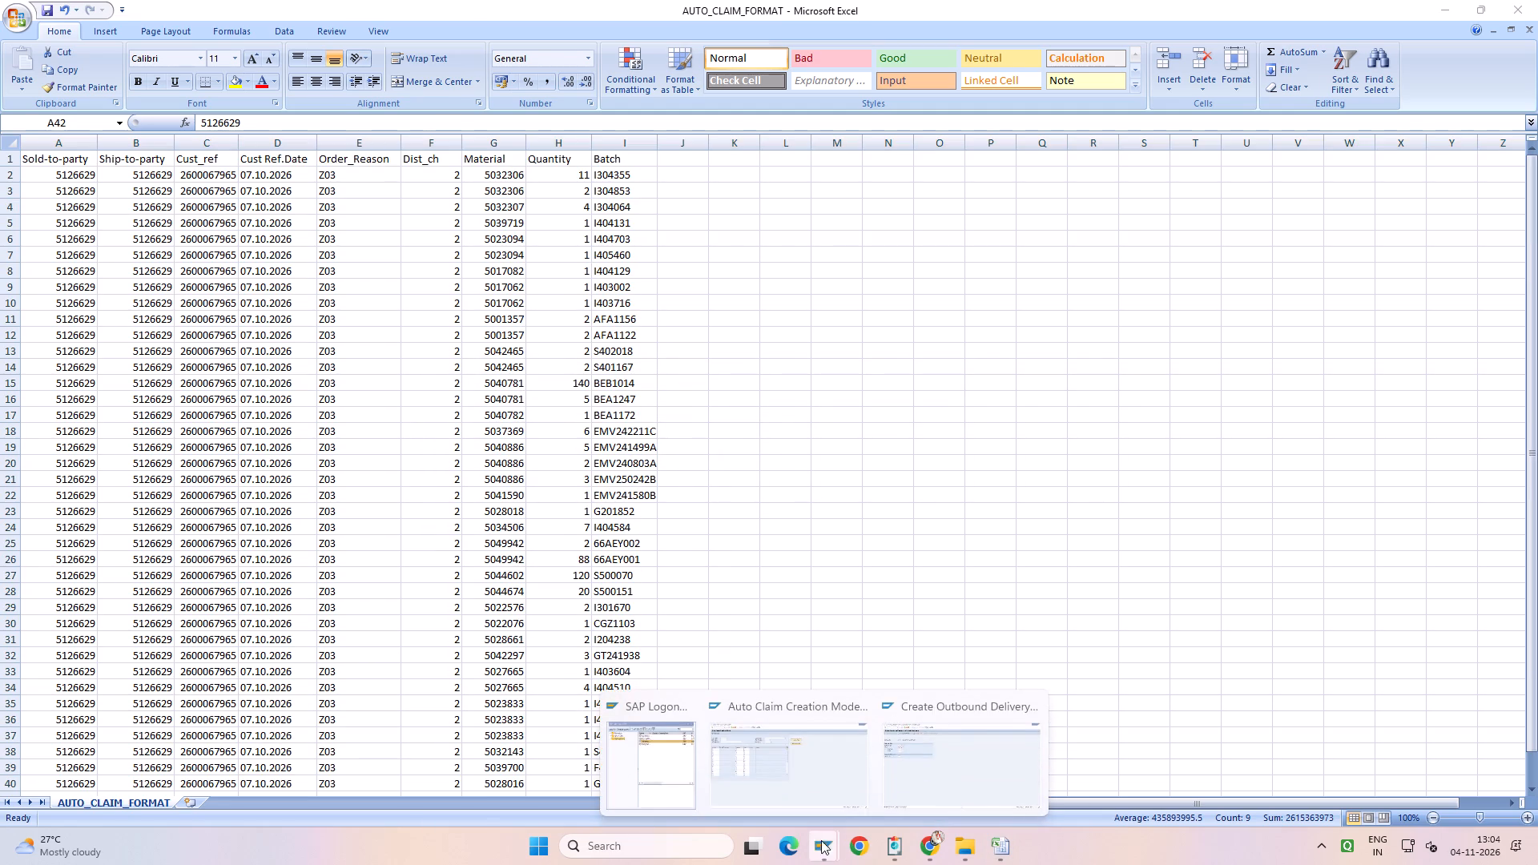
click(817, 785)
click(995, 847)
click(952, 784)
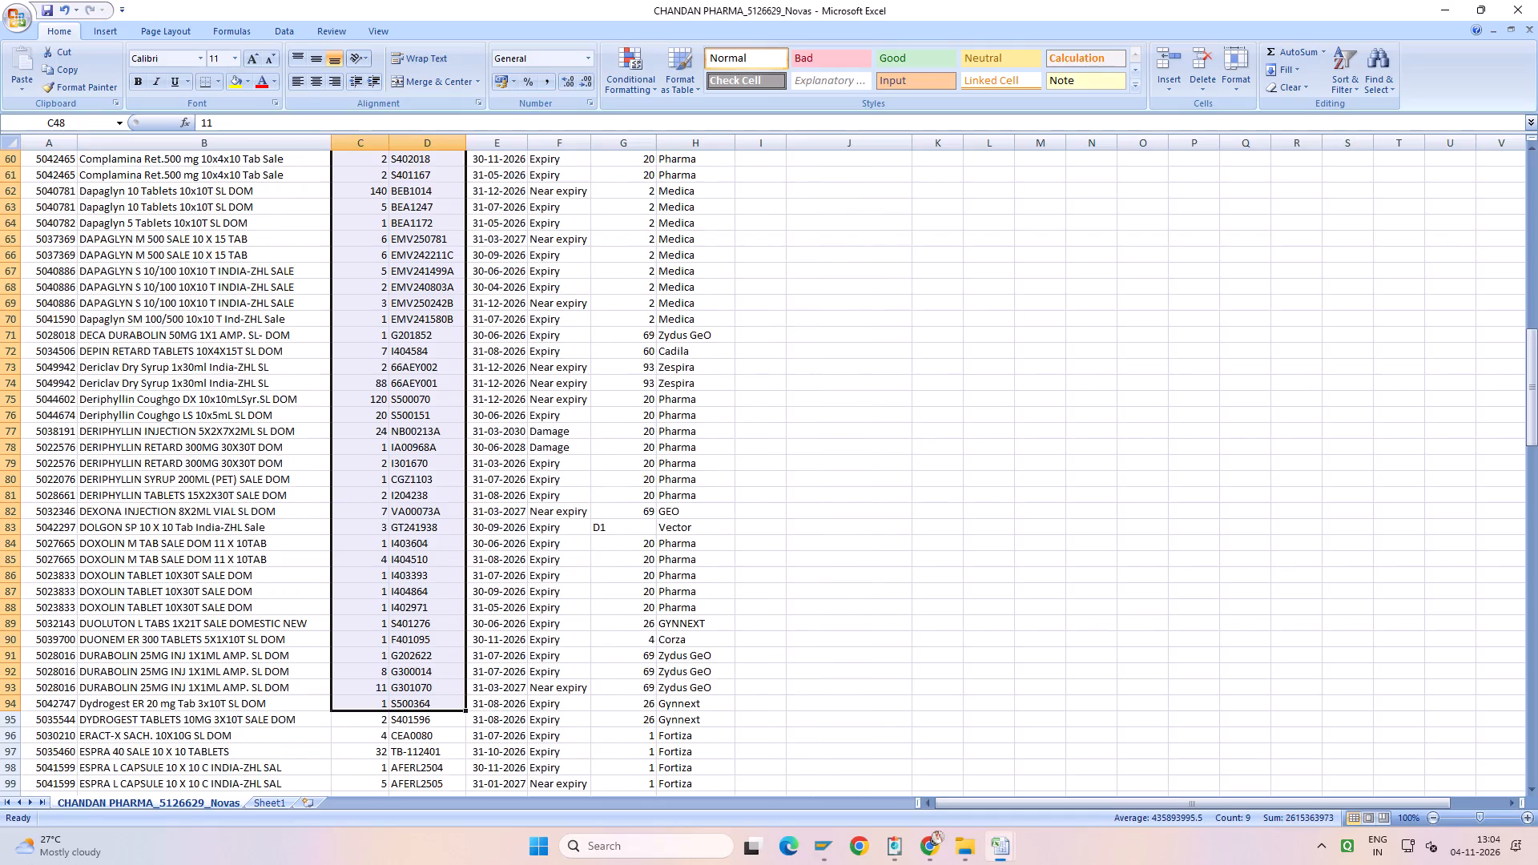
scroll(368, 455, up, 5)
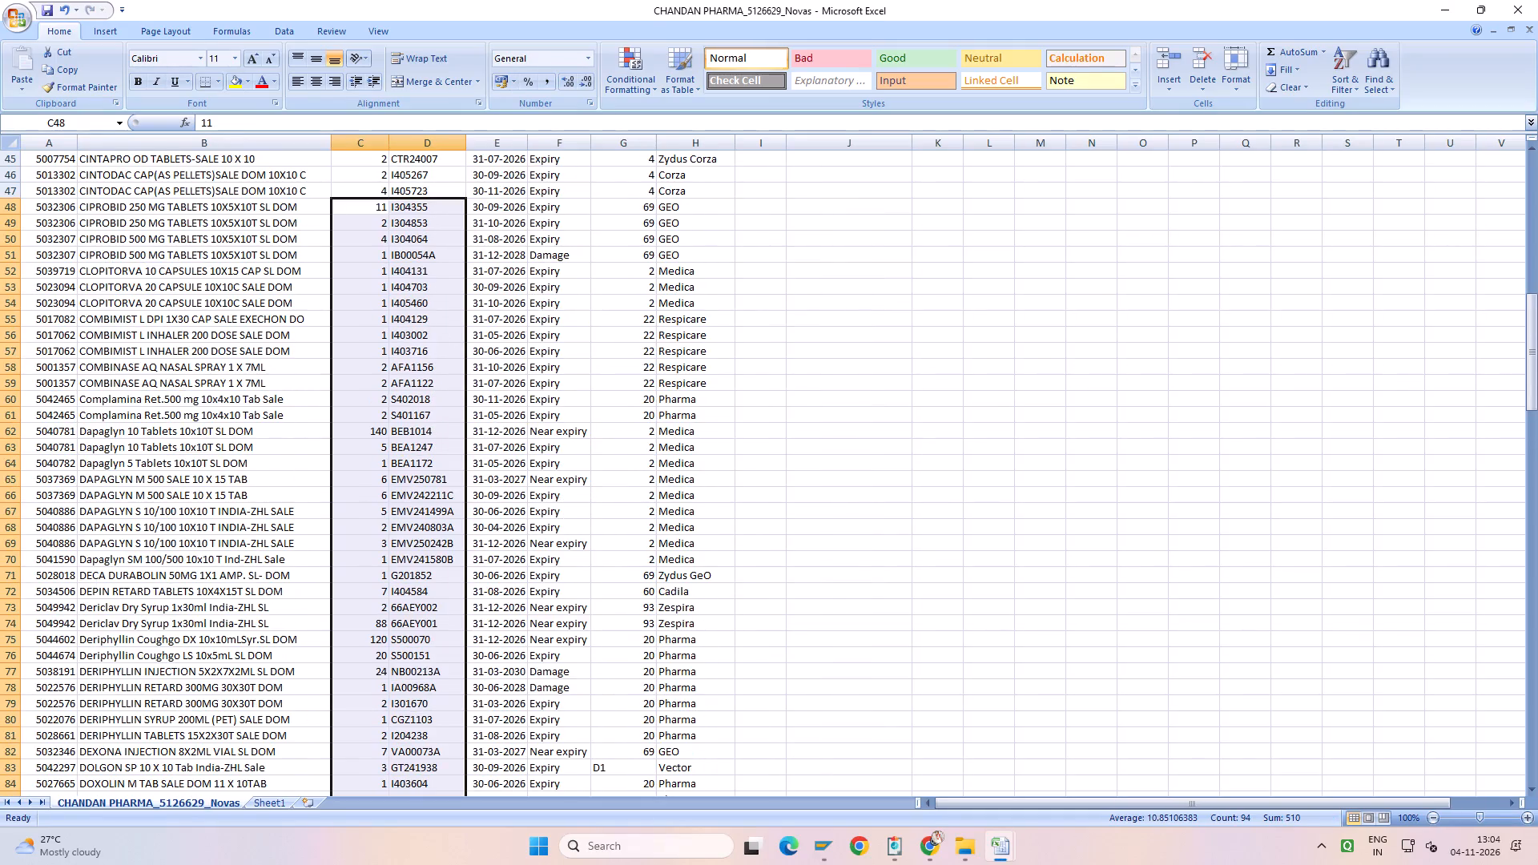
drag(47, 259, 421, 256)
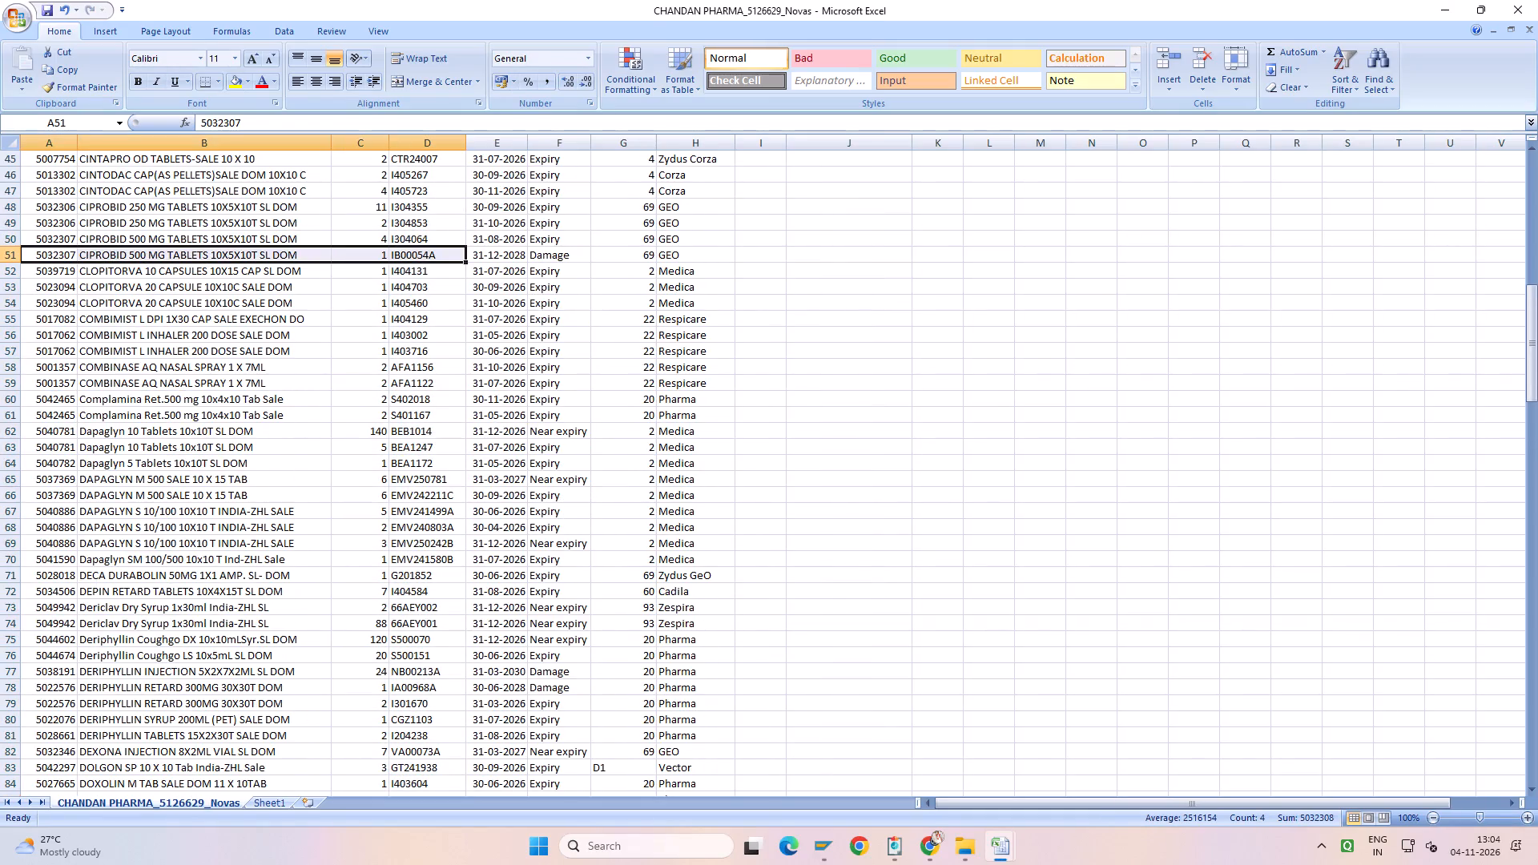
key(ctrl+c)
key(alt+Tab)
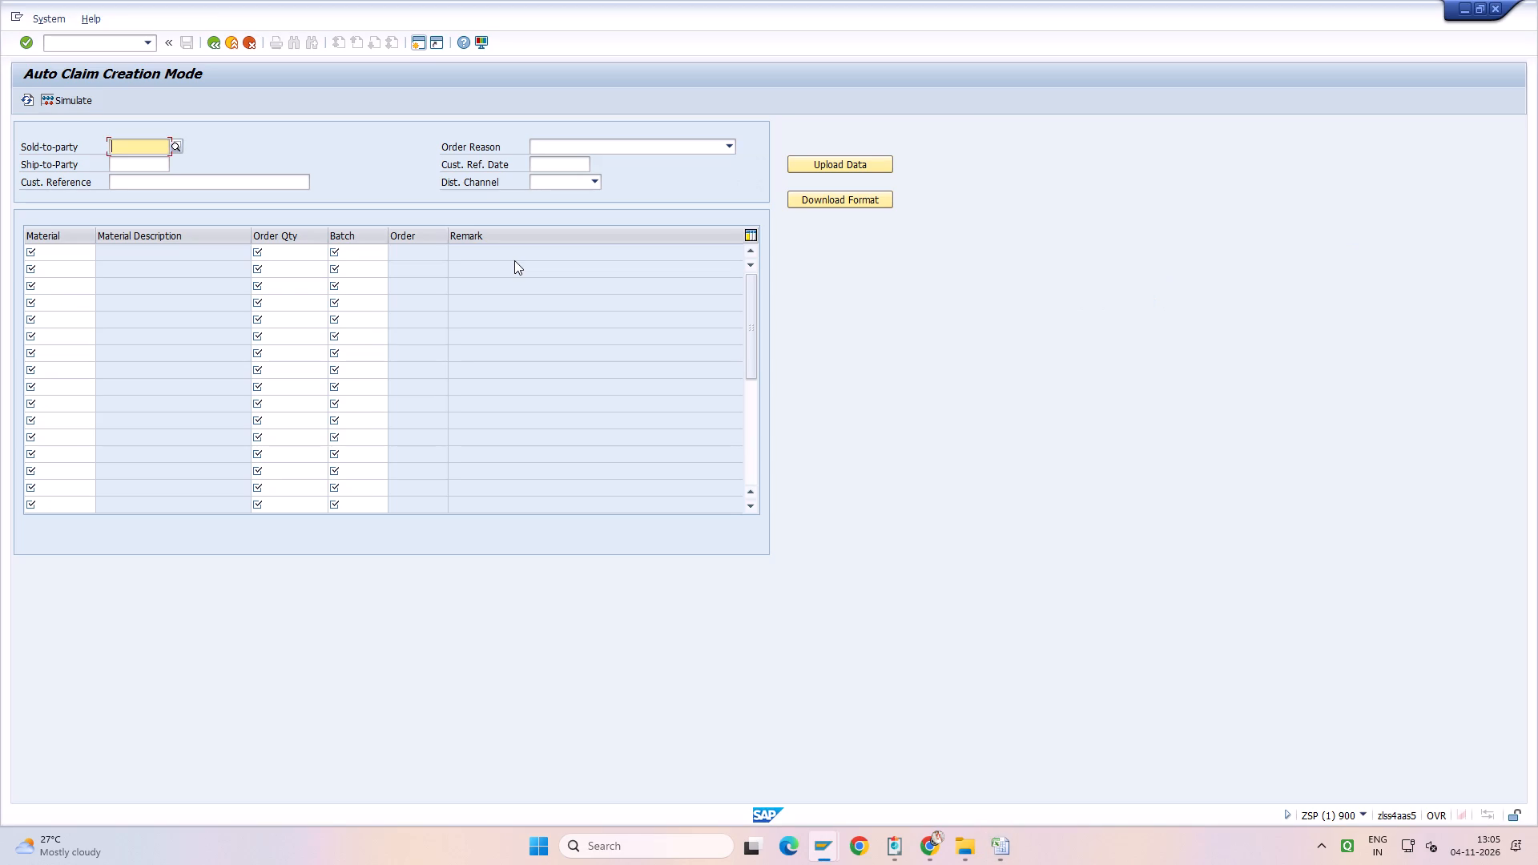
key(ctrl+v)
key(ctrl+a)
key(BackSpace)
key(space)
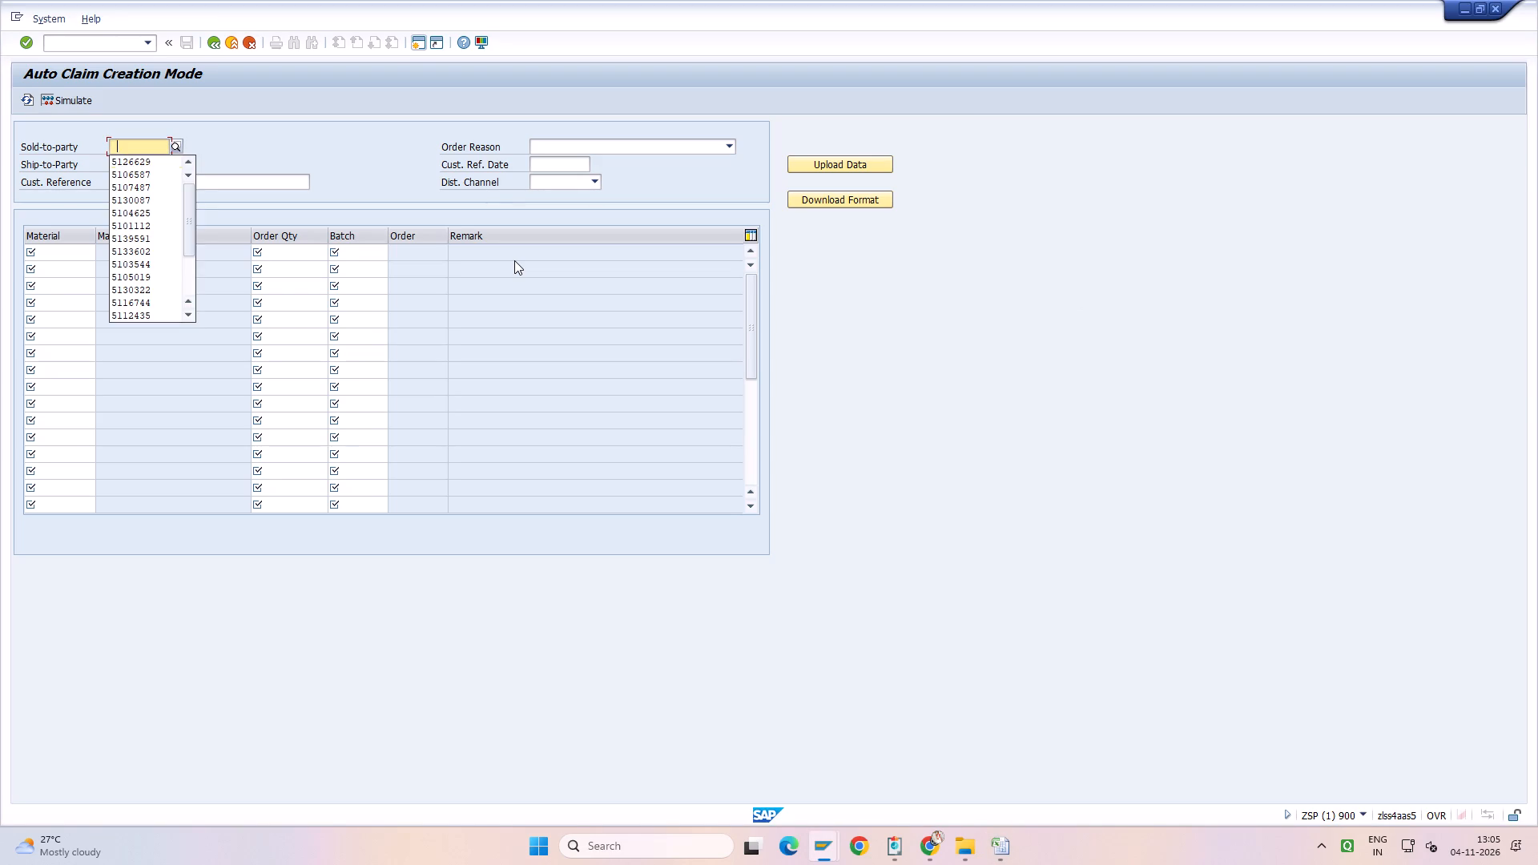
key(Down)
key(Return)
key(Tab)
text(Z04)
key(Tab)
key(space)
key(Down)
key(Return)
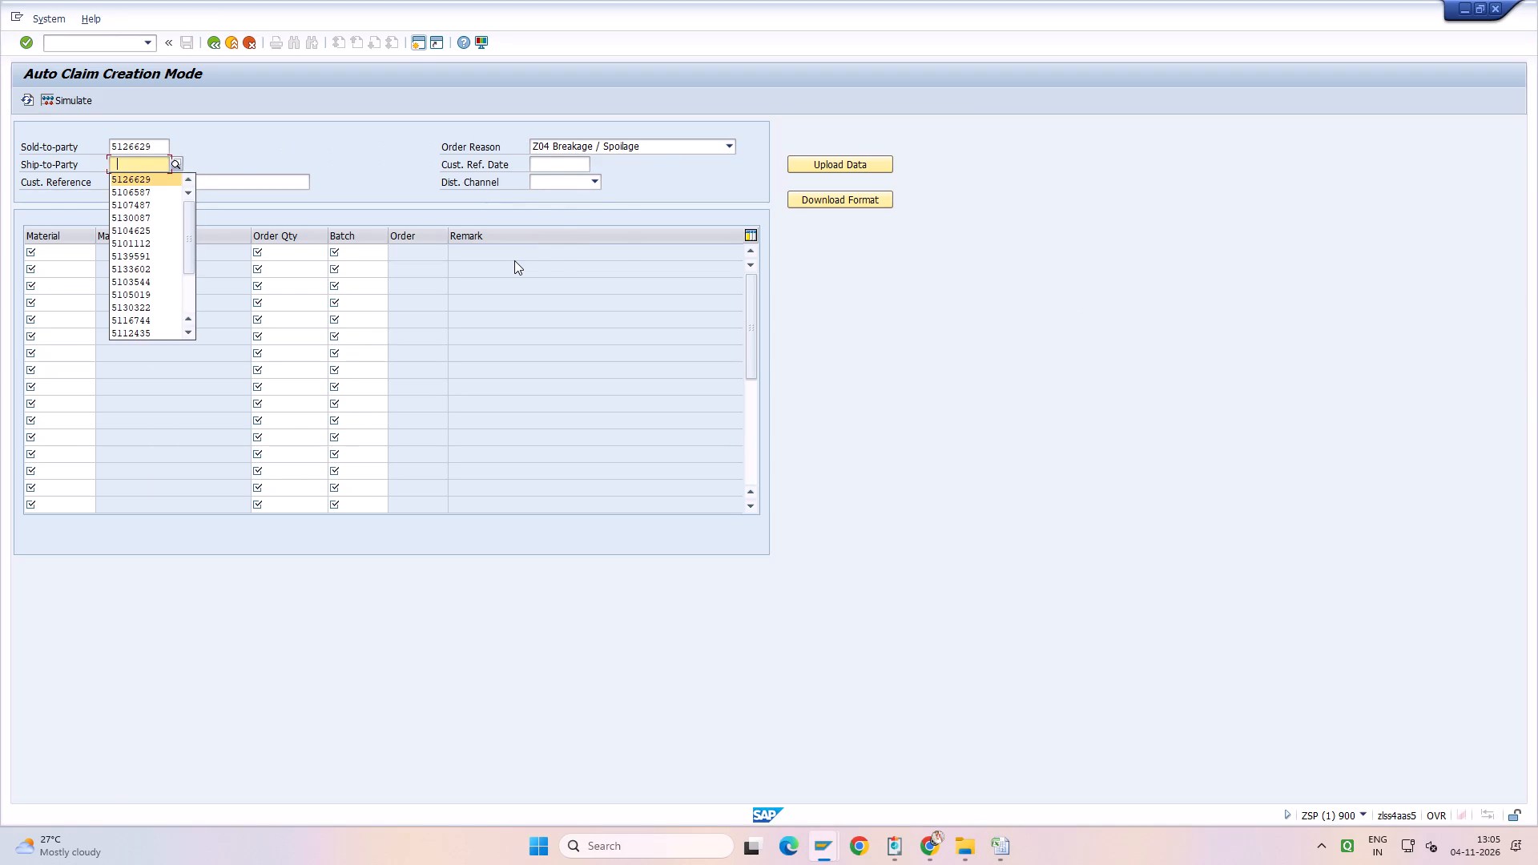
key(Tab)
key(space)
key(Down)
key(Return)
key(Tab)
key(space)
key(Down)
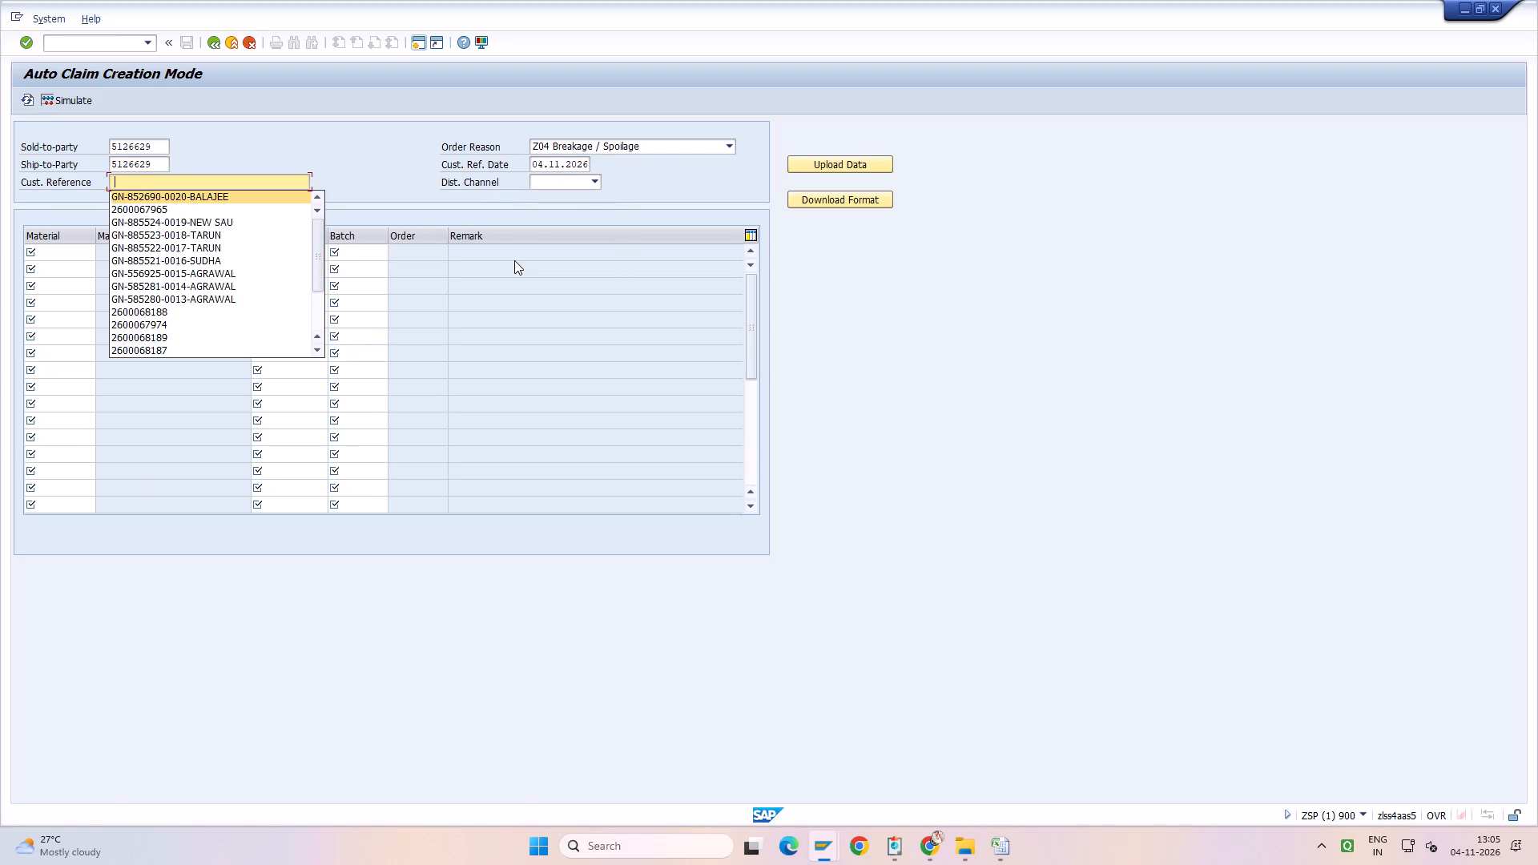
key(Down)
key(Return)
Change the customer reference date to 07.10.2026, set distribution channel 02 and confirm the claim header.
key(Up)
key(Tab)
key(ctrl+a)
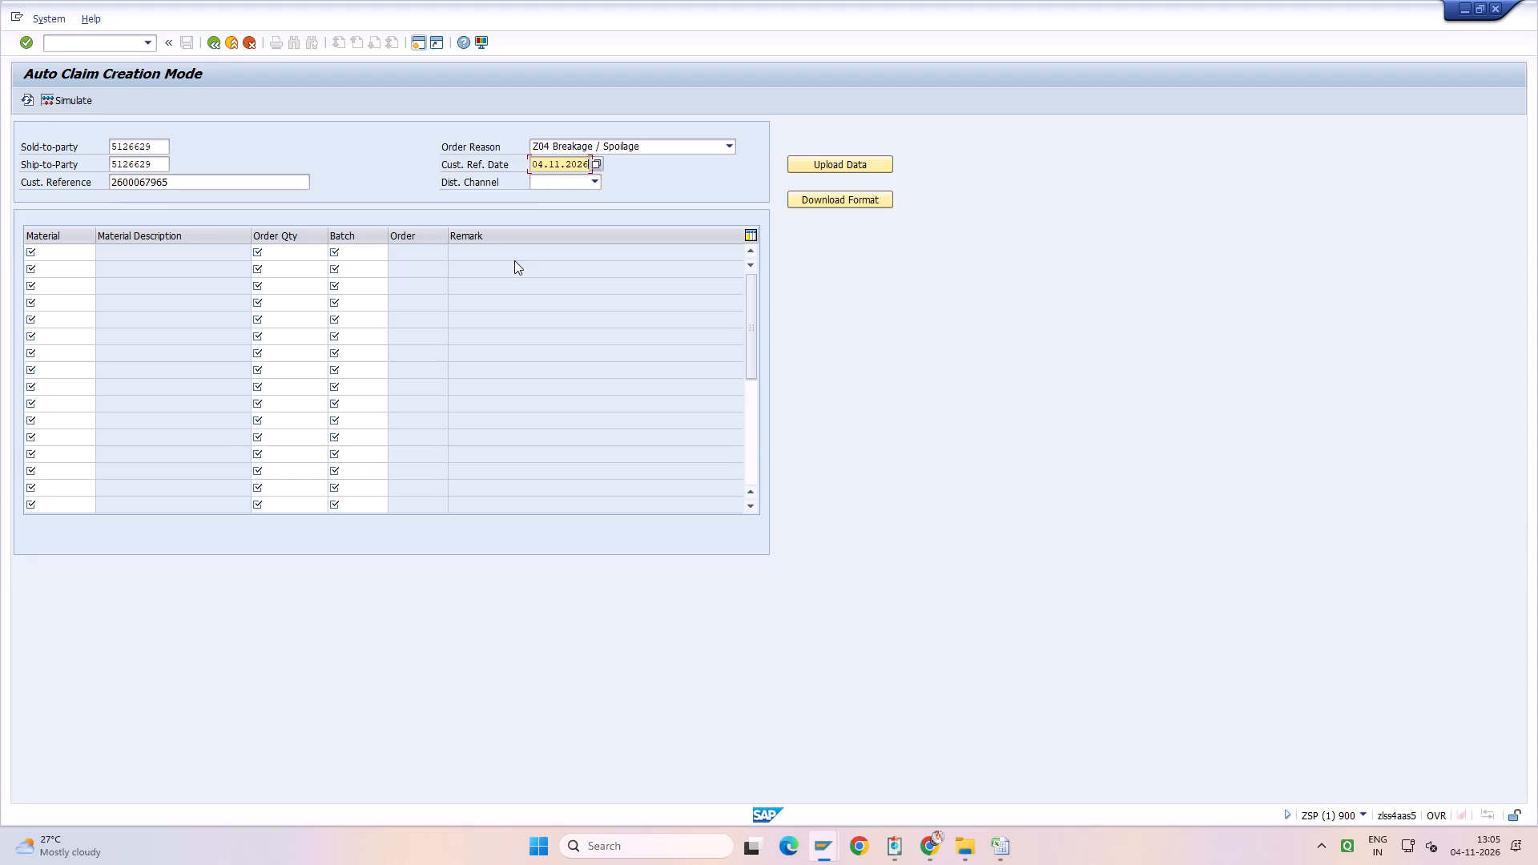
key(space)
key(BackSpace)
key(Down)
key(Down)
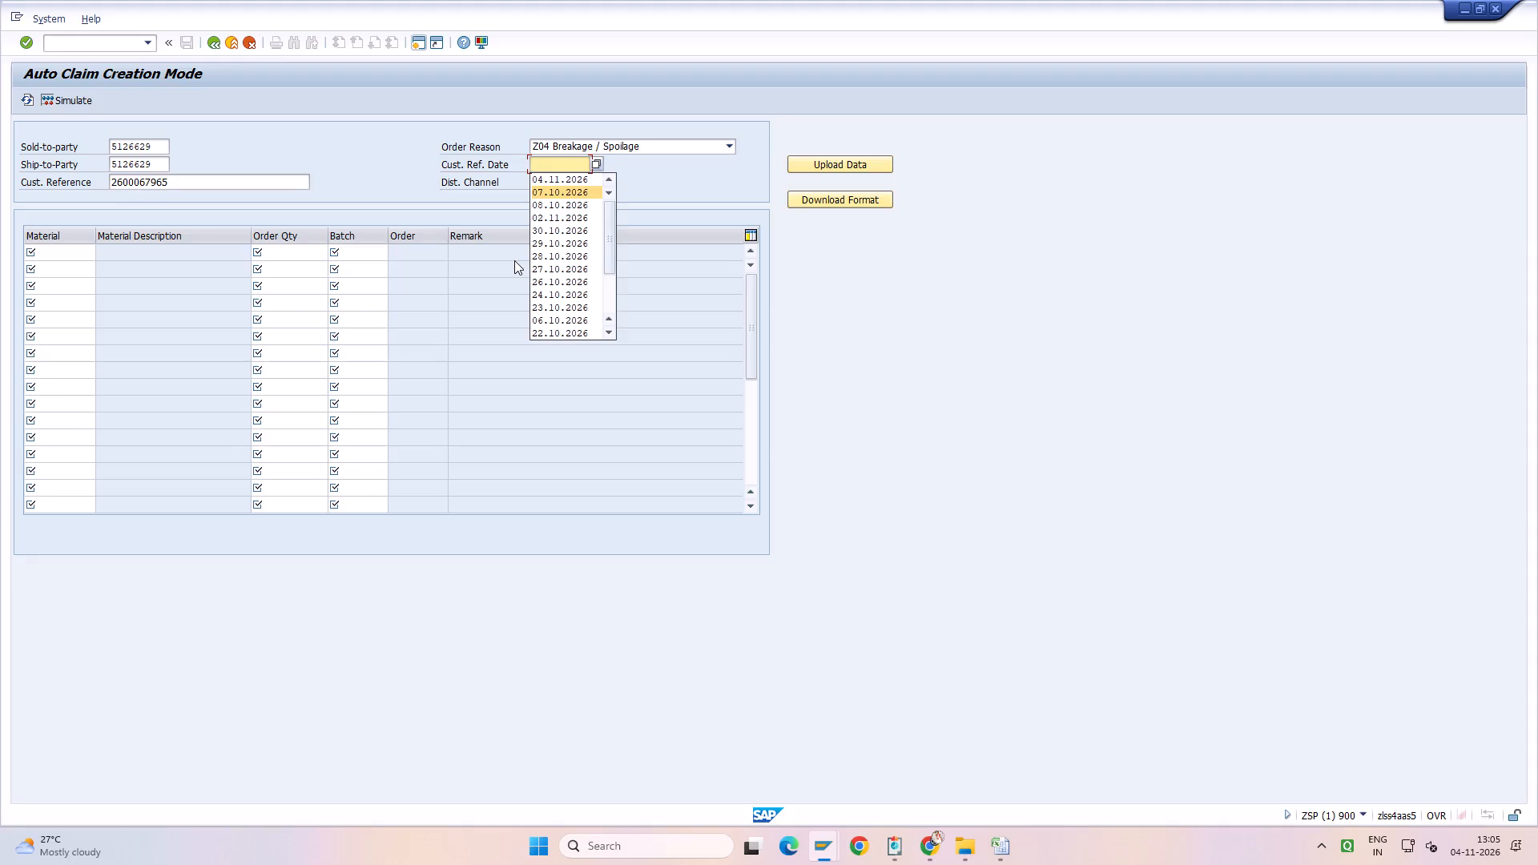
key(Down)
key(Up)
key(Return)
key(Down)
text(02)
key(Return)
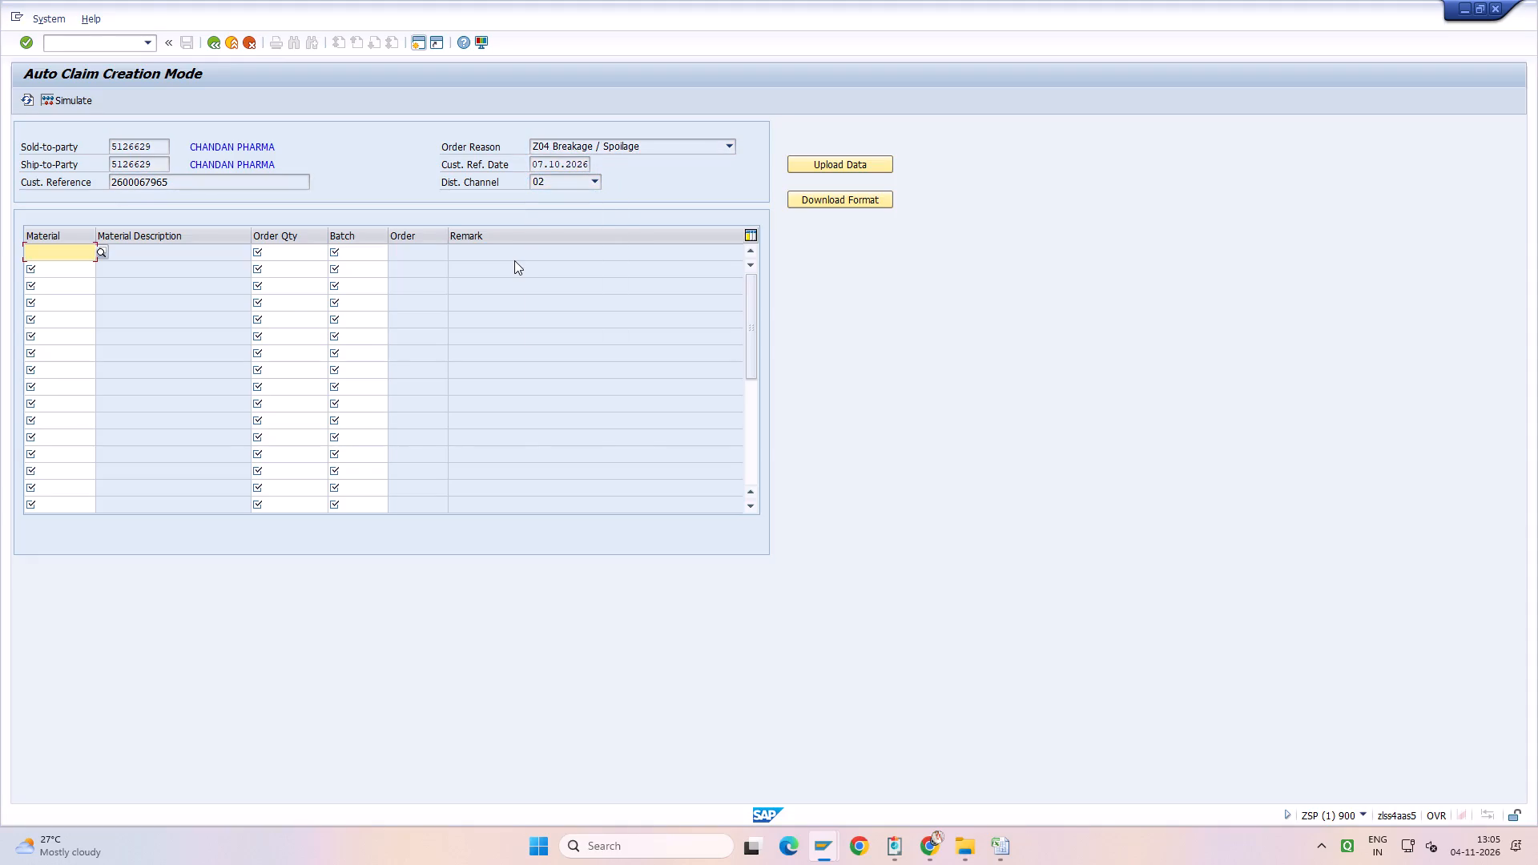
Copy the CIPROBID 500 MG batch IB00054A item from the CHANDAN PHARMA workbook into the first line of the SAP claim table.
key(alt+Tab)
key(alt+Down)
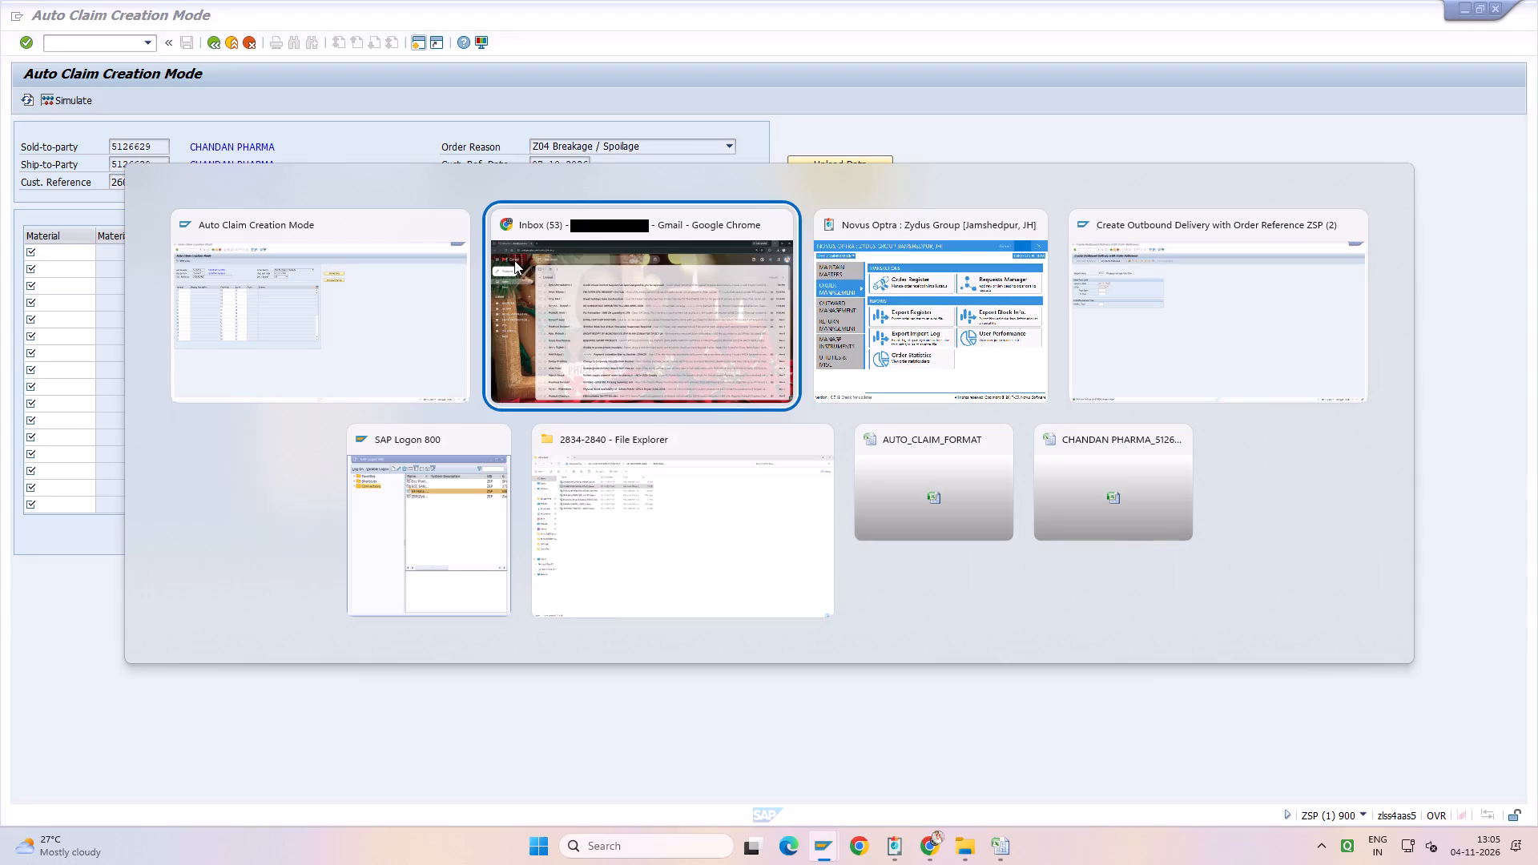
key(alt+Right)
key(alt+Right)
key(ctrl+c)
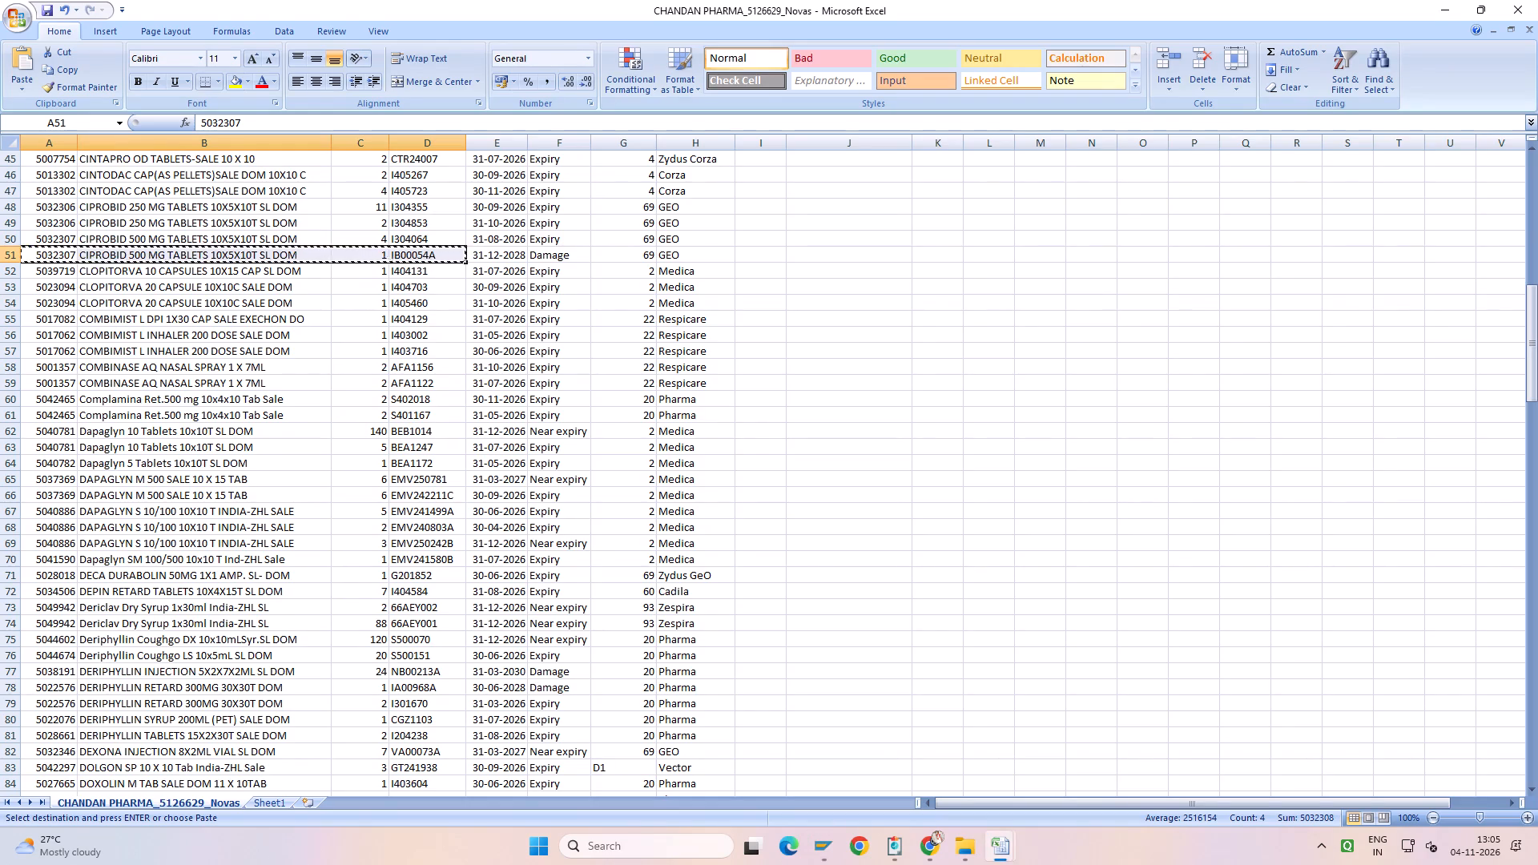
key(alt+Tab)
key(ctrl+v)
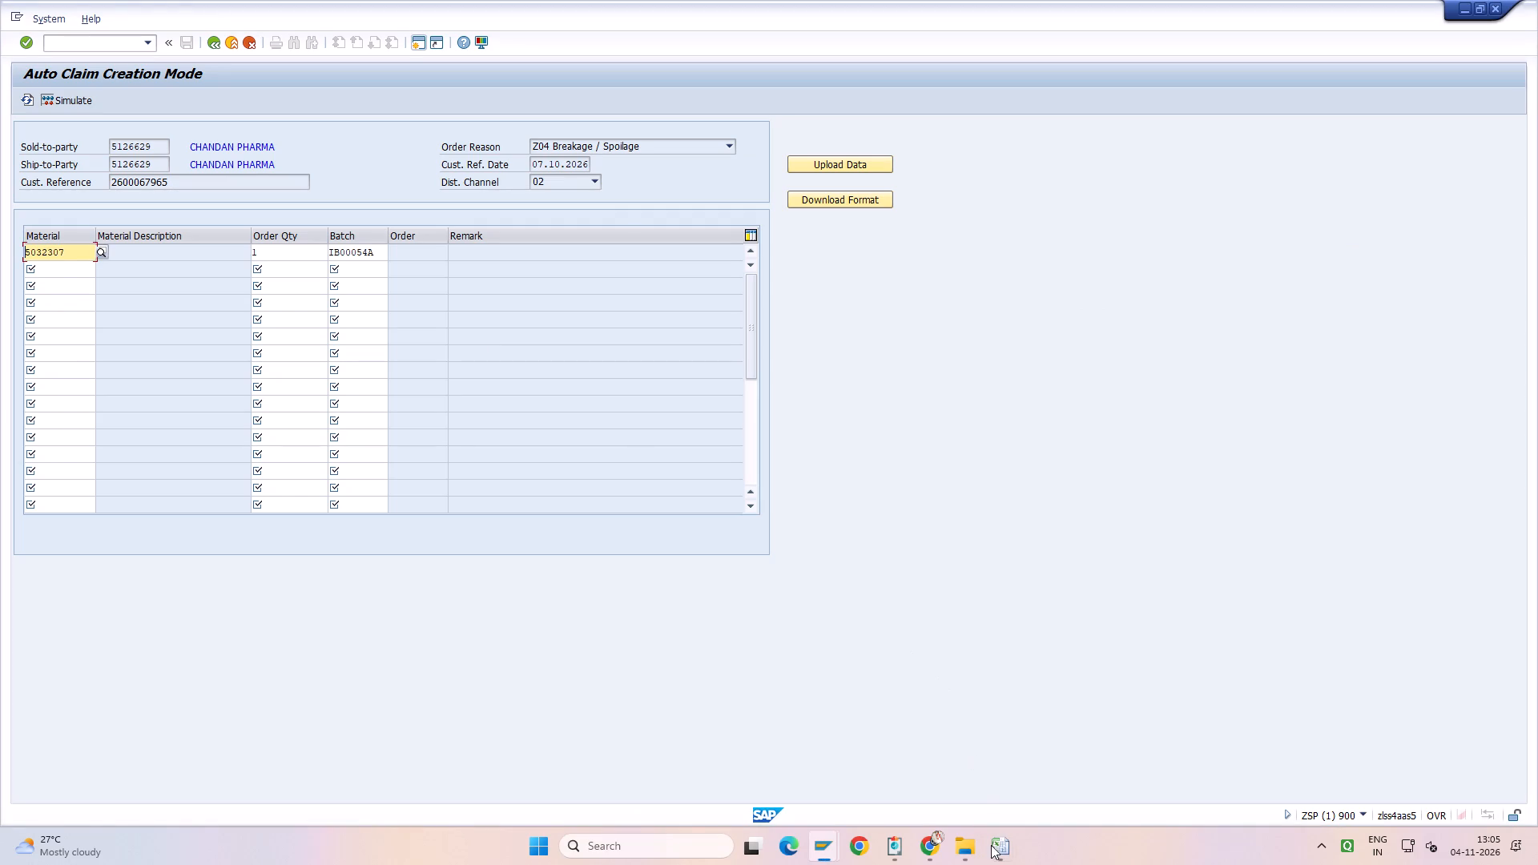
Copy the DAPAGLYN M 500 batch EMV250781 item from workbook row 65 into the second line of the SAP claim table.
click(992, 853)
click(916, 762)
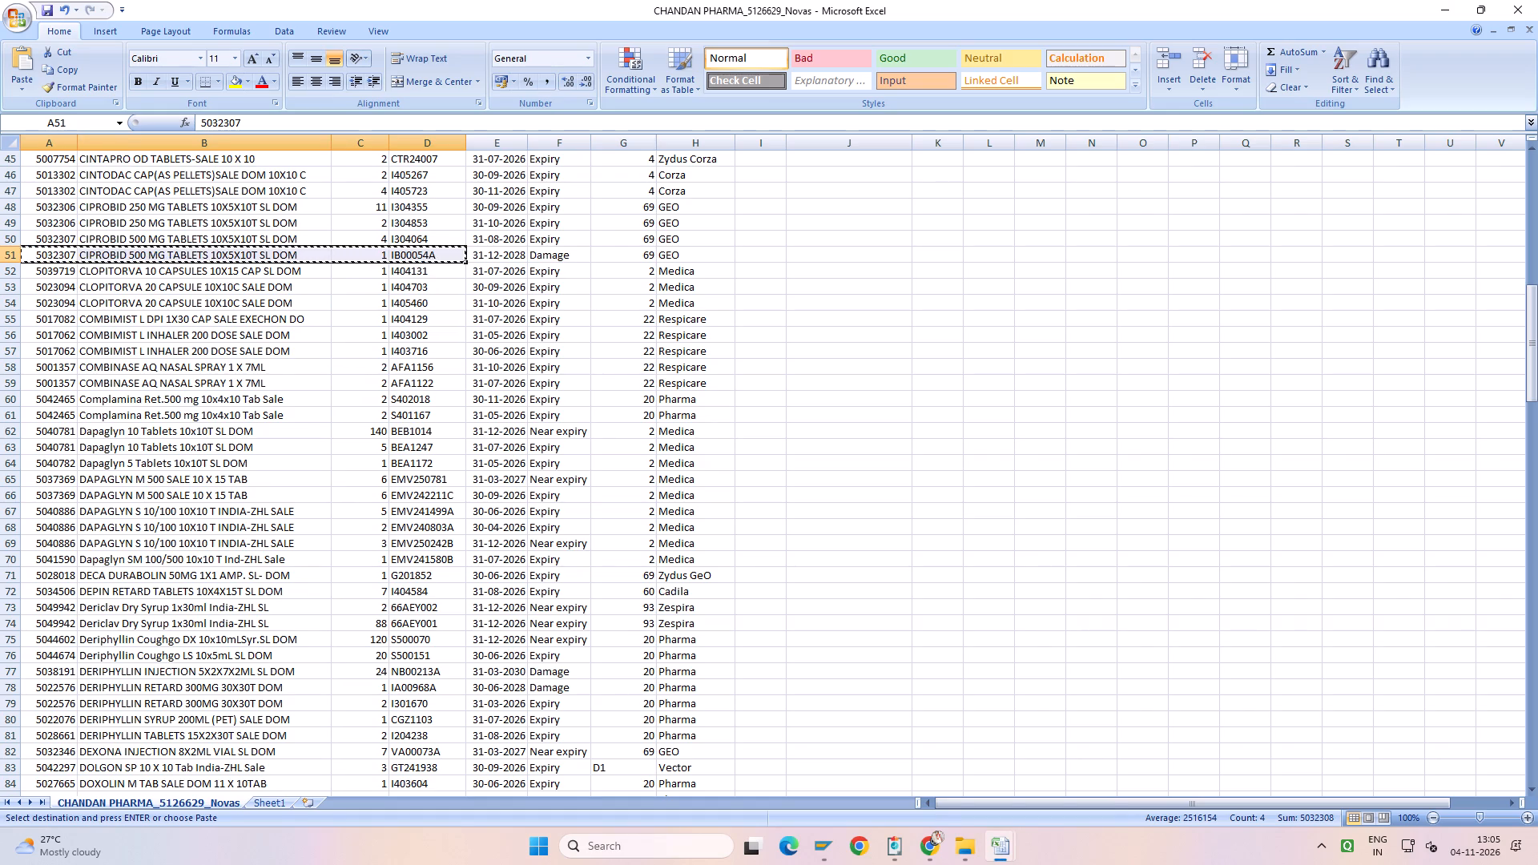
drag(51, 477, 425, 476)
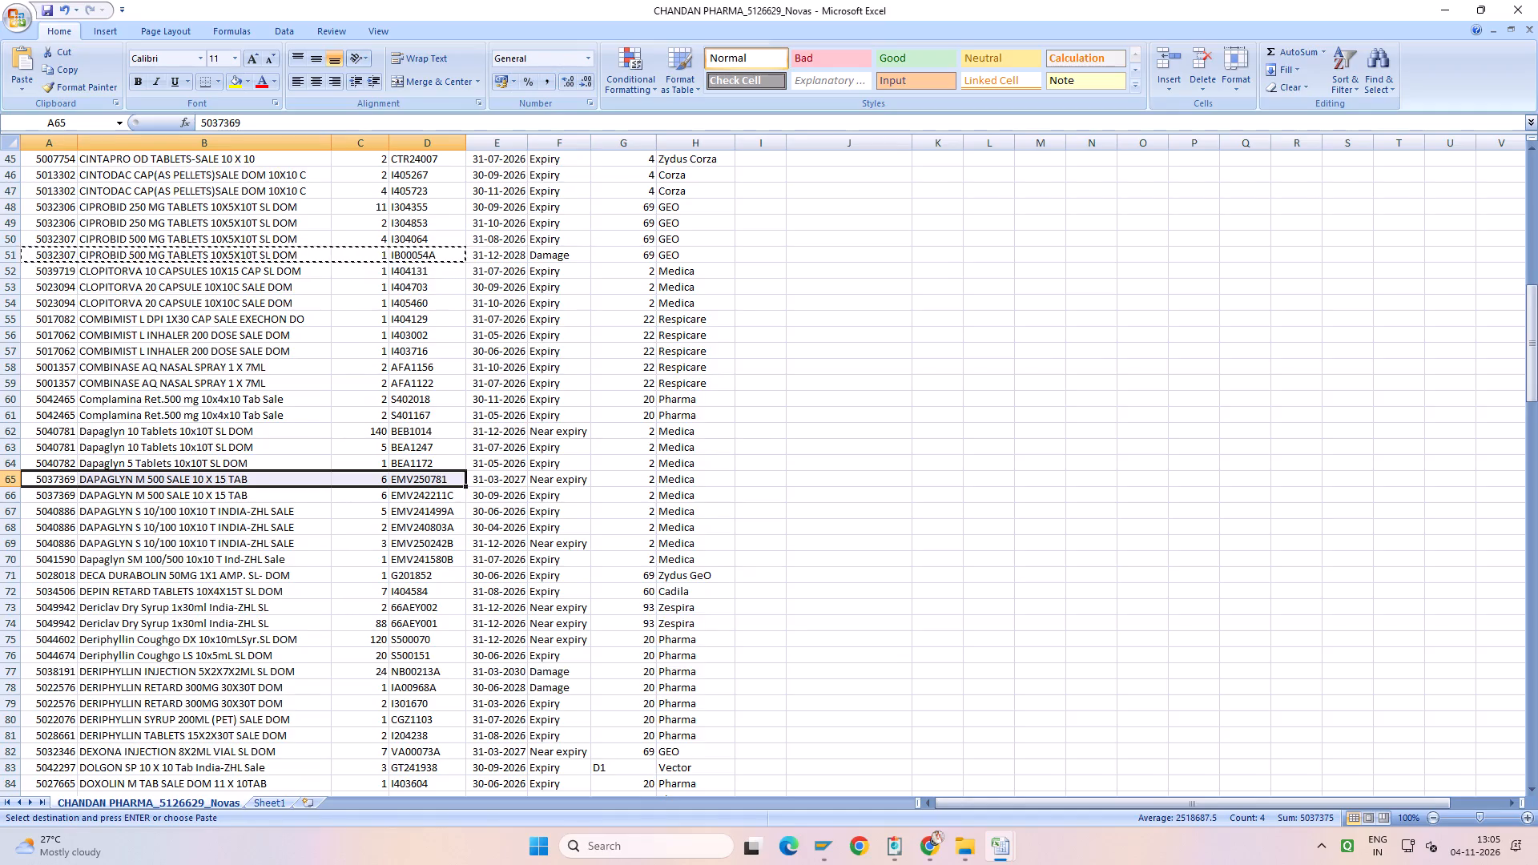
key(ctrl+c)
key(alt+Tab)
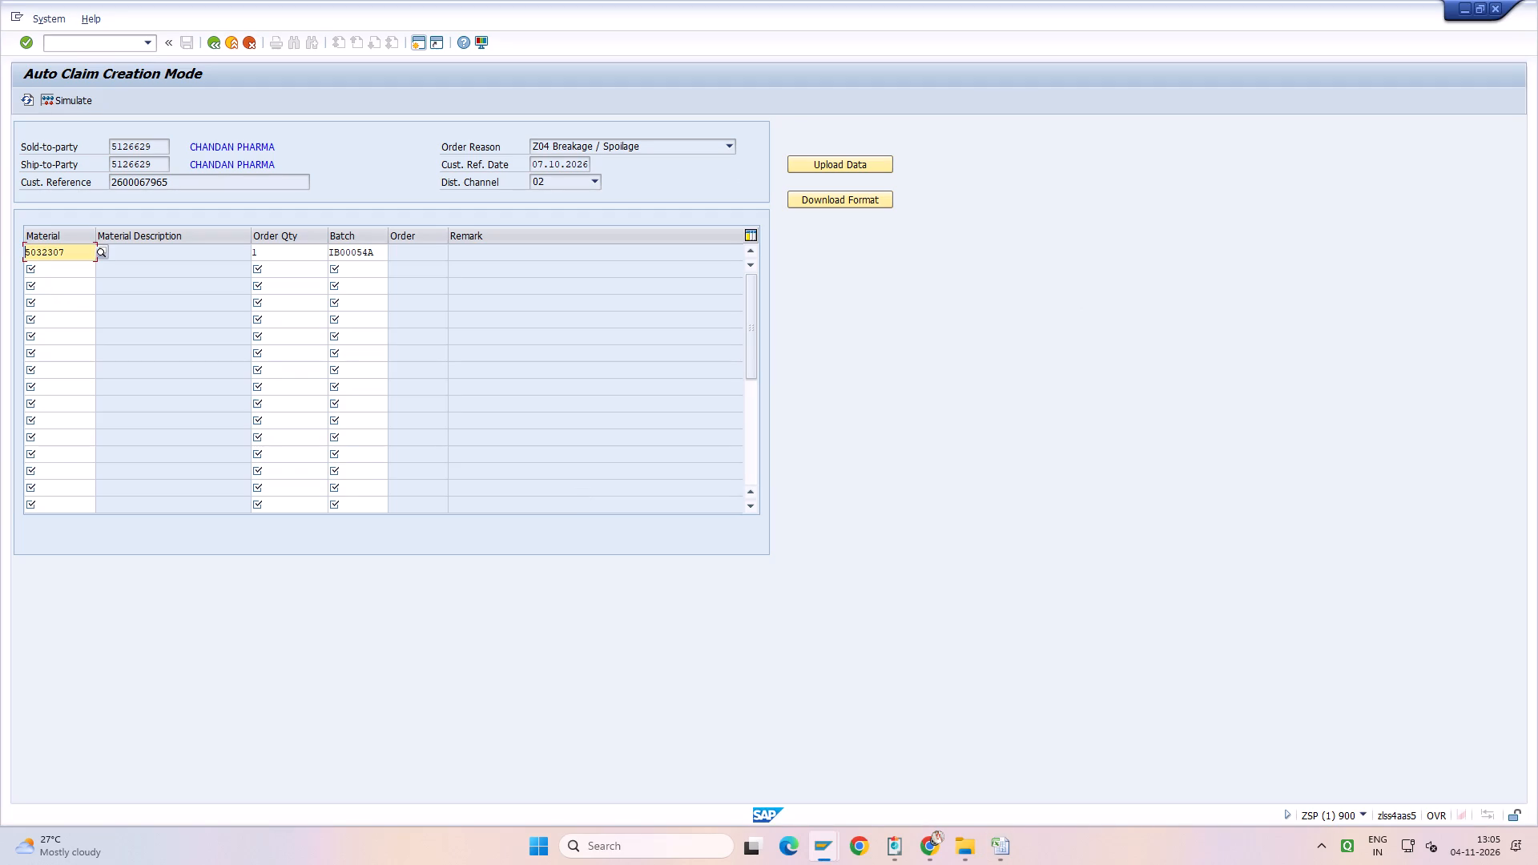
click(82, 272)
key(ctrl+v)
Copy the DERIPHYLLIN batches NB00213A and IA00968A from workbook rows 77 and 78 into the third and fourth SAP claim lines.
click(1007, 846)
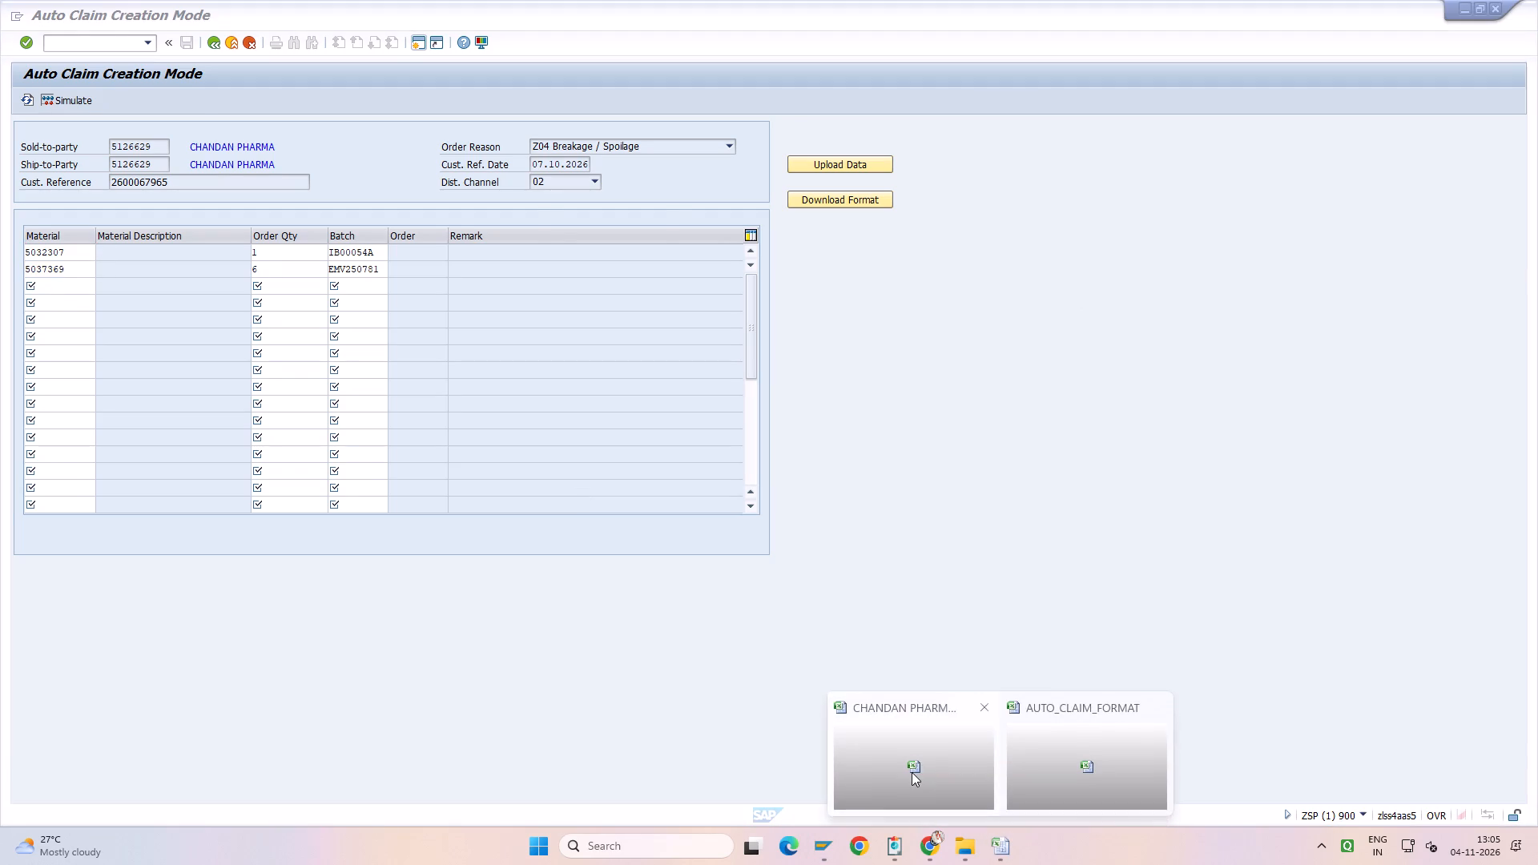
click(912, 772)
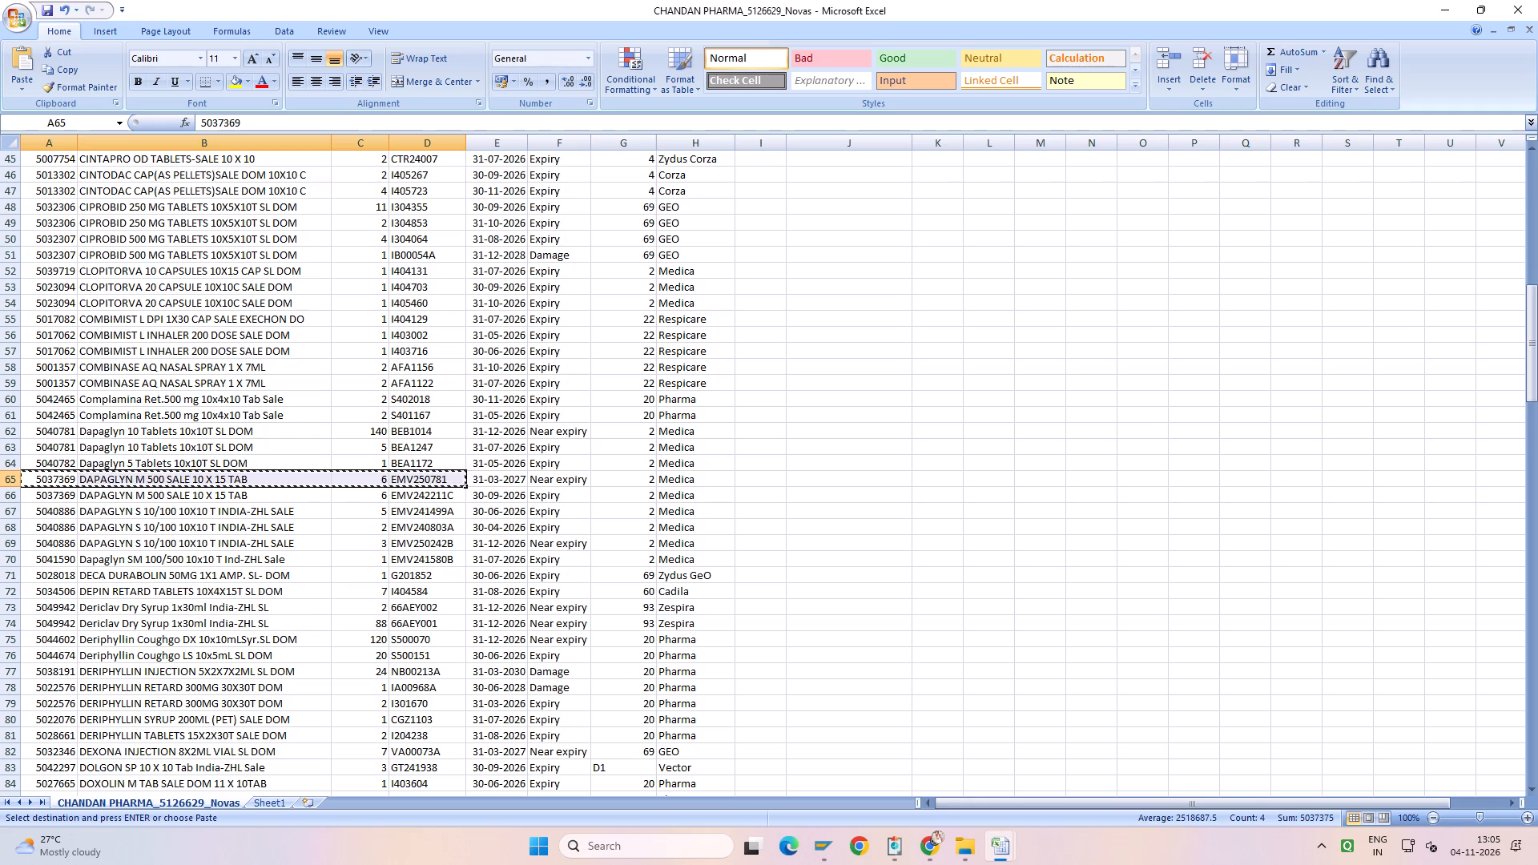
drag(54, 672, 455, 687)
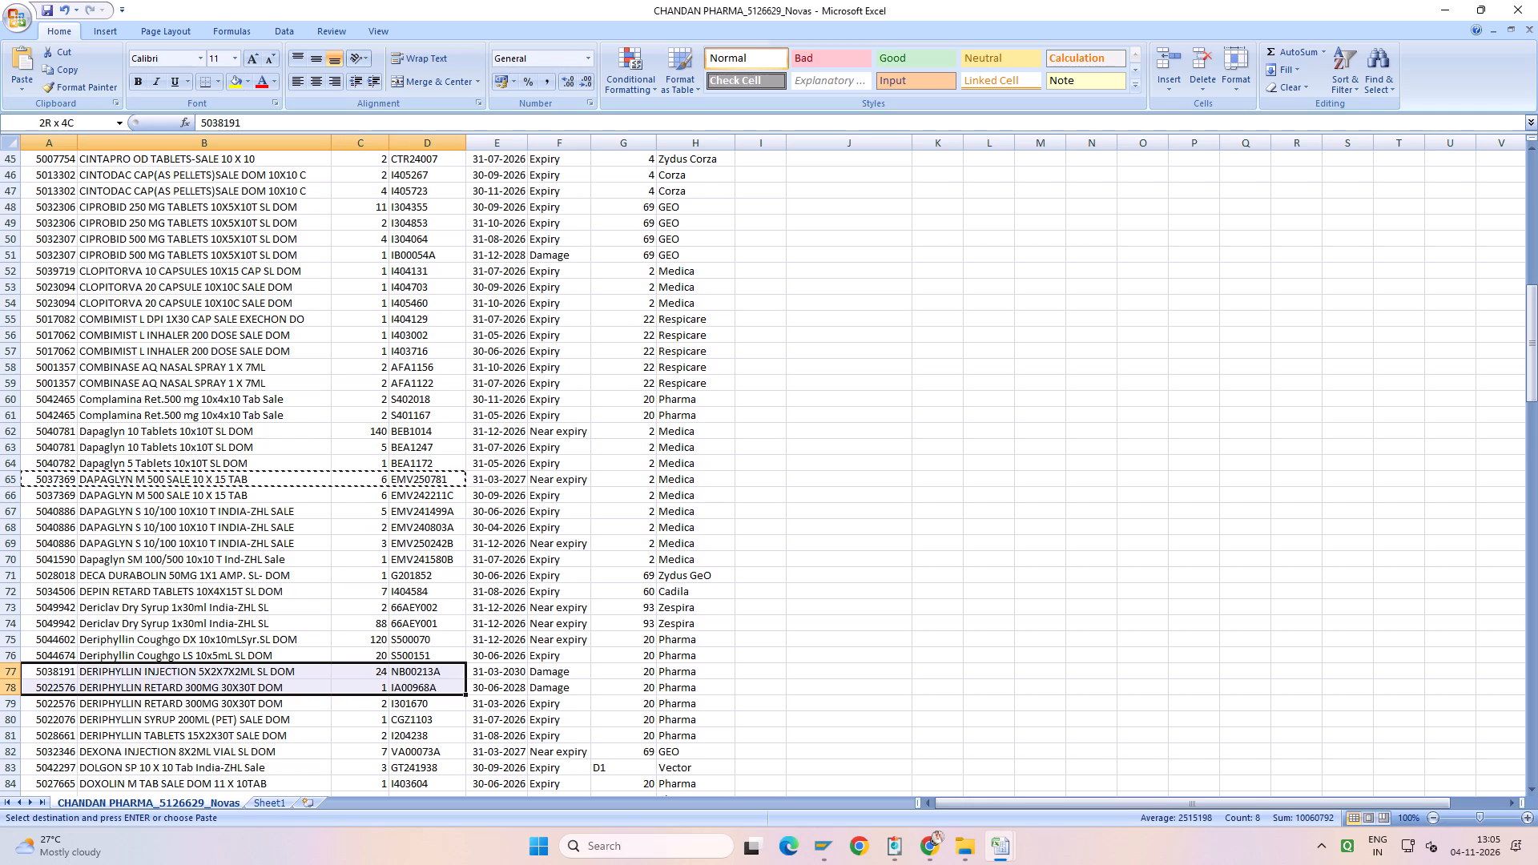
drag(455, 687, 457, 687)
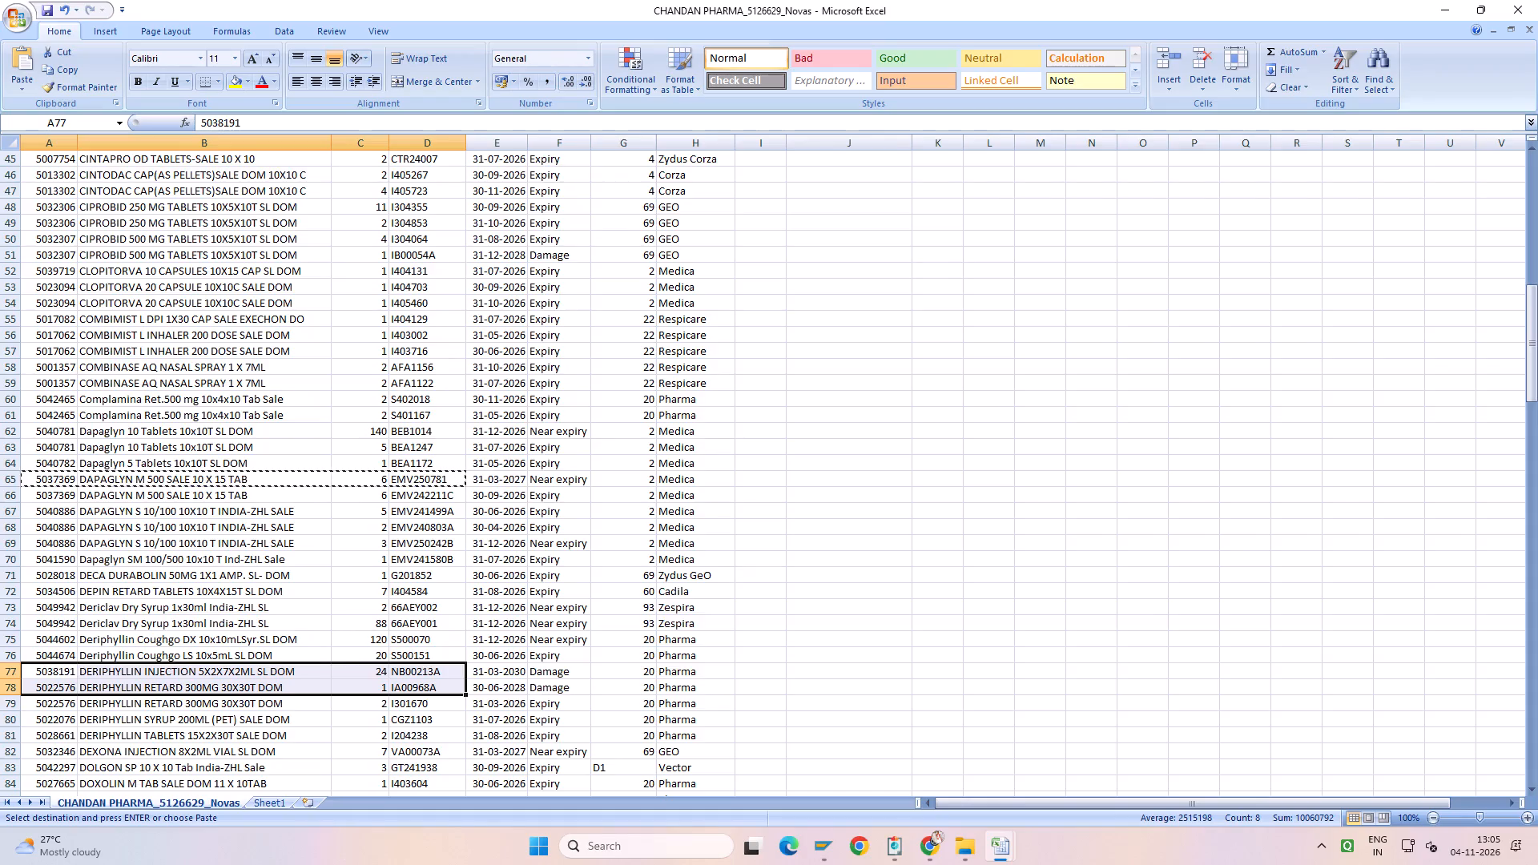
key(ctrl+c)
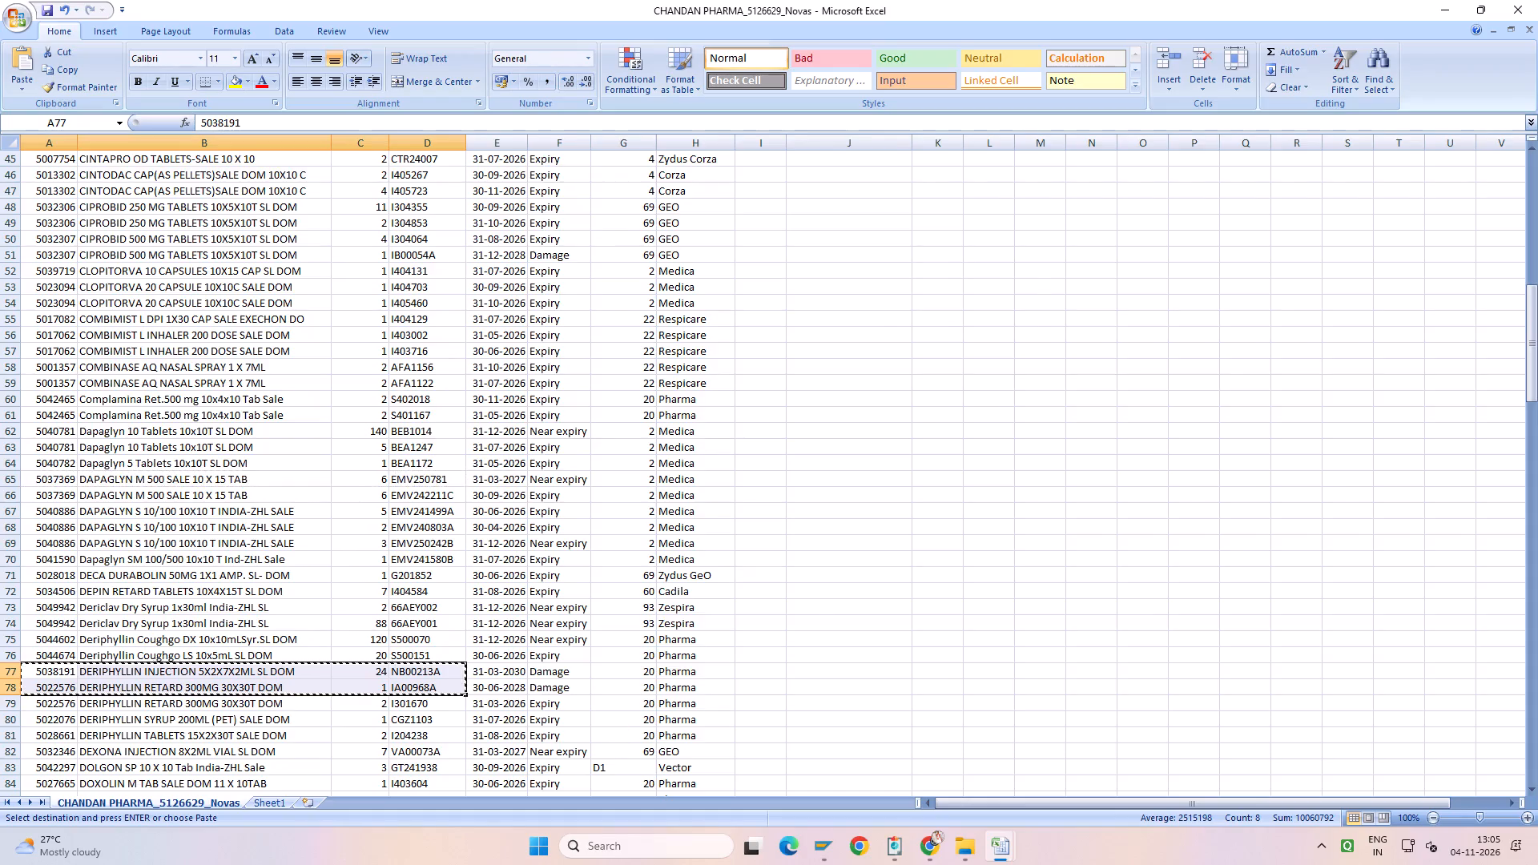
key(alt+Tab)
click(61, 284)
key(ctrl+v)
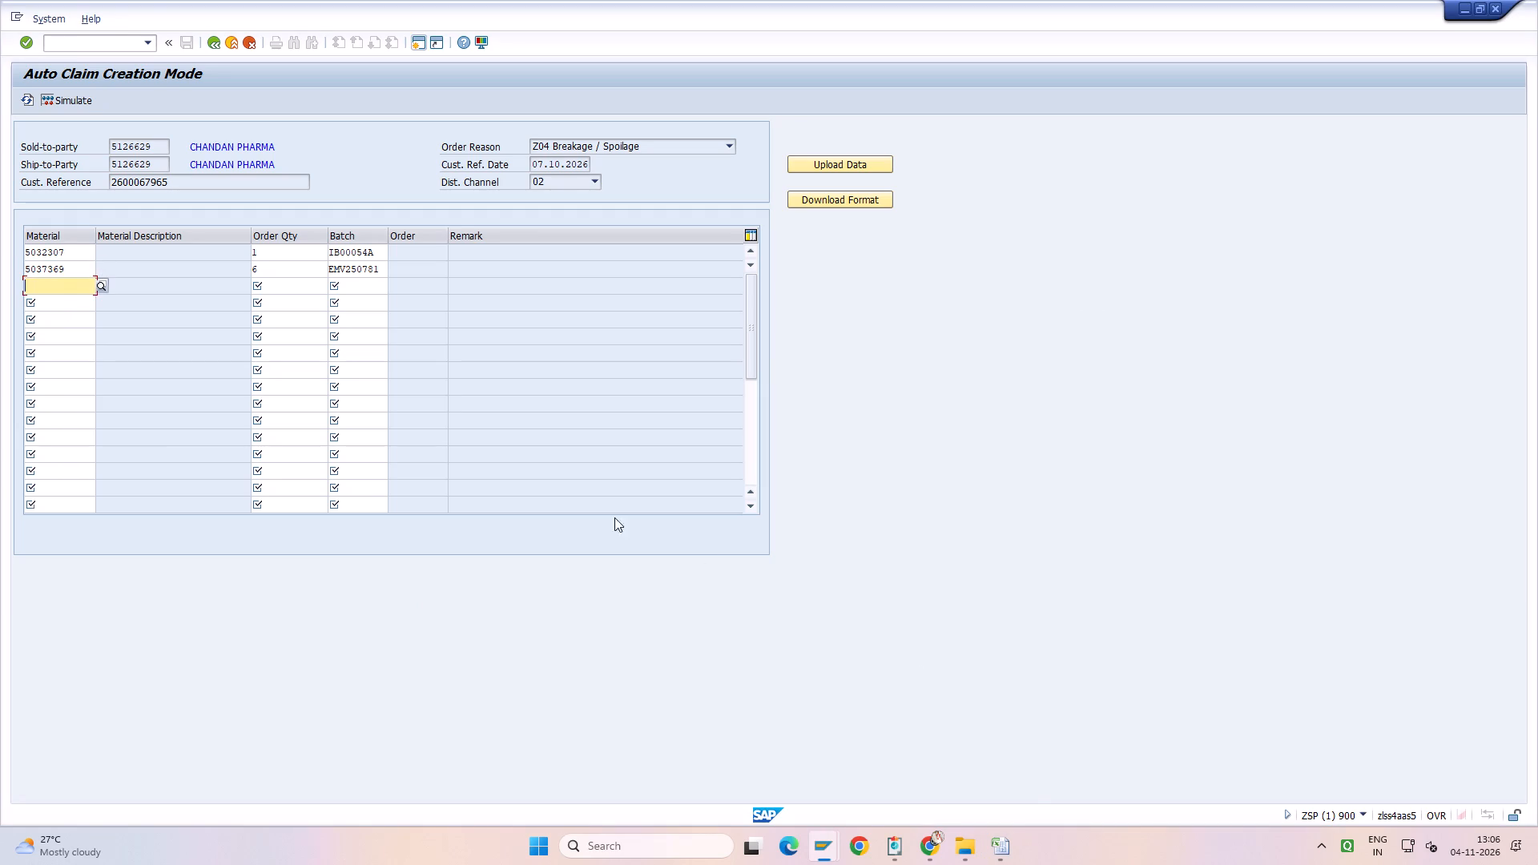
Copy the DEXONA INJECTION batch VA00073A item from workbook row 82 into the fifth line of the SAP claim table.
click(996, 839)
click(929, 777)
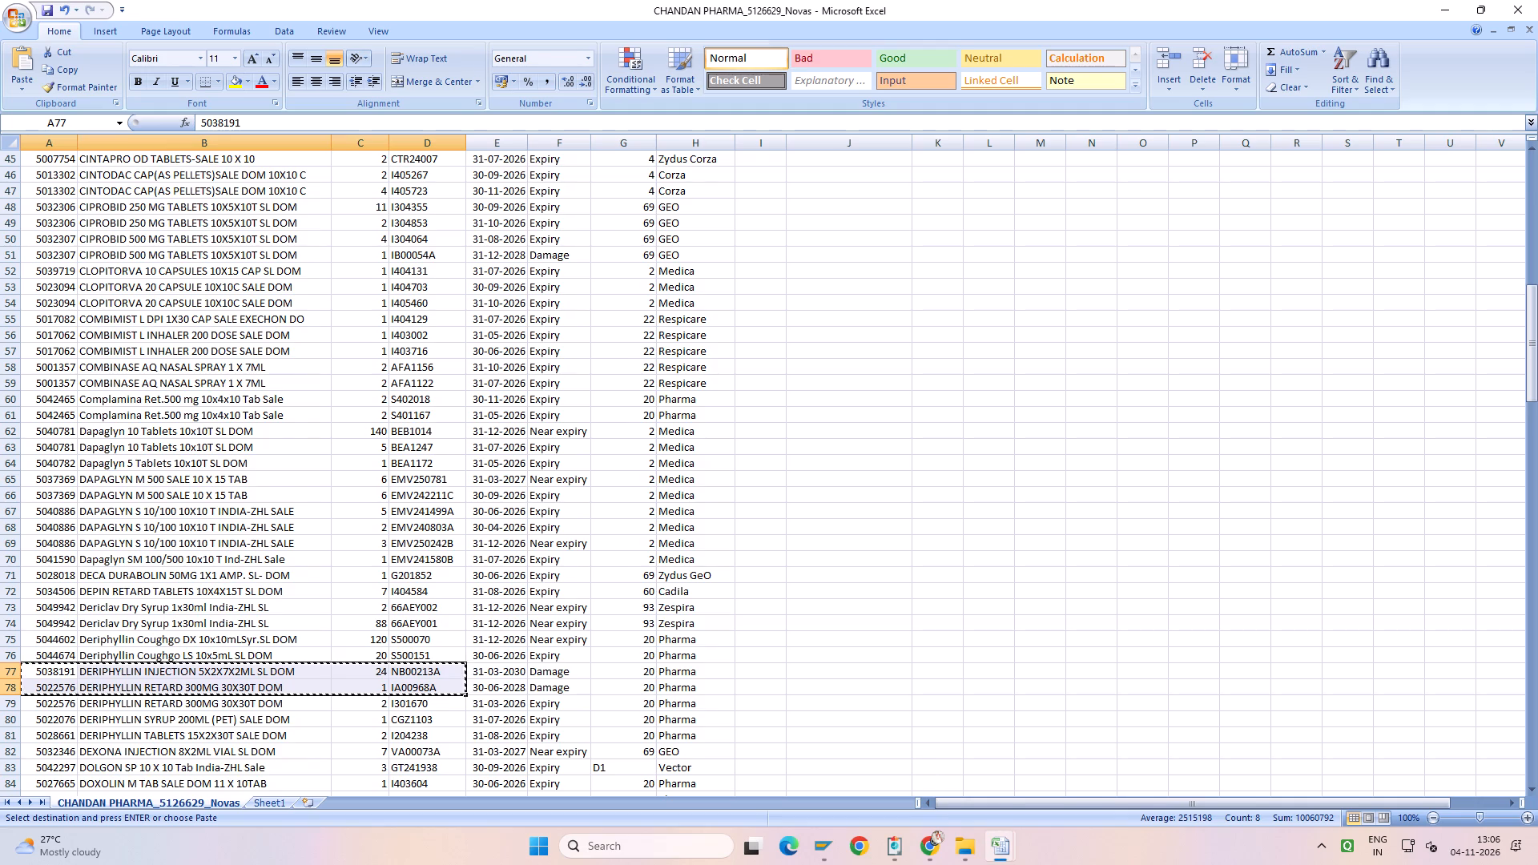
scroll(405, 658, down, 2)
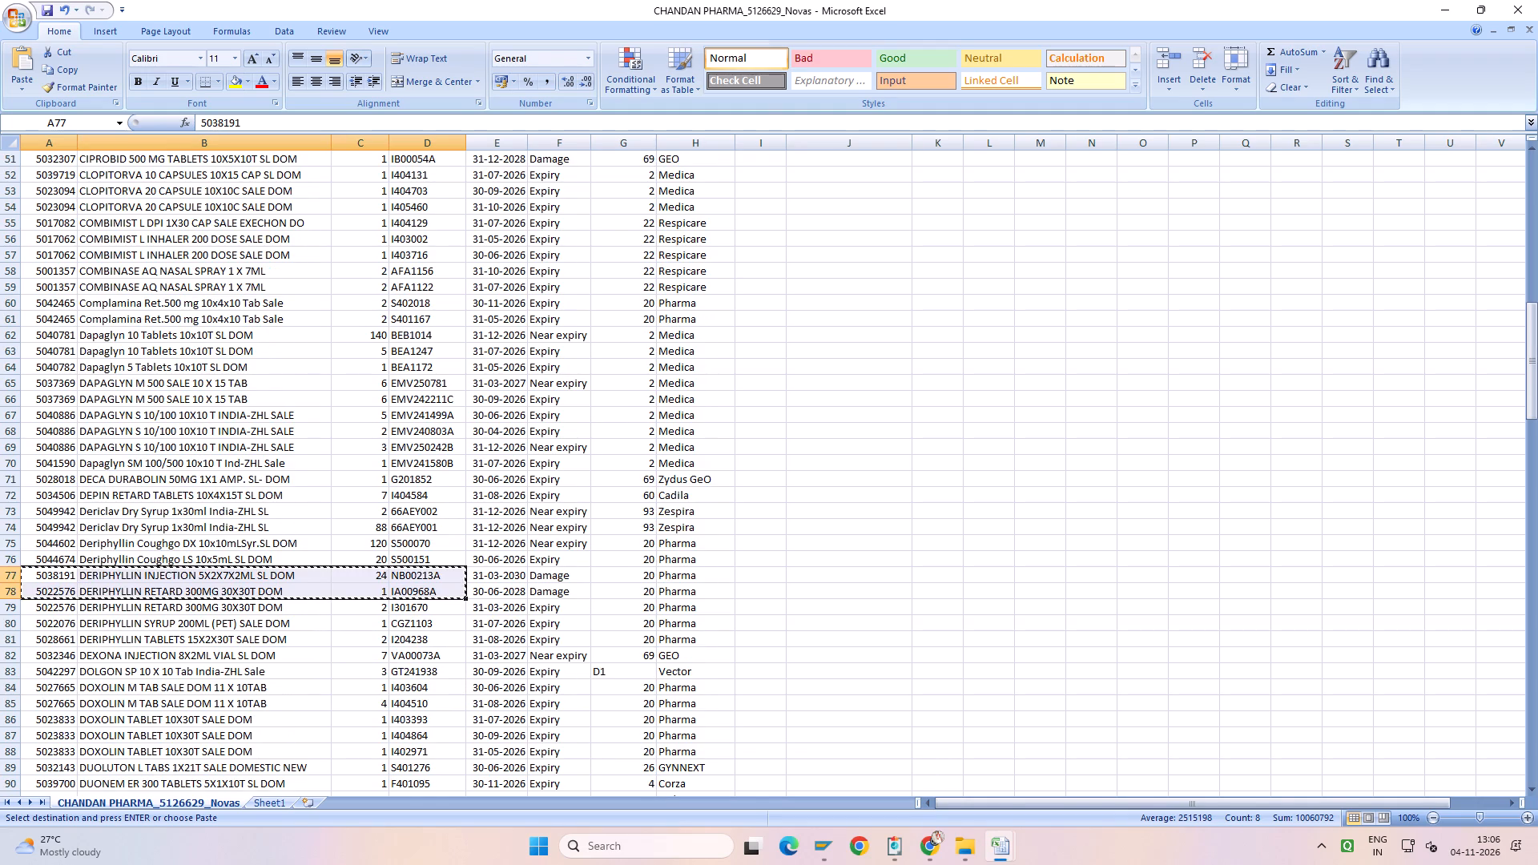
drag(50, 656, 415, 655)
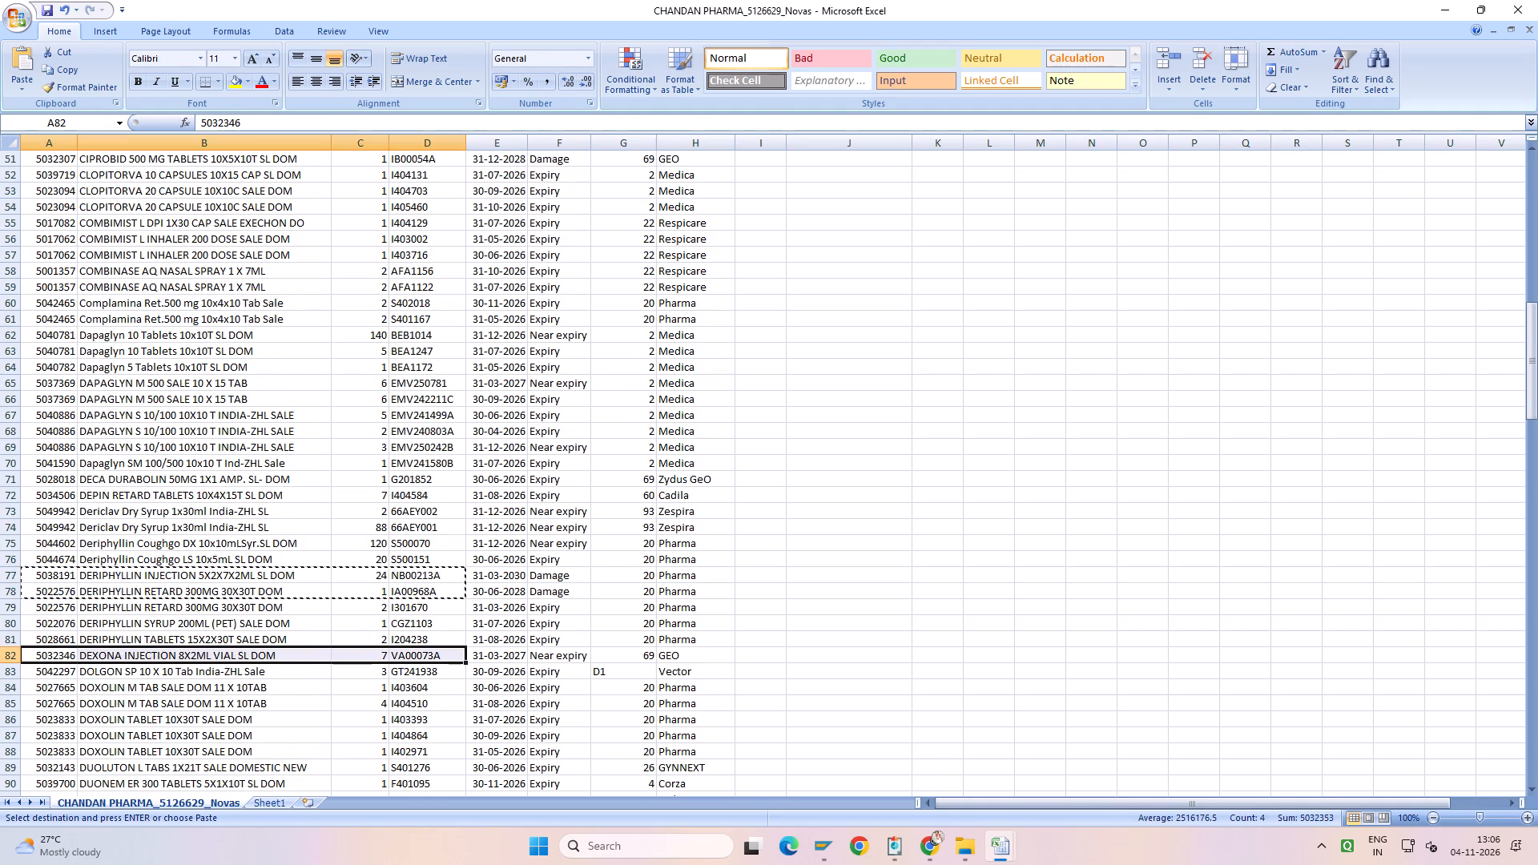
key(ctrl+c)
key(alt+Tab)
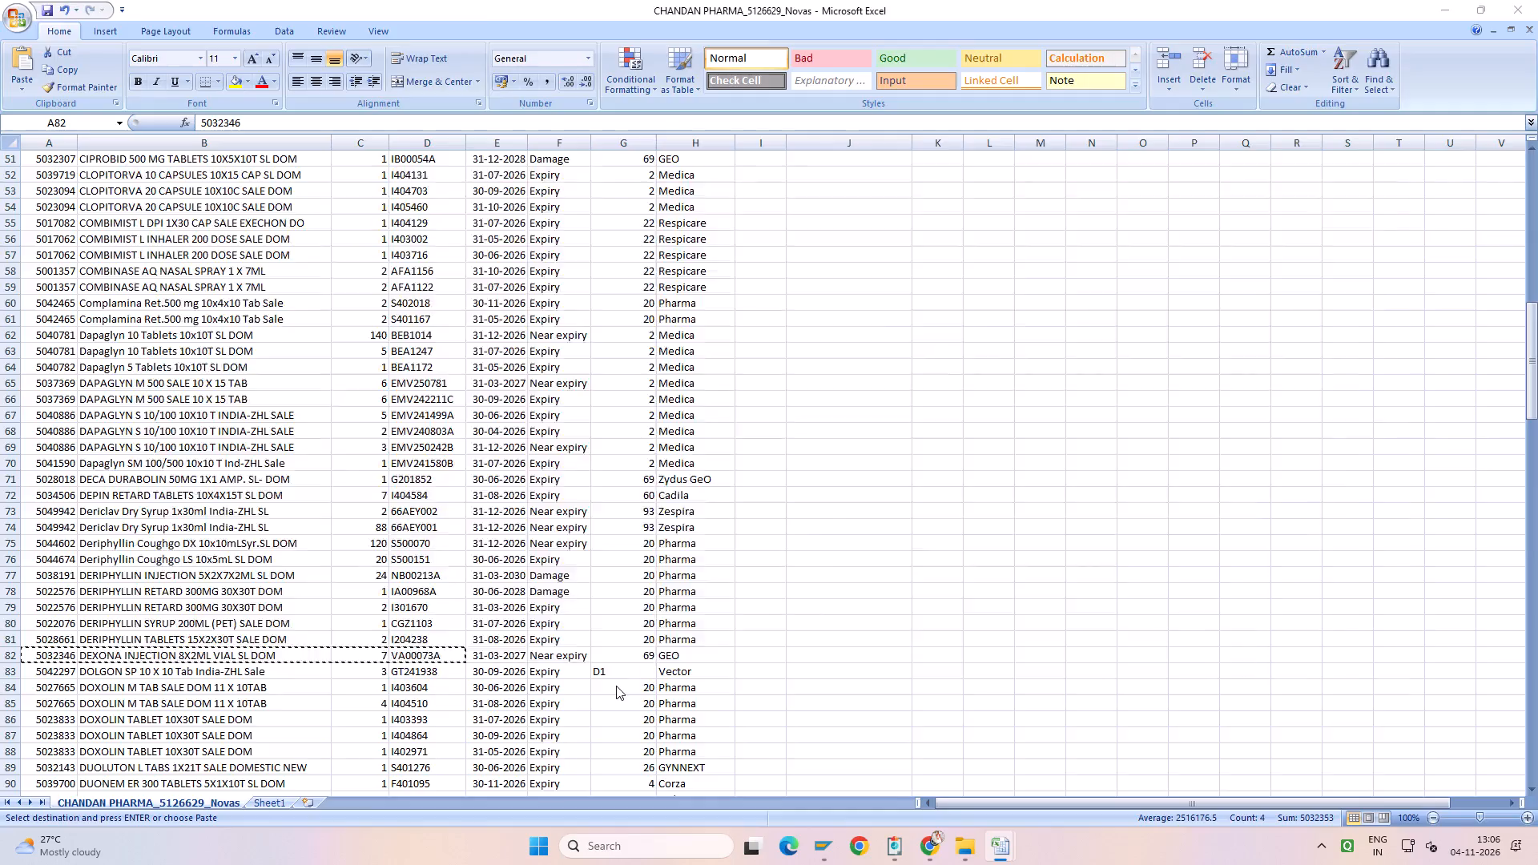
click(63, 315)
key(ctrl+v)
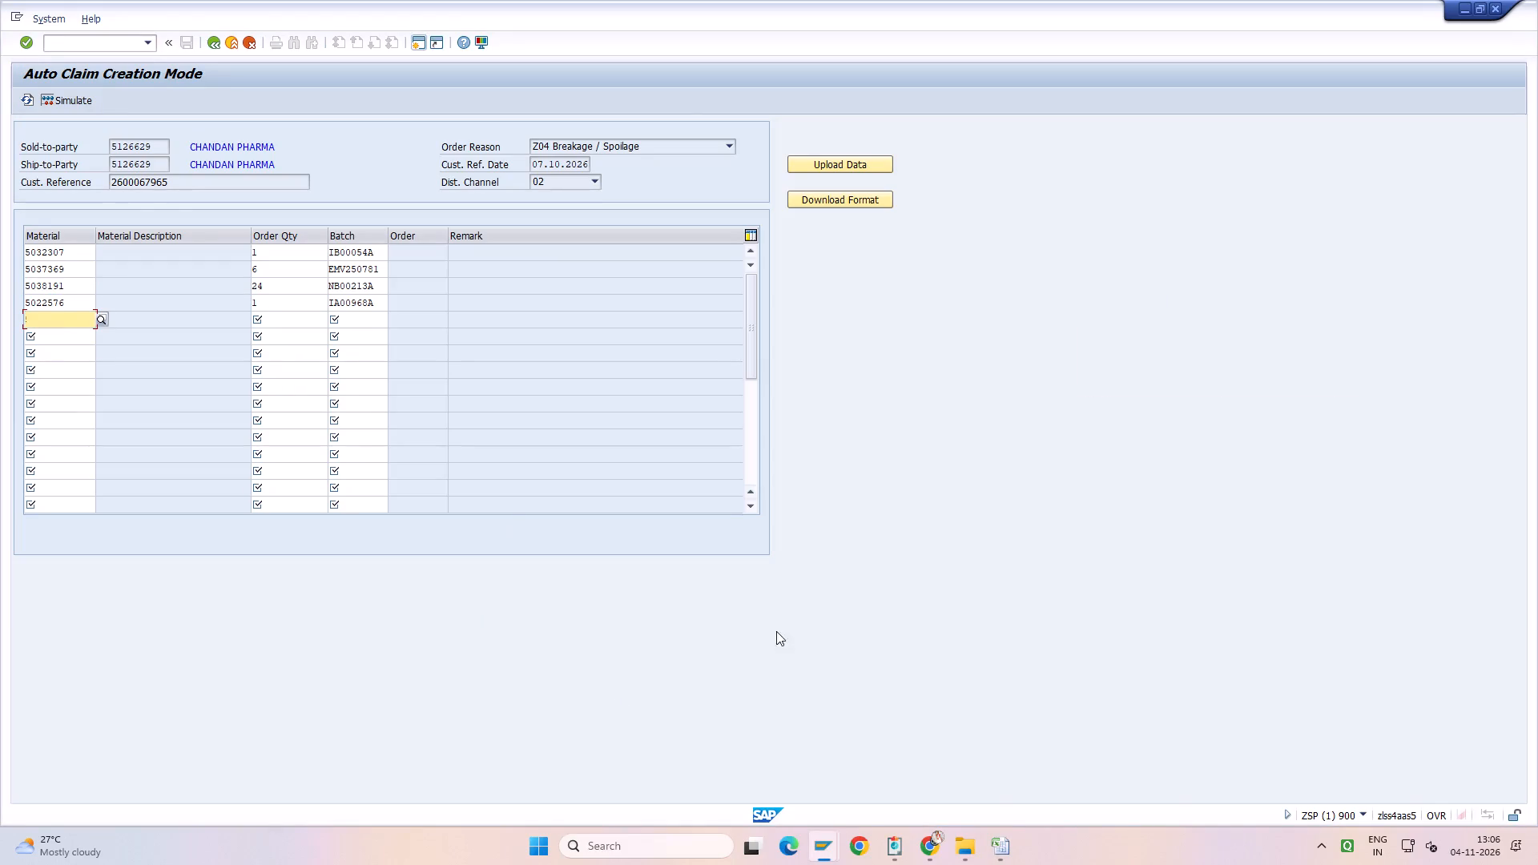
Copy the DURABOLIN 25MG batch G301070 item from workbook row 93 into the sixth SAP claim line and confirm the entries.
click(998, 842)
click(955, 765)
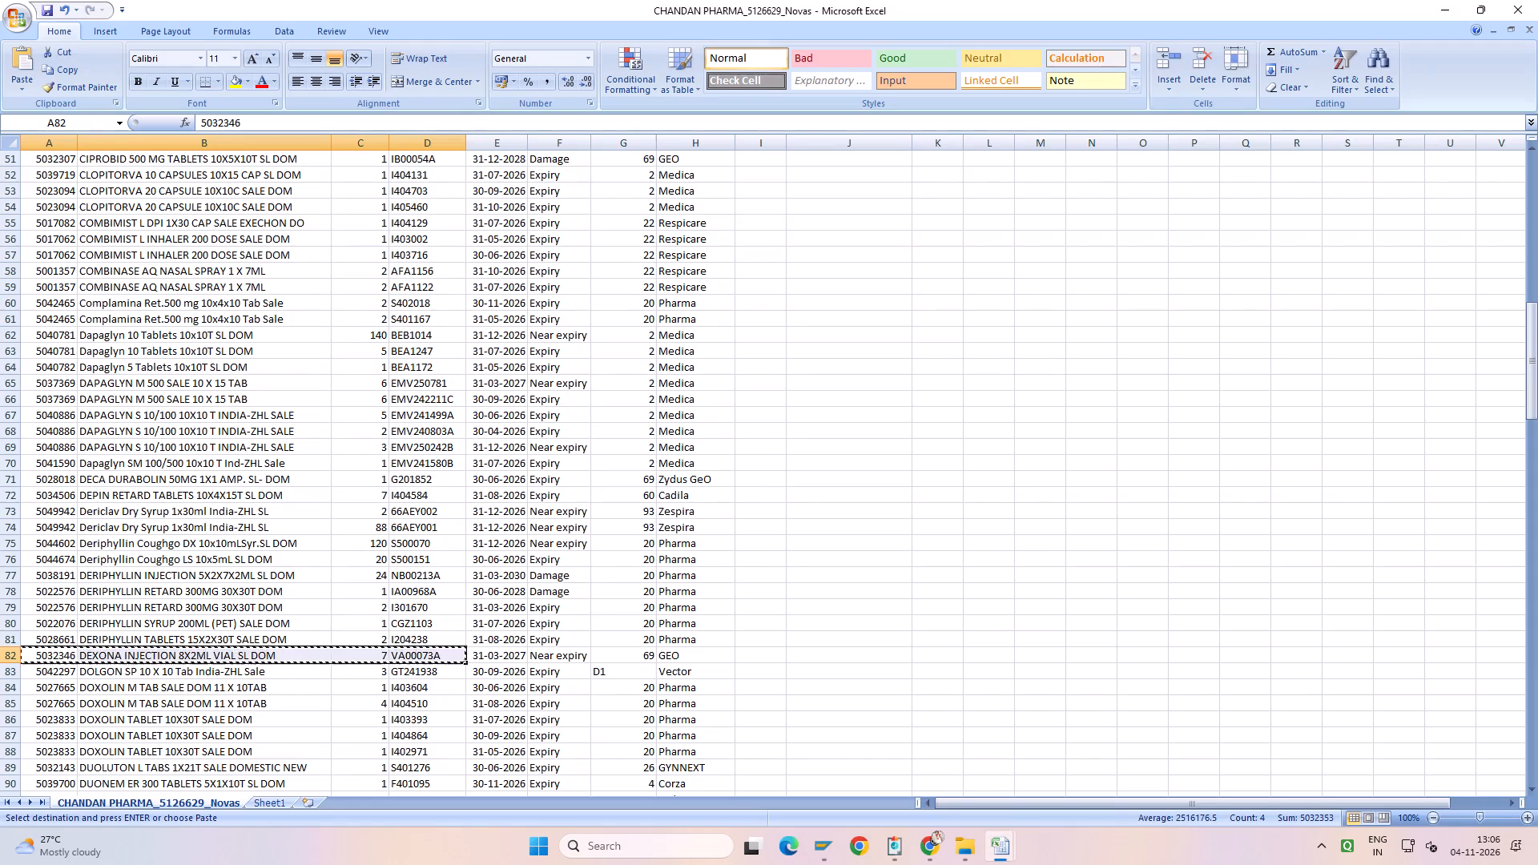
scroll(343, 712, down, 3)
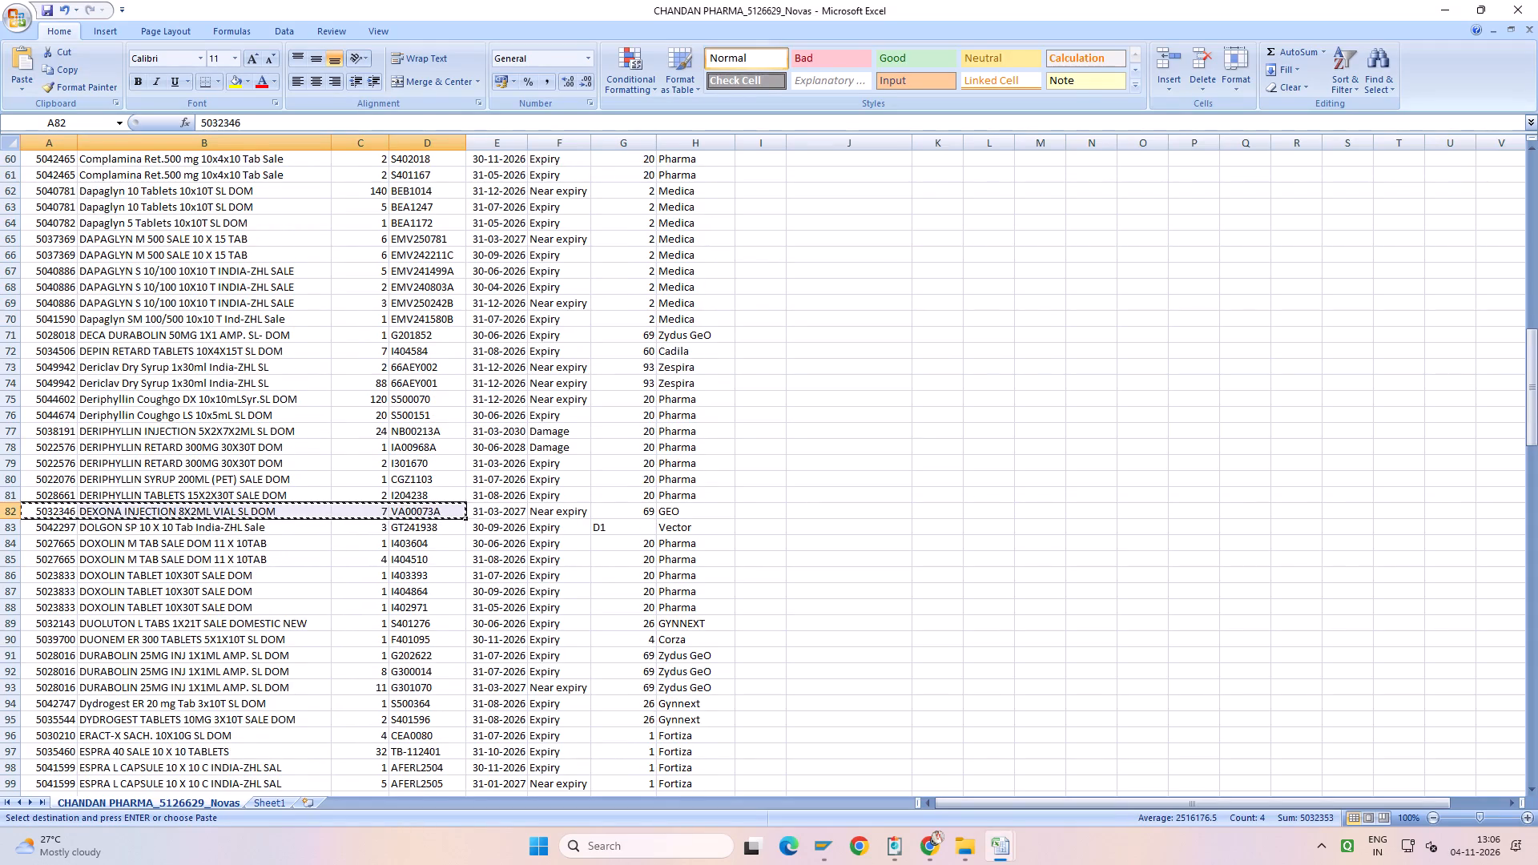
drag(54, 686, 417, 686)
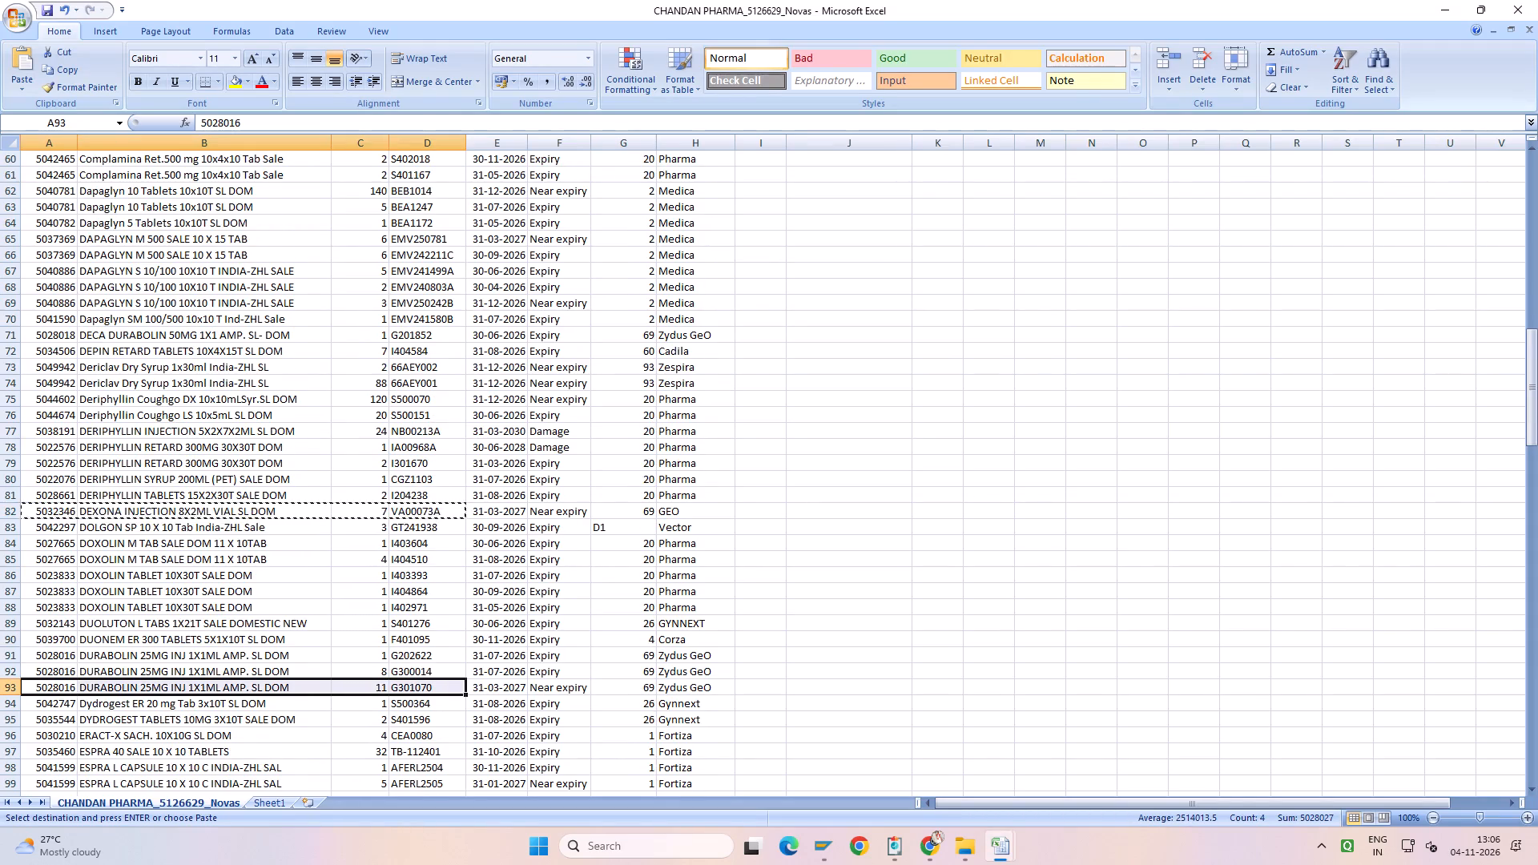
key(ctrl+c)
key(alt+Tab)
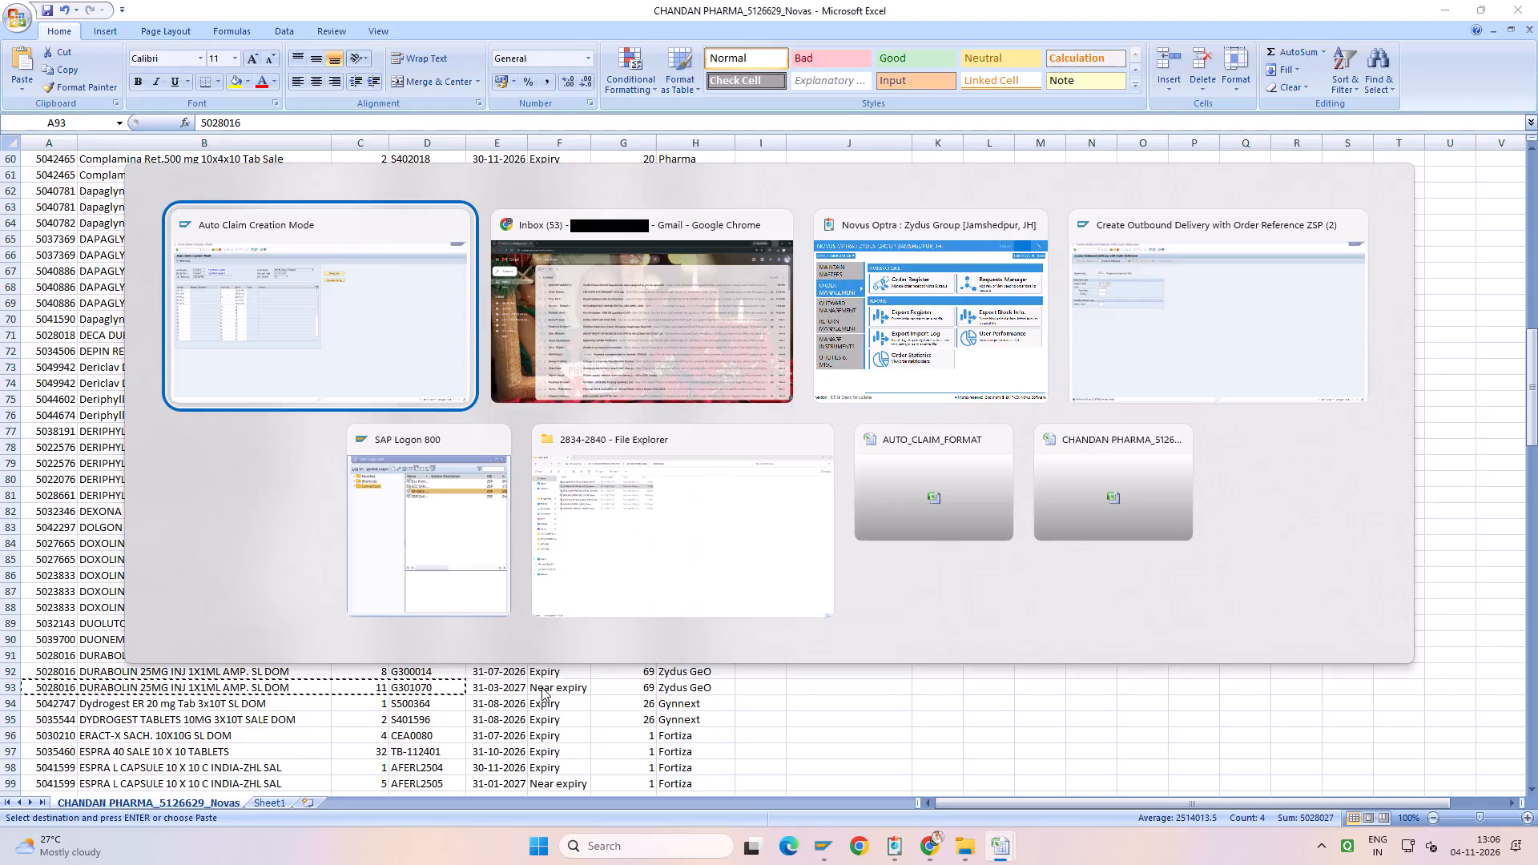
click(64, 336)
key(ctrl+v)
key(Return)
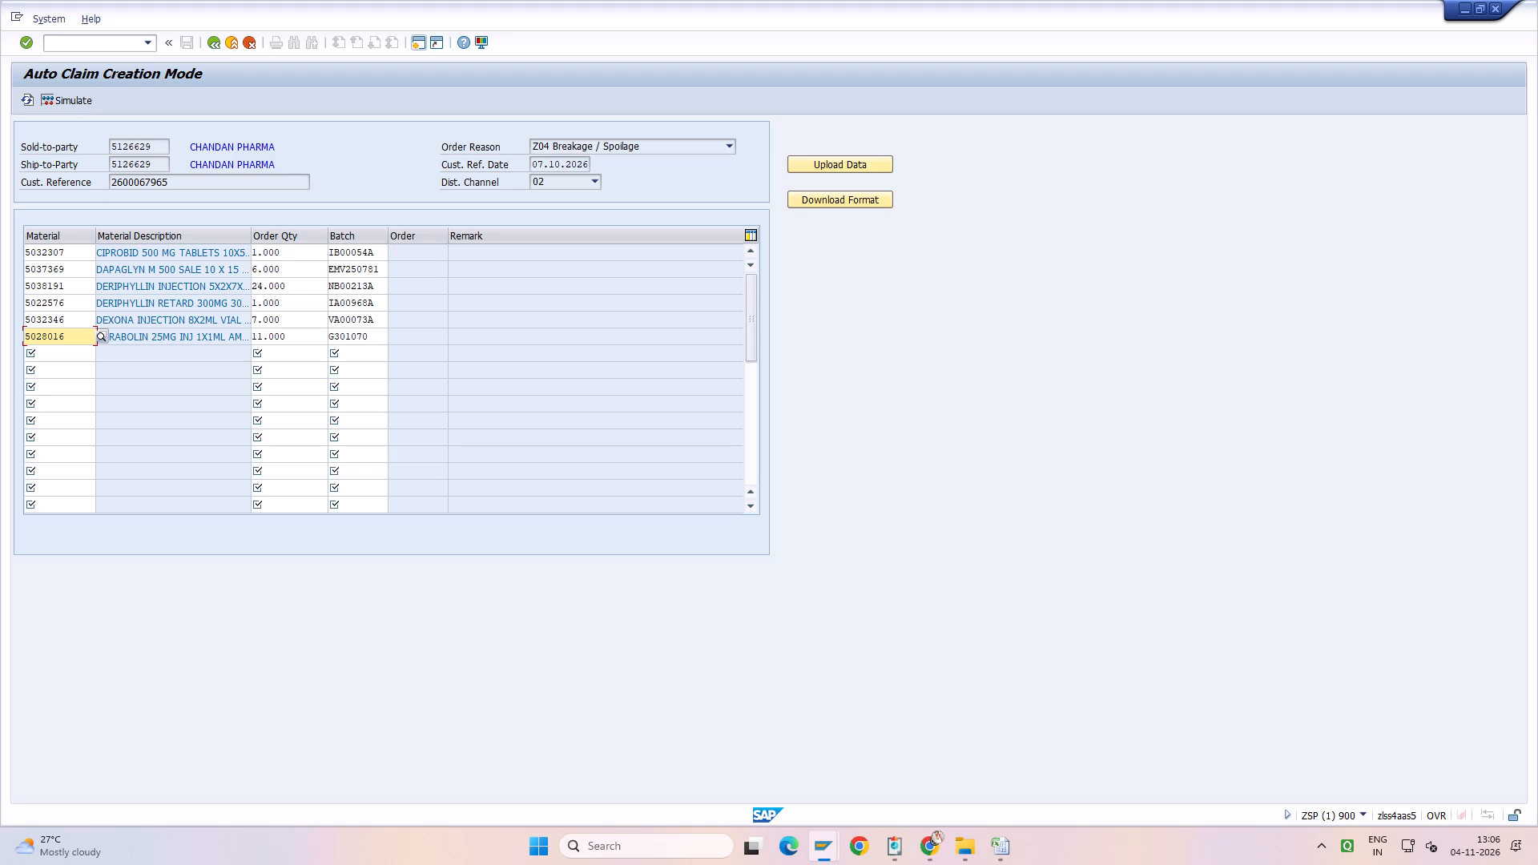
Copy the six SAP claim lines from material to batch into Sheet1 of the CHANDAN PHARMA workbook at K22, then return to the Novas sheet.
key(ctrl+y)
drag(54, 248, 344, 338)
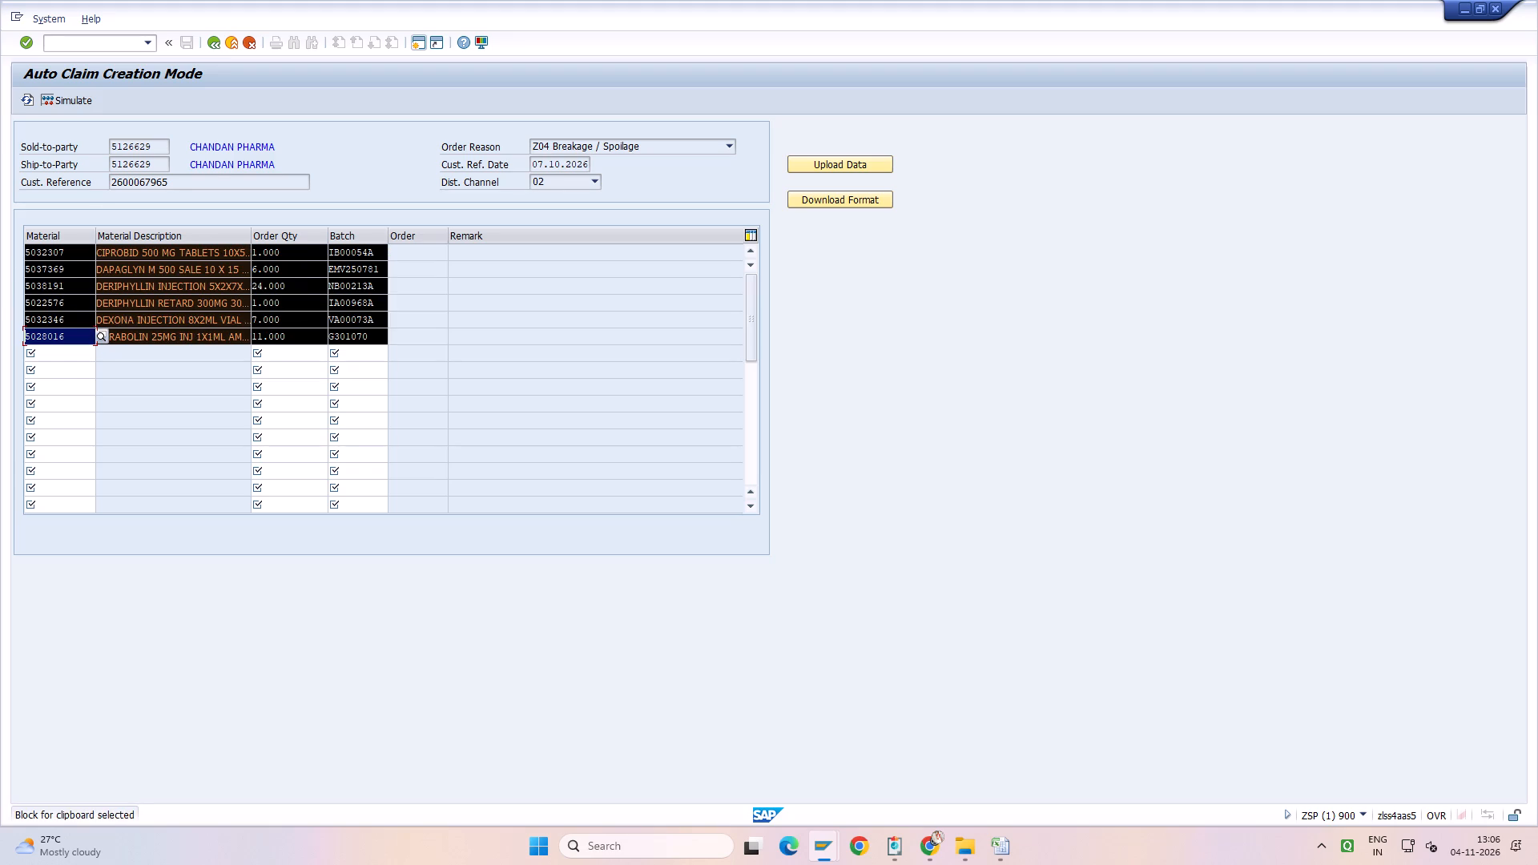
key(ctrl+c)
click(998, 831)
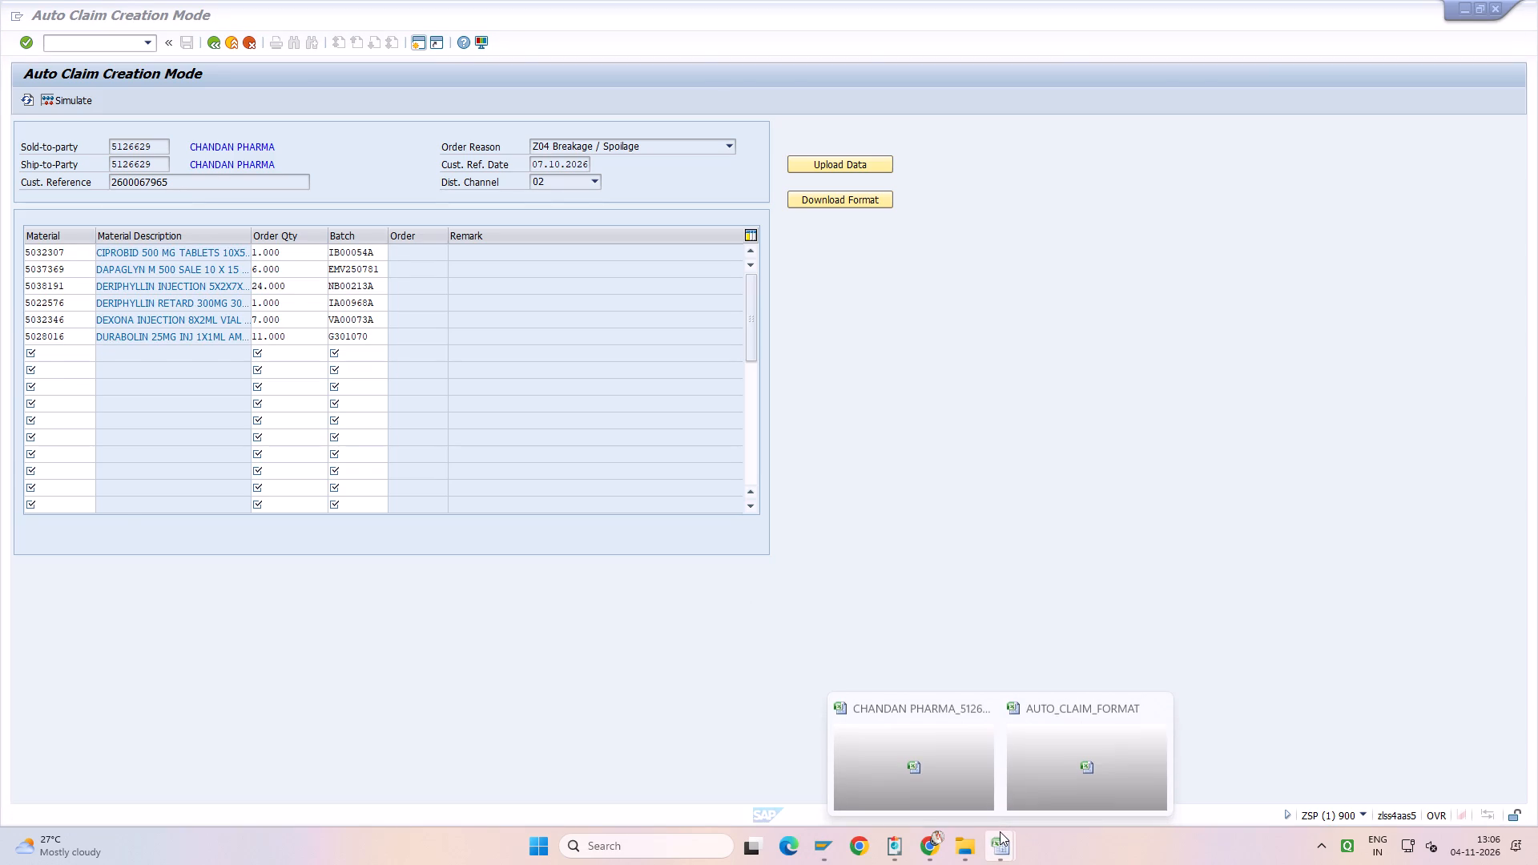
click(968, 793)
click(275, 803)
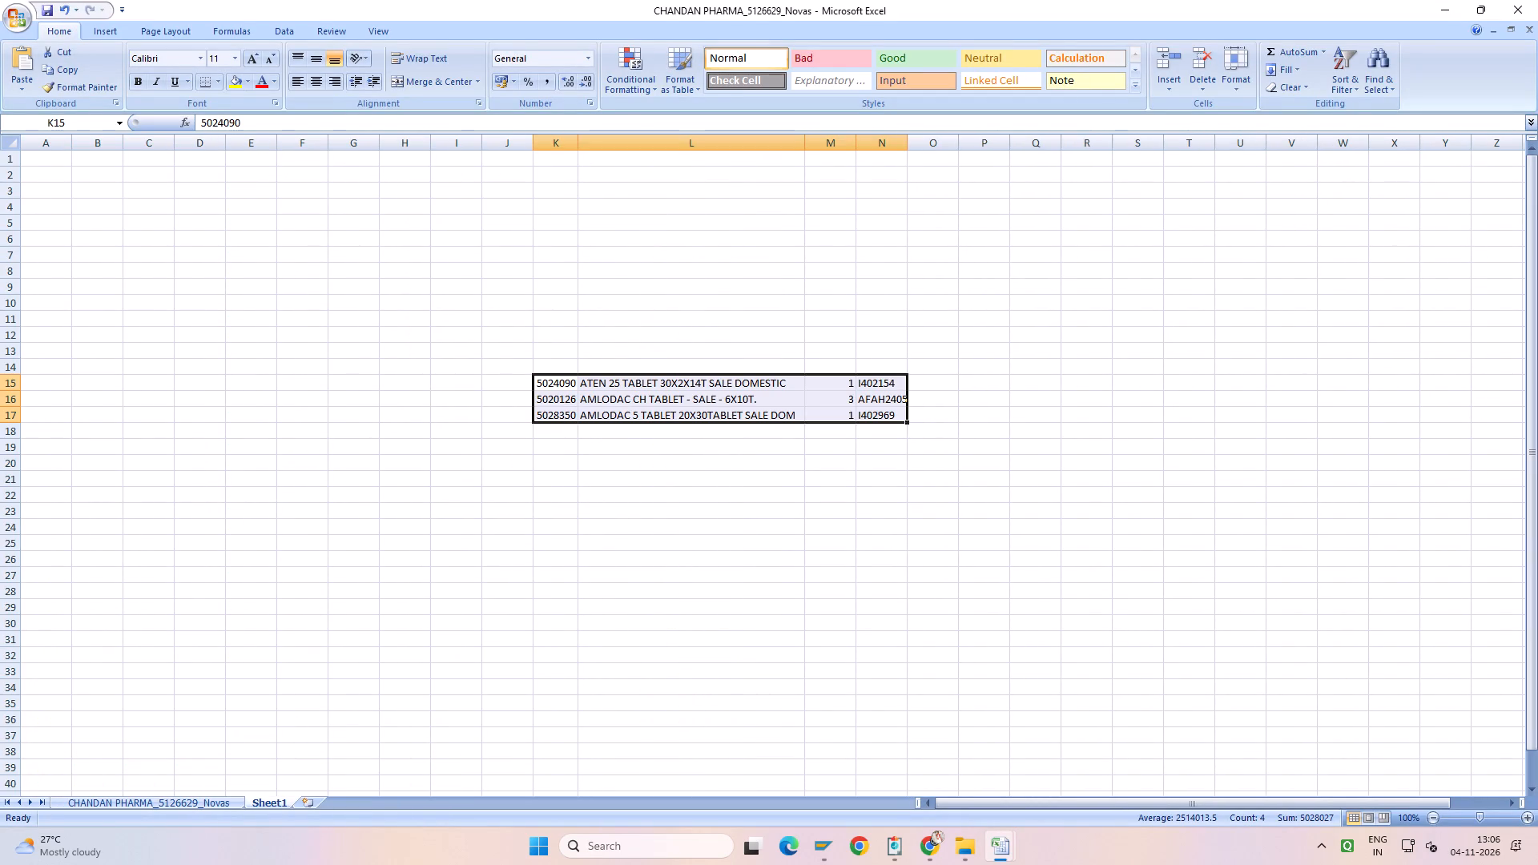
click(556, 491)
key(ctrl+v)
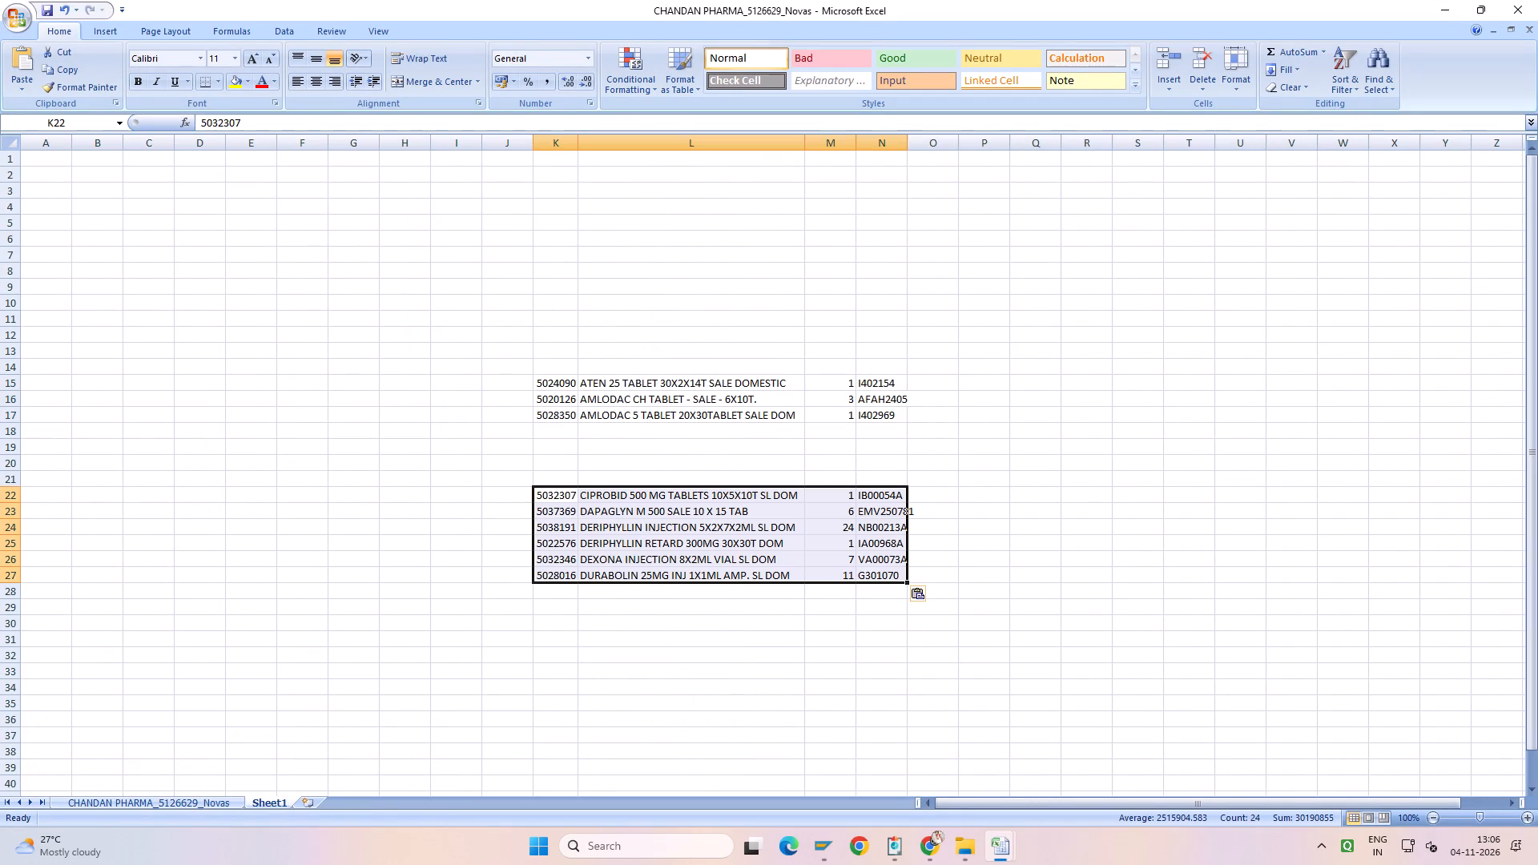
click(157, 802)
In SAP, simulate the six-line Breakage / Spoilage claim, saving the downloaded records to Desktop, and generate the claim order.
click(825, 843)
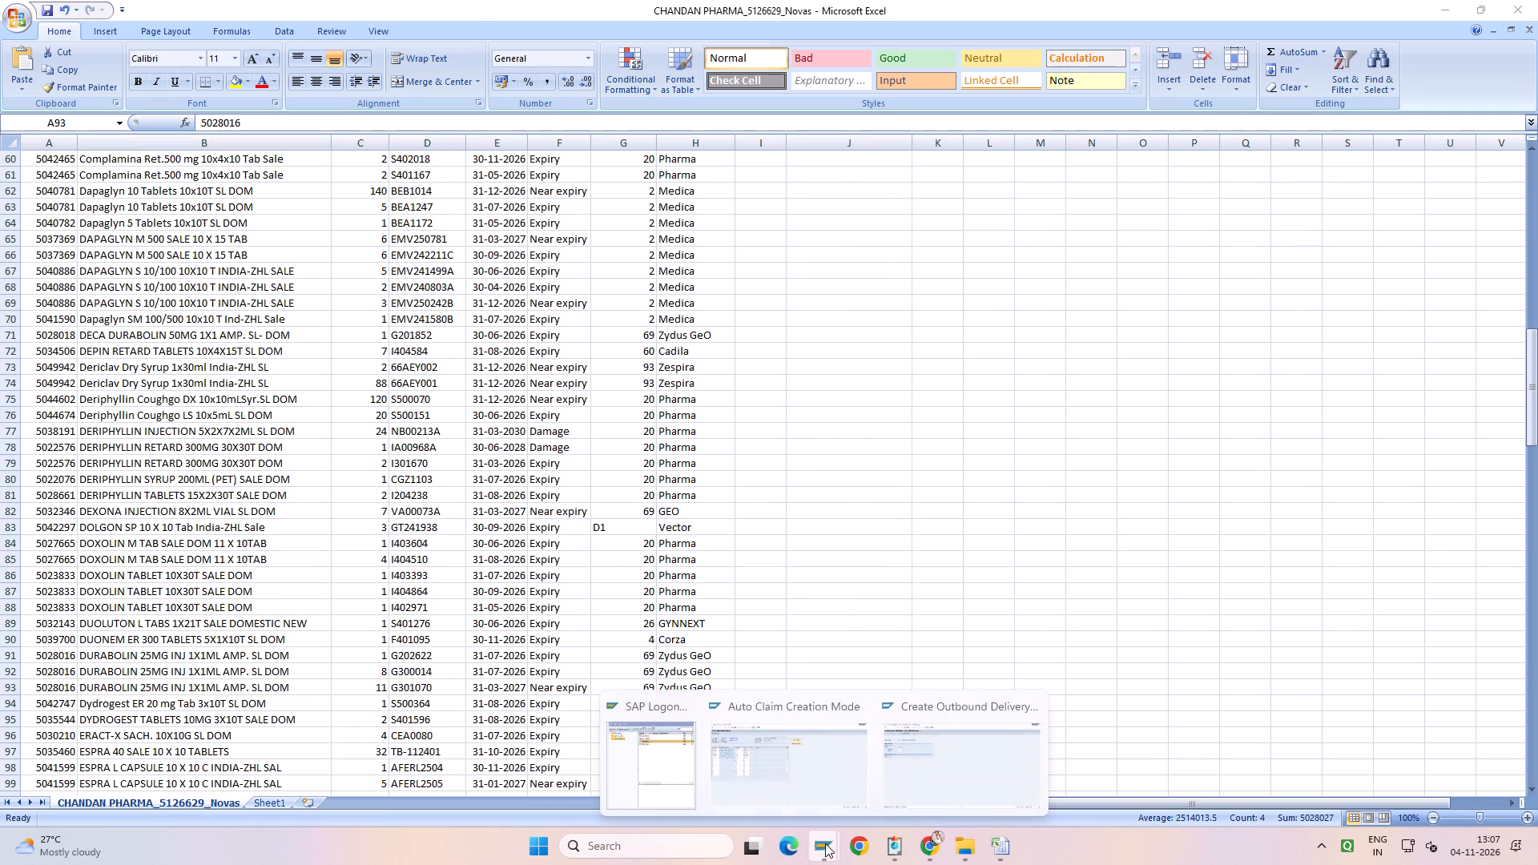
click(823, 783)
click(71, 98)
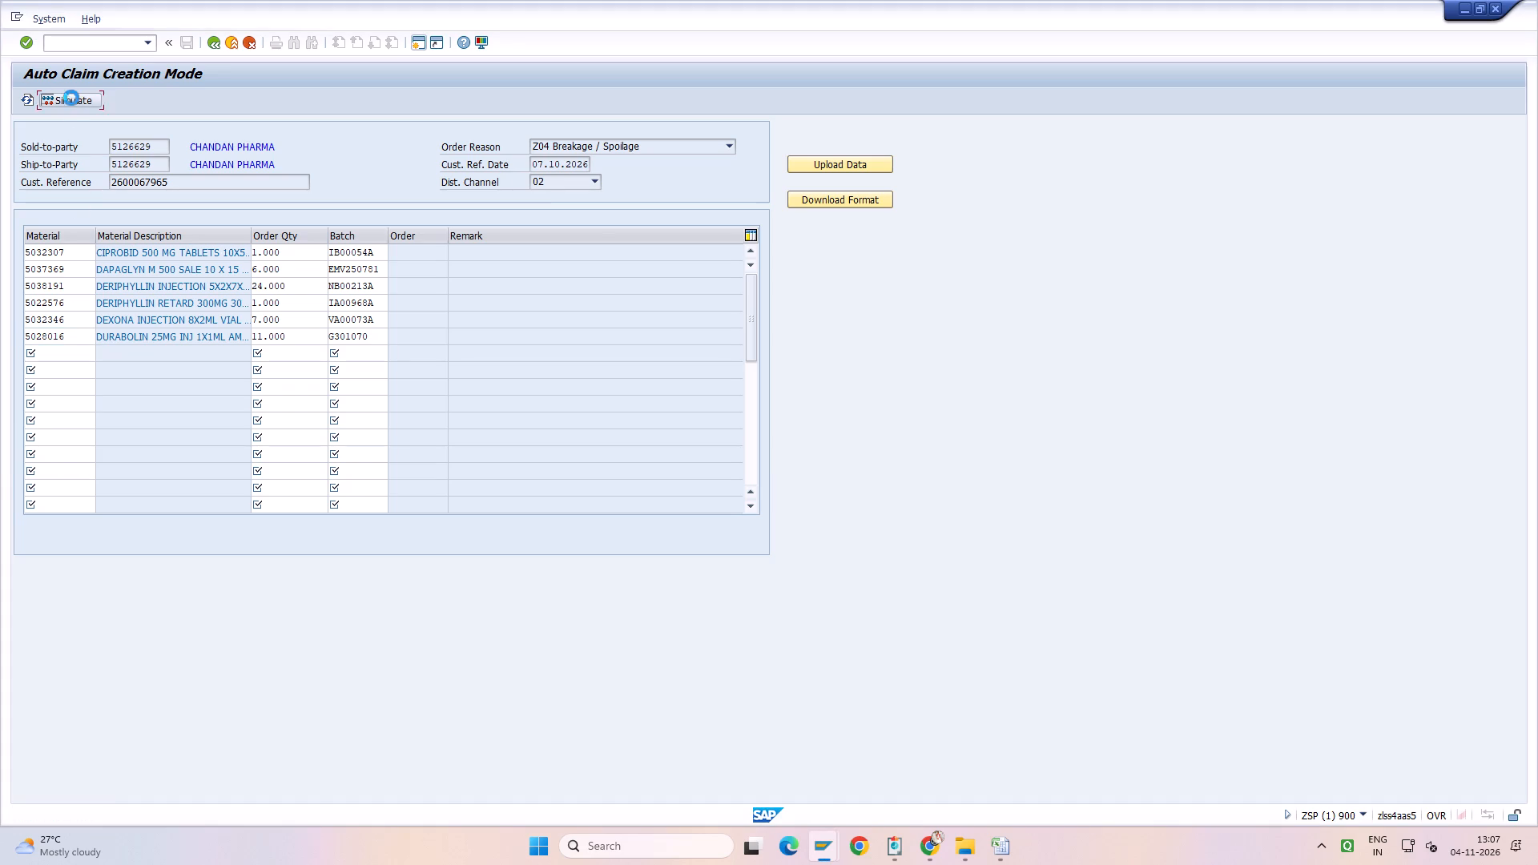
click(670, 362)
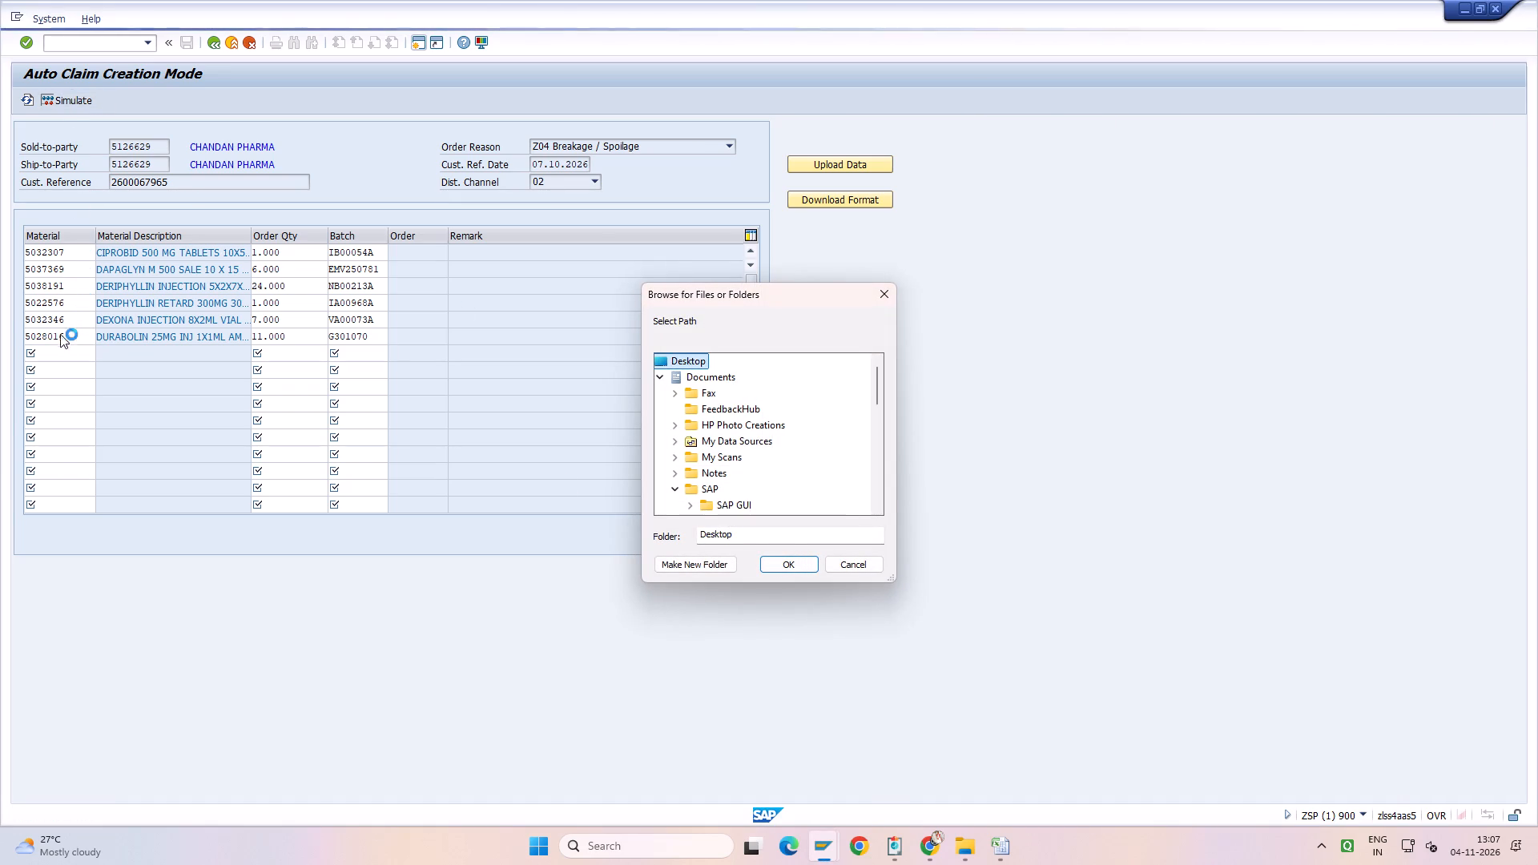
click(796, 569)
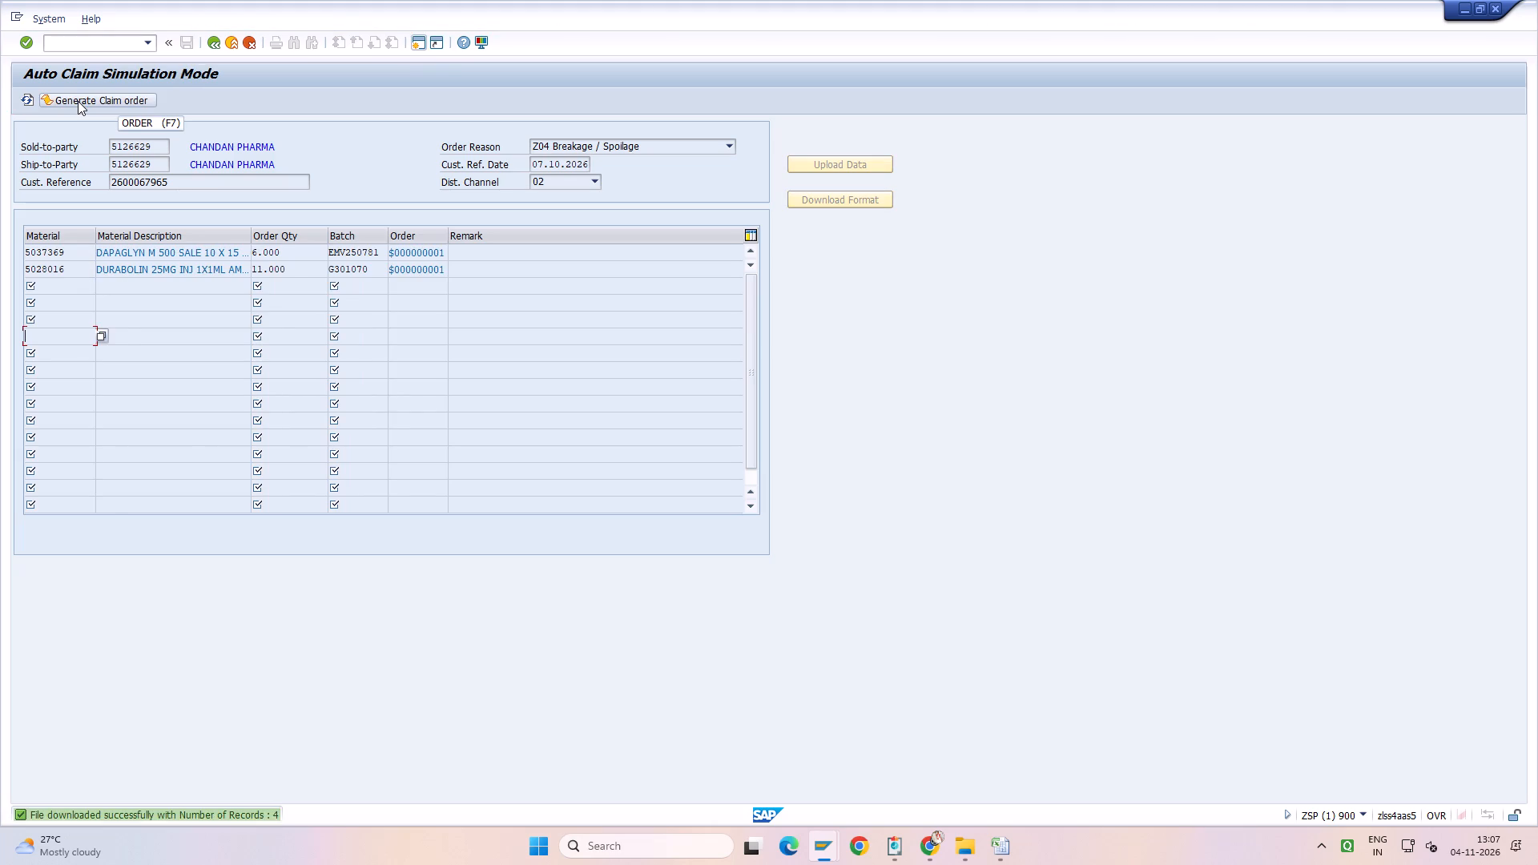
click(78, 101)
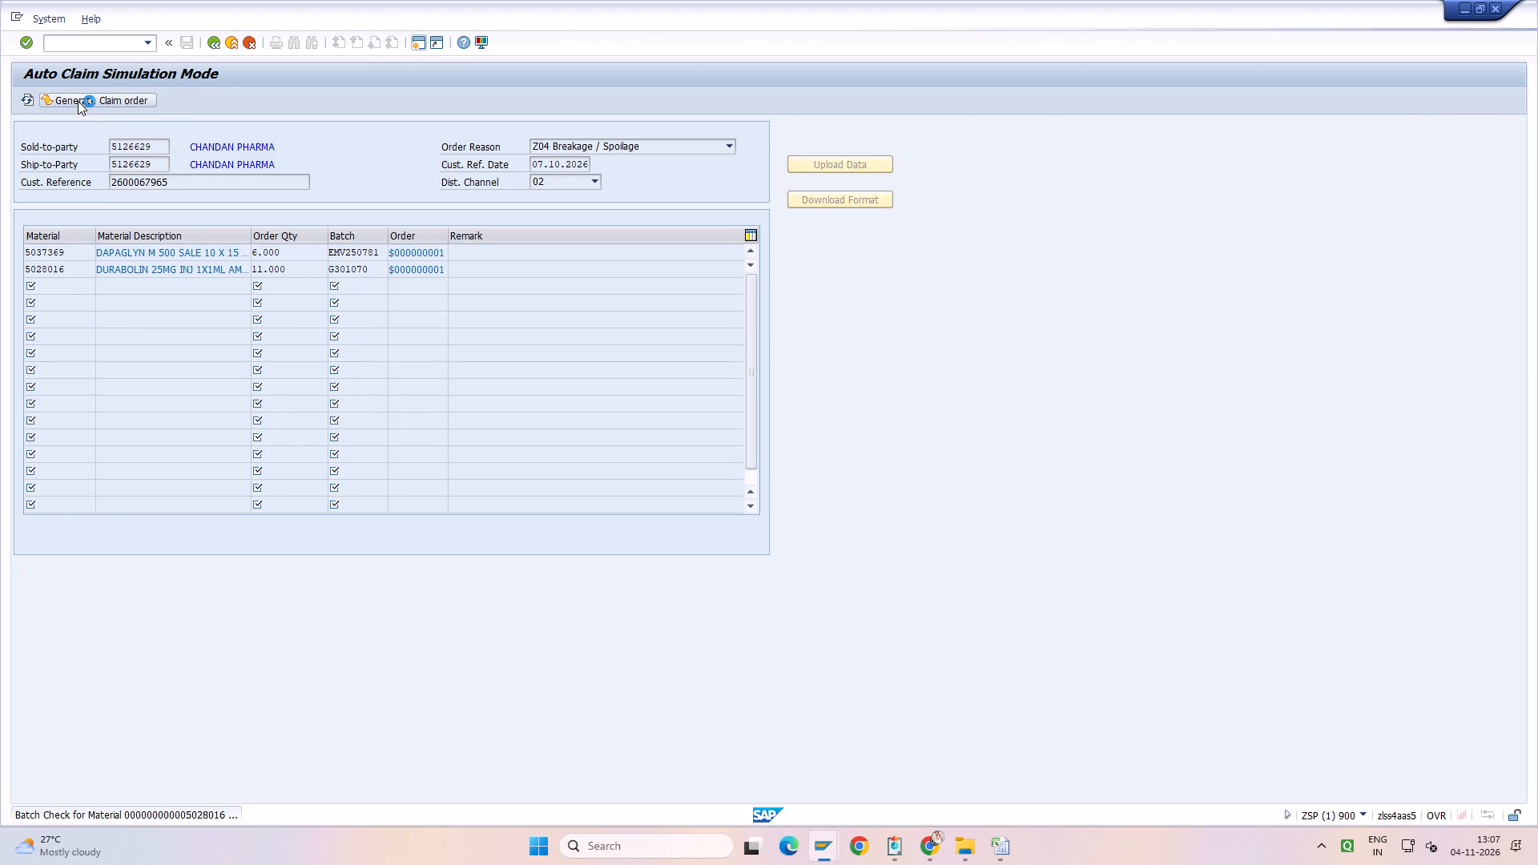
click(148, 39)
click(145, 67)
key(Return)
key(Return)
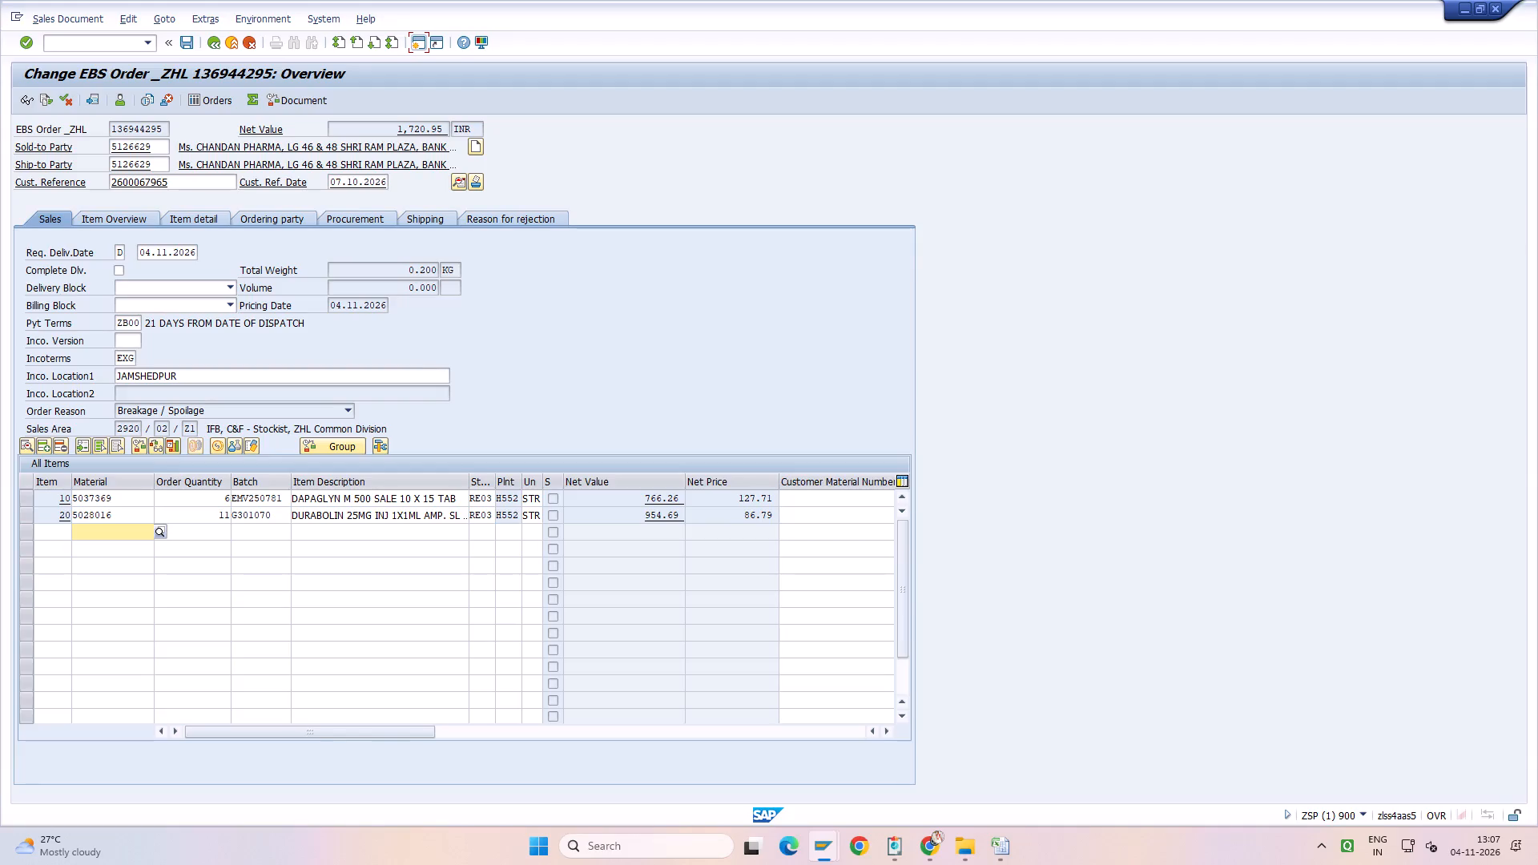
key(alt+Tab)
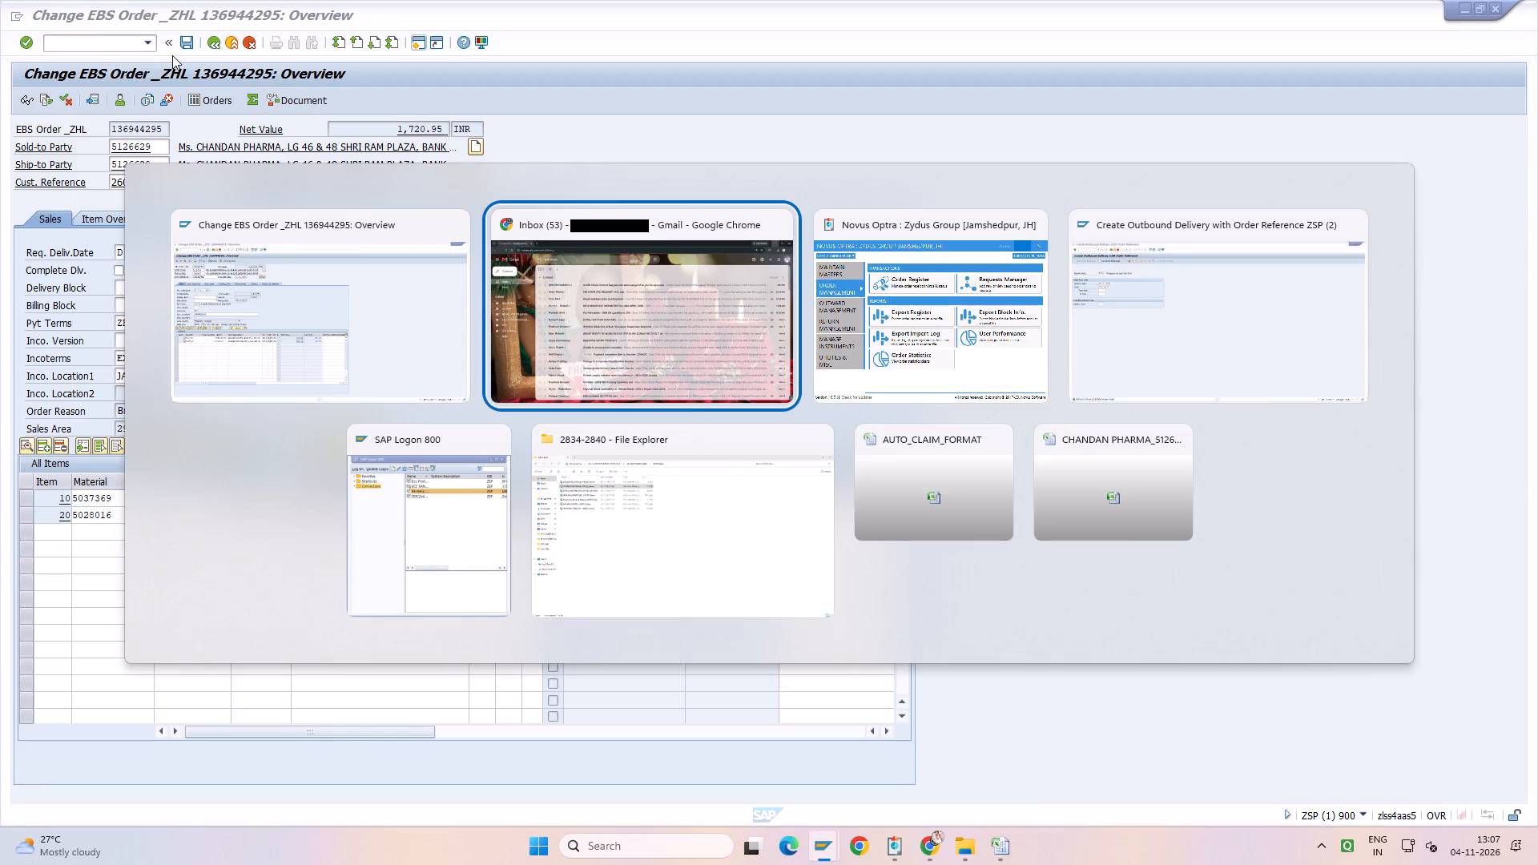
key(alt+Down)
key(alt+Right)
key(alt+Right)
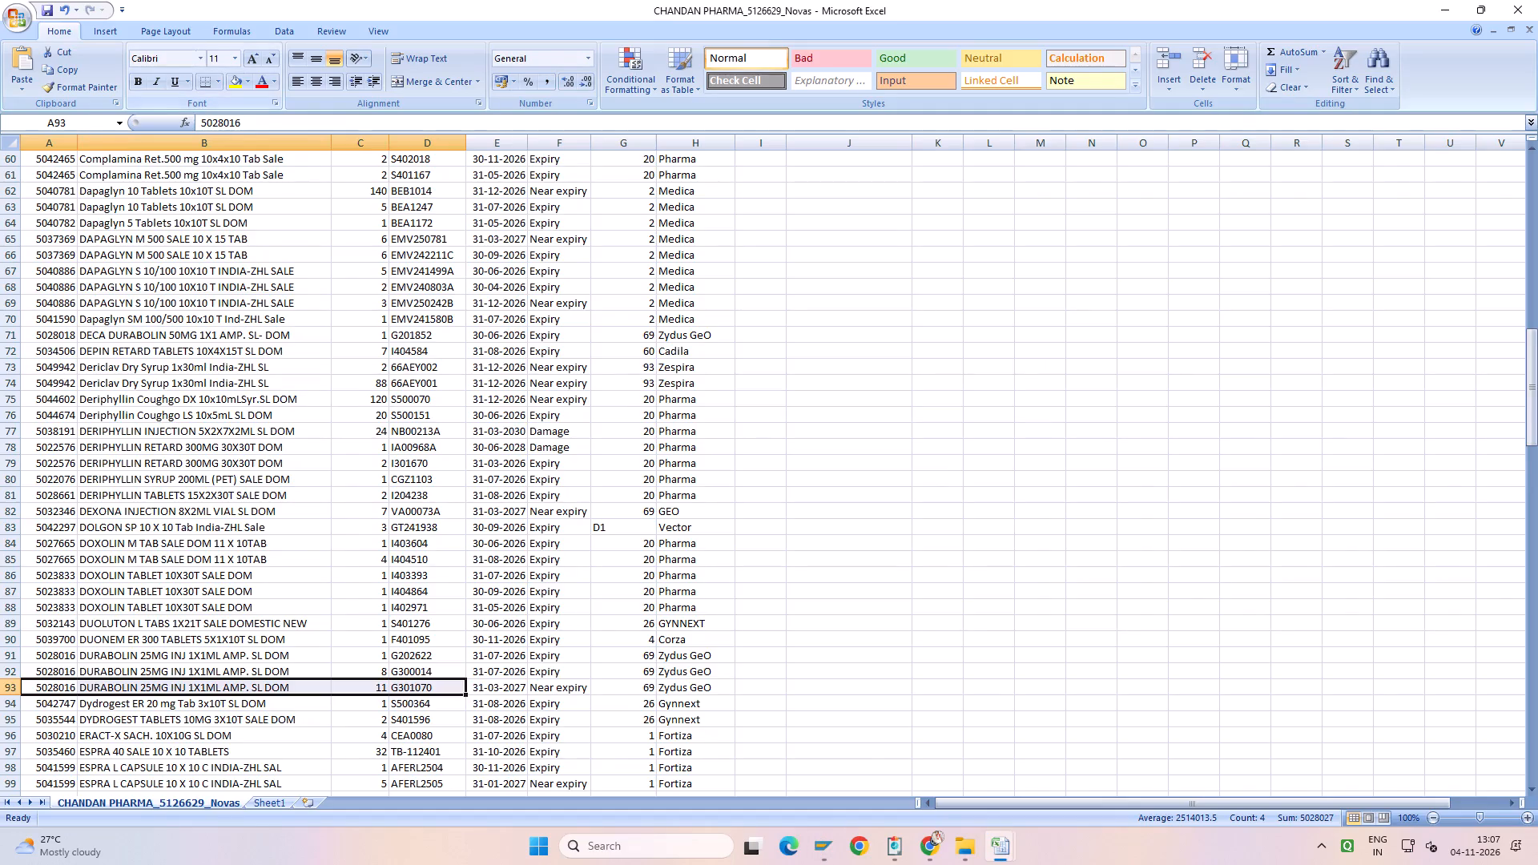
click(277, 806)
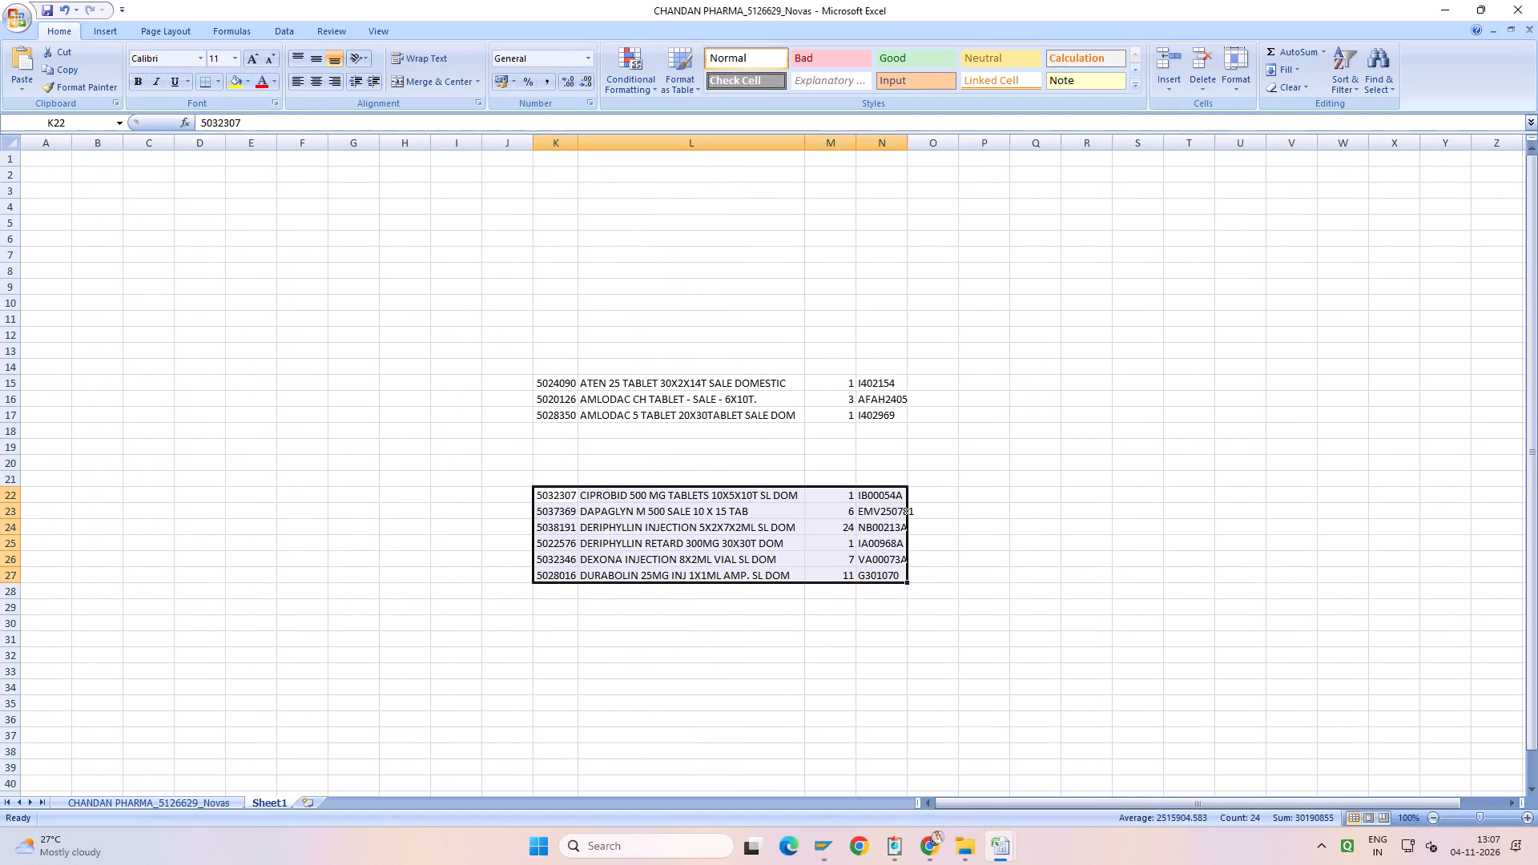
key(alt+Tab)
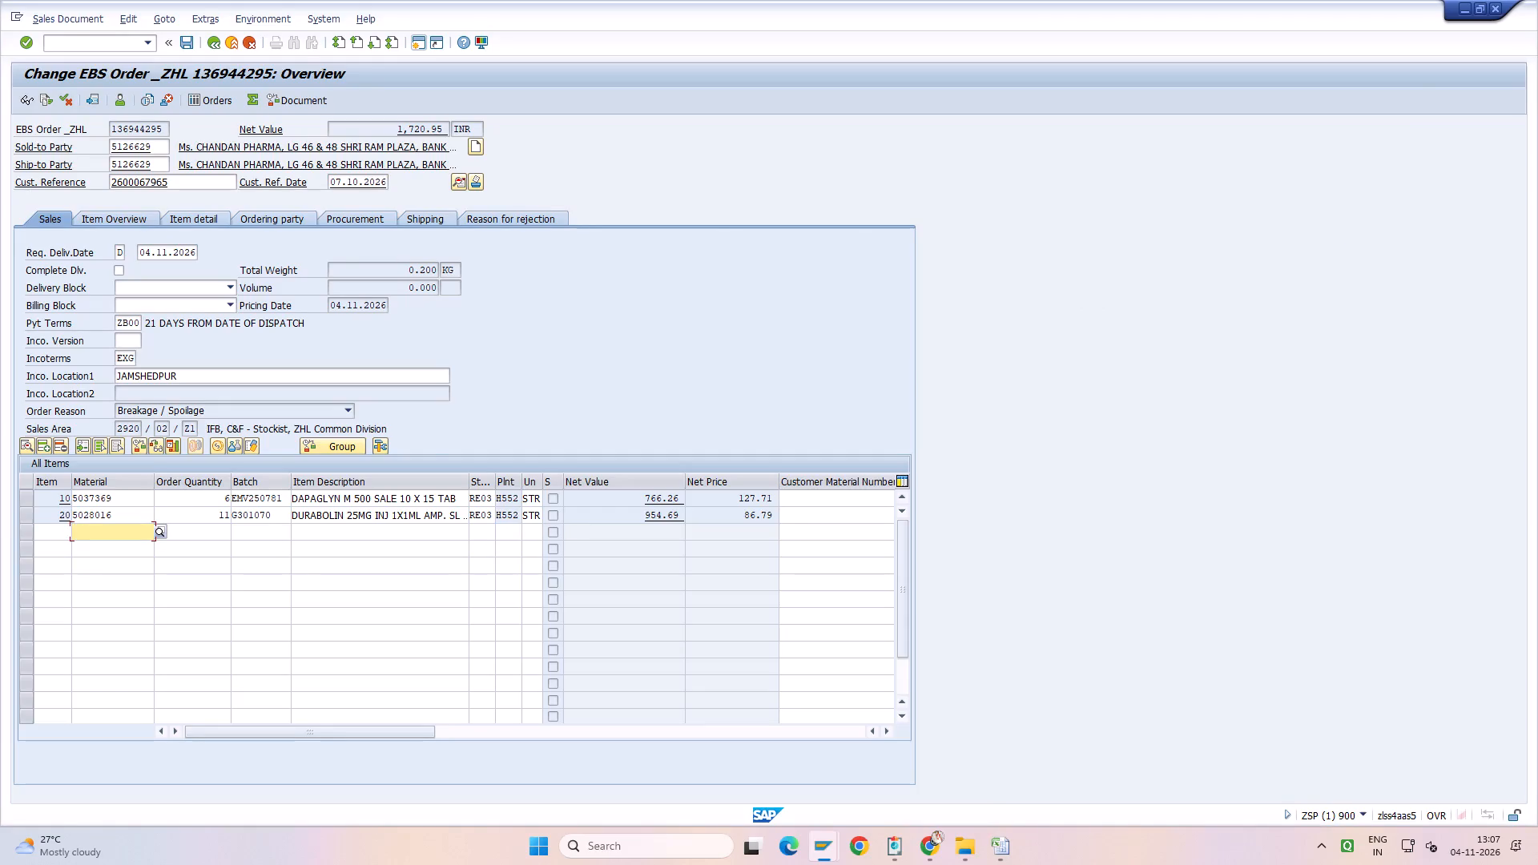
In Sheet1 of the CHANDAN PHARMA workbook, clear the DAPAGLYN M 500 line (K23:N23) and the DURABOLIN 25MG line (K27:N27).
key(alt+Tab)
key(alt+Tab)
key(alt+Tab)
key(alt+Down)
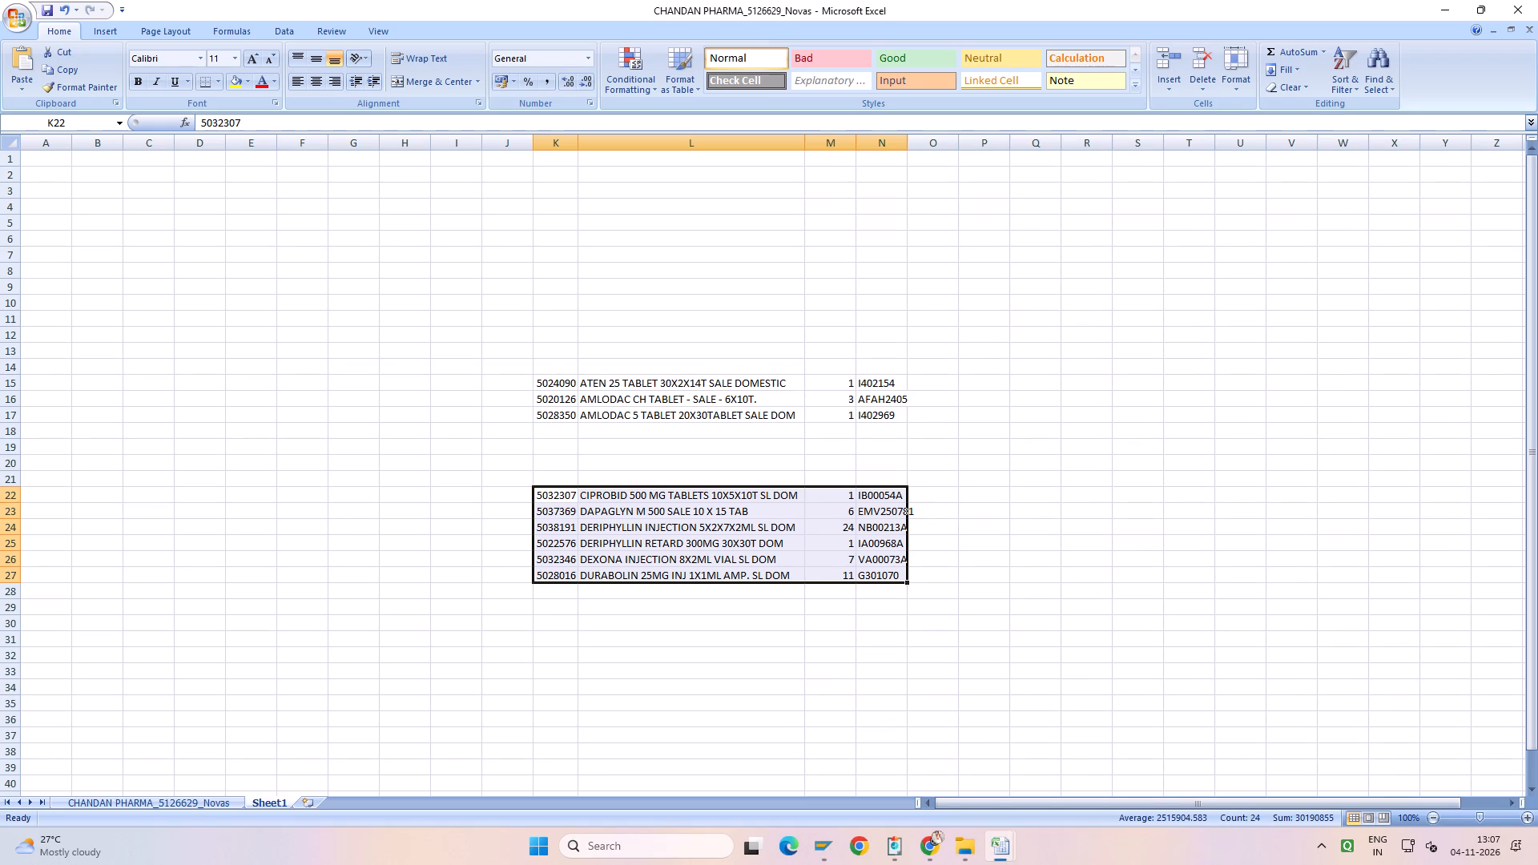
drag(547, 510, 880, 511)
key(Delete)
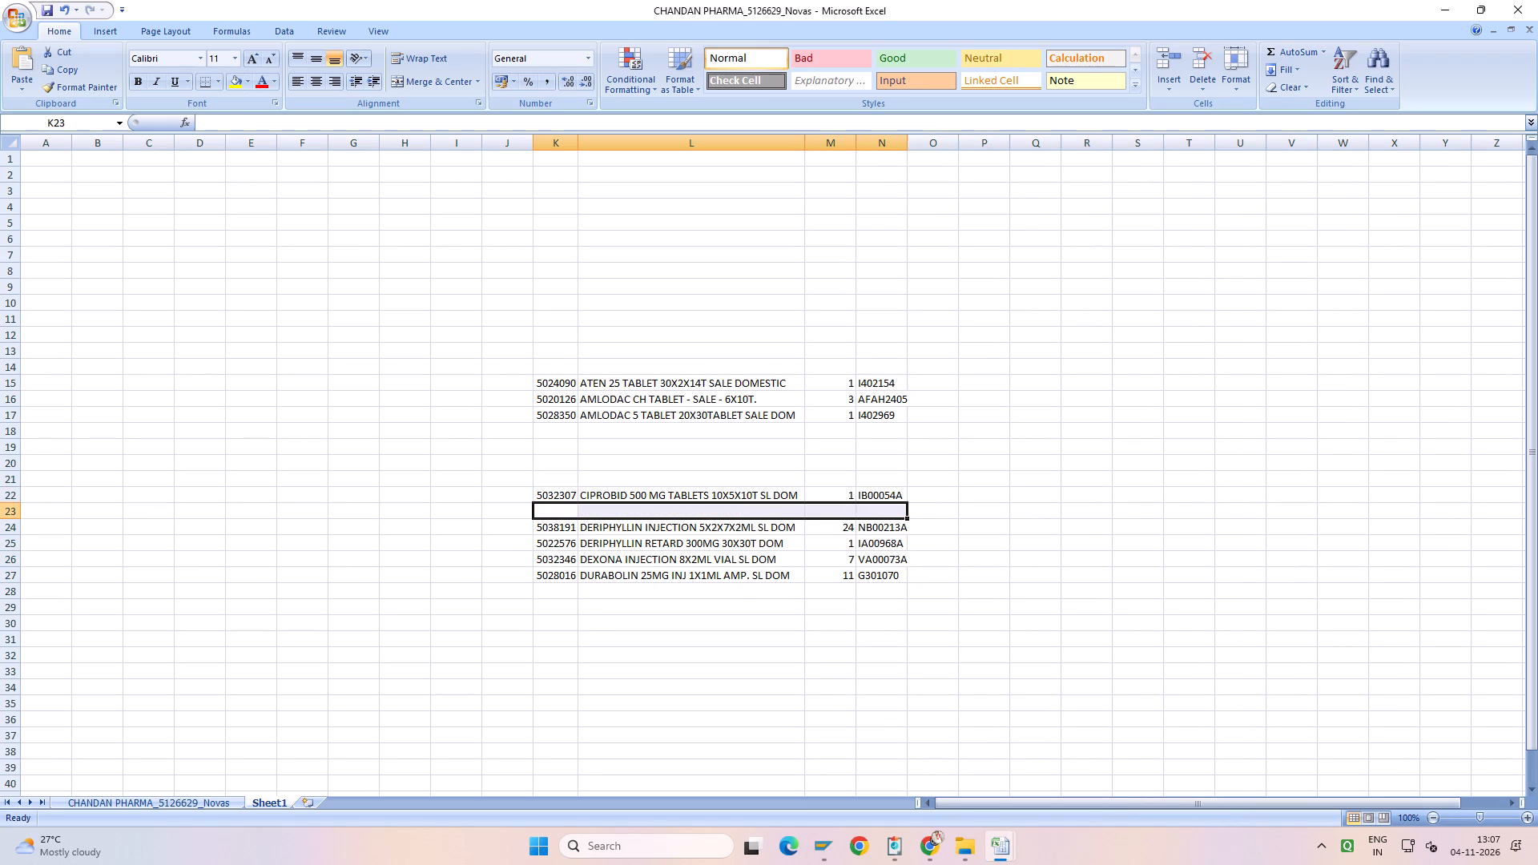
drag(561, 575, 873, 570)
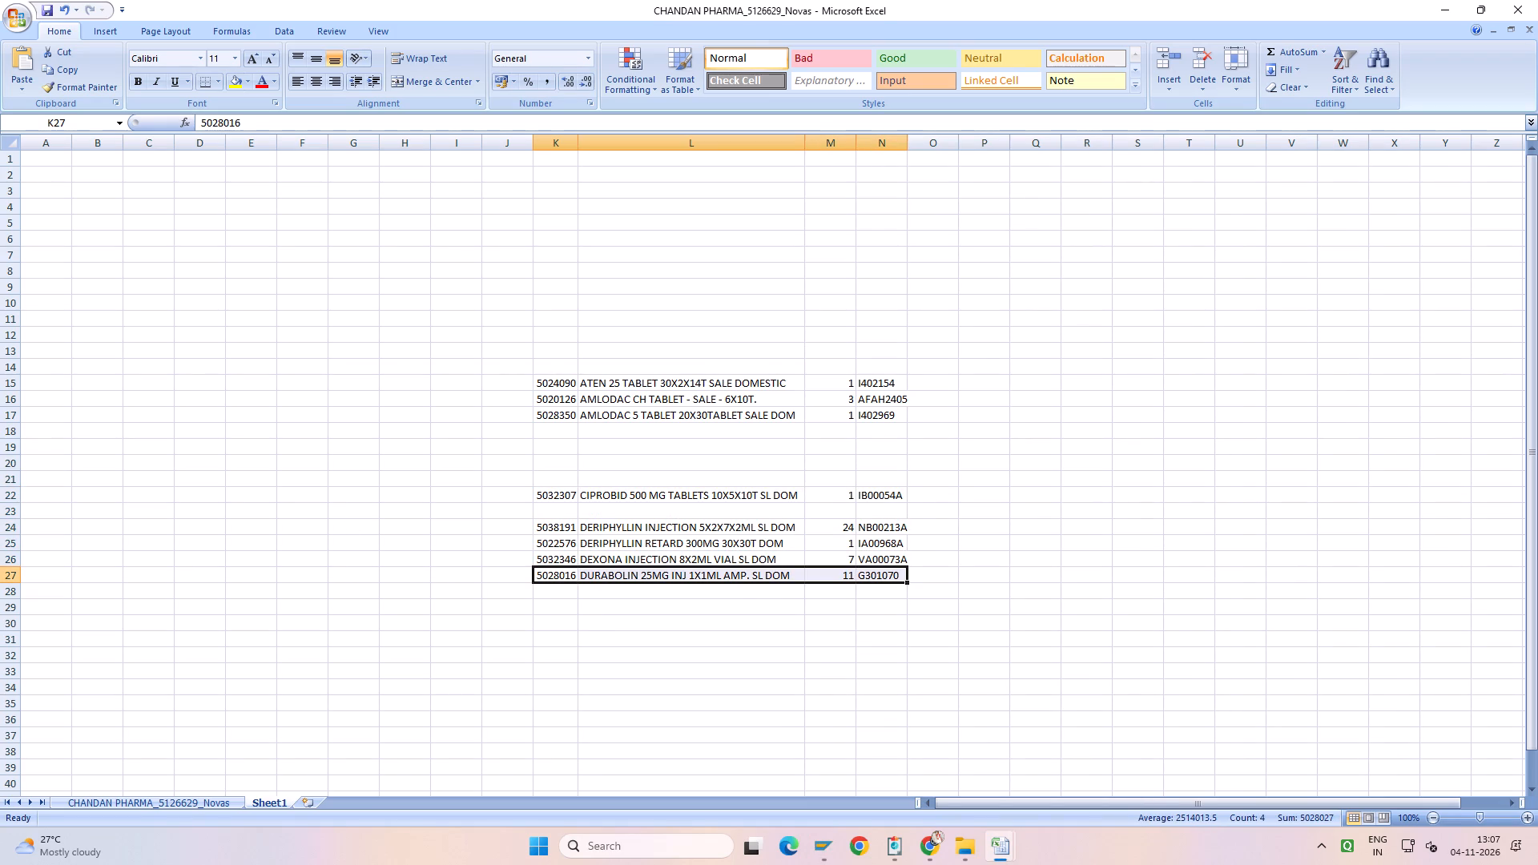
key(Delete)
Copy the remaining claim lines in Sheet1, range K22:N26, and switch to the SAP order window.
drag(554, 495, 578, 517)
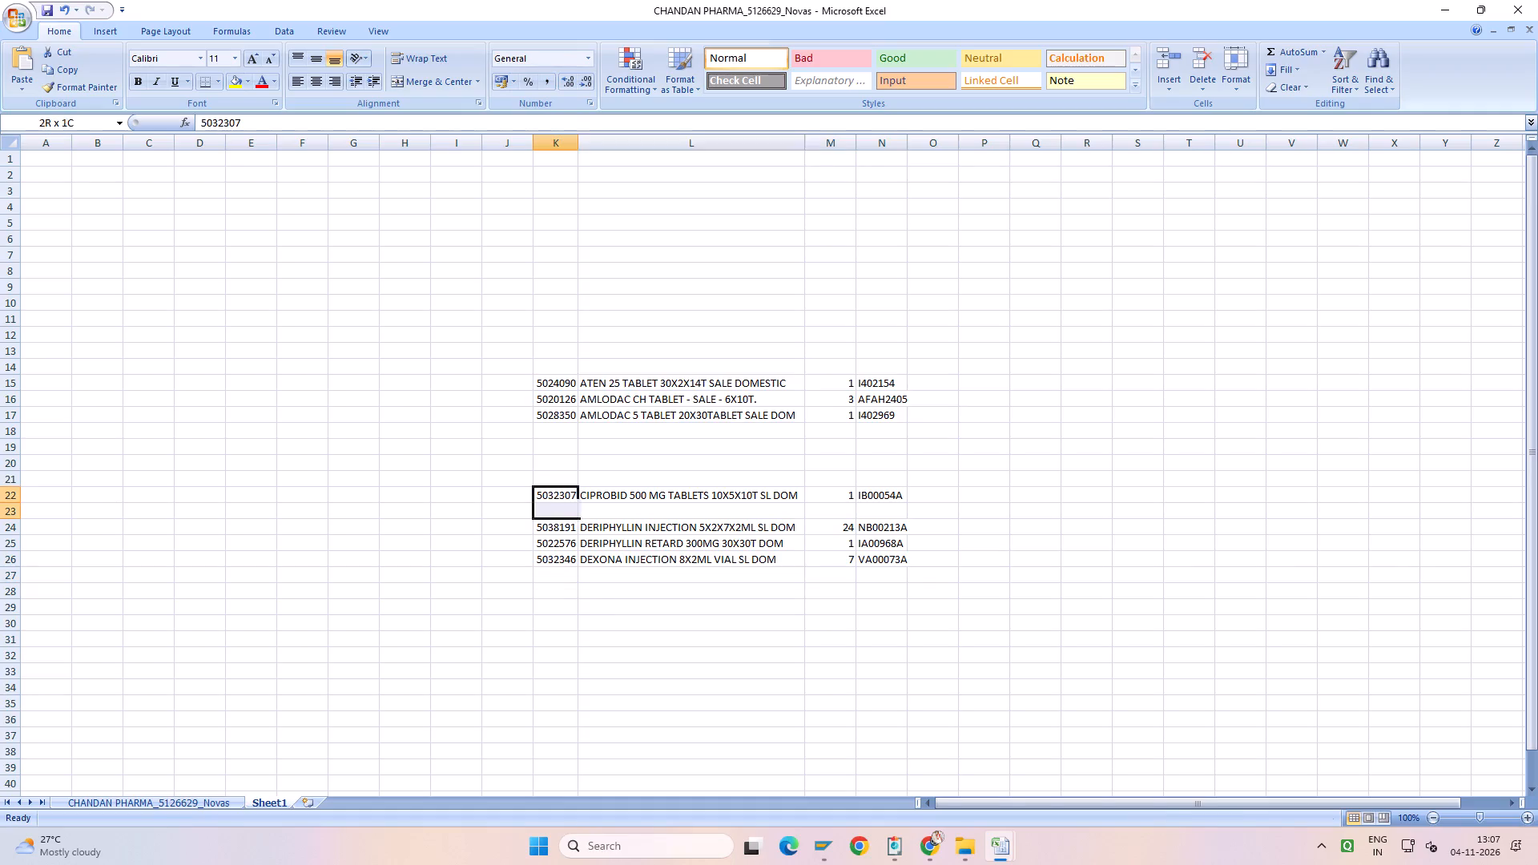
drag(578, 517, 882, 554)
key(ctrl+c)
key(alt+Tab)
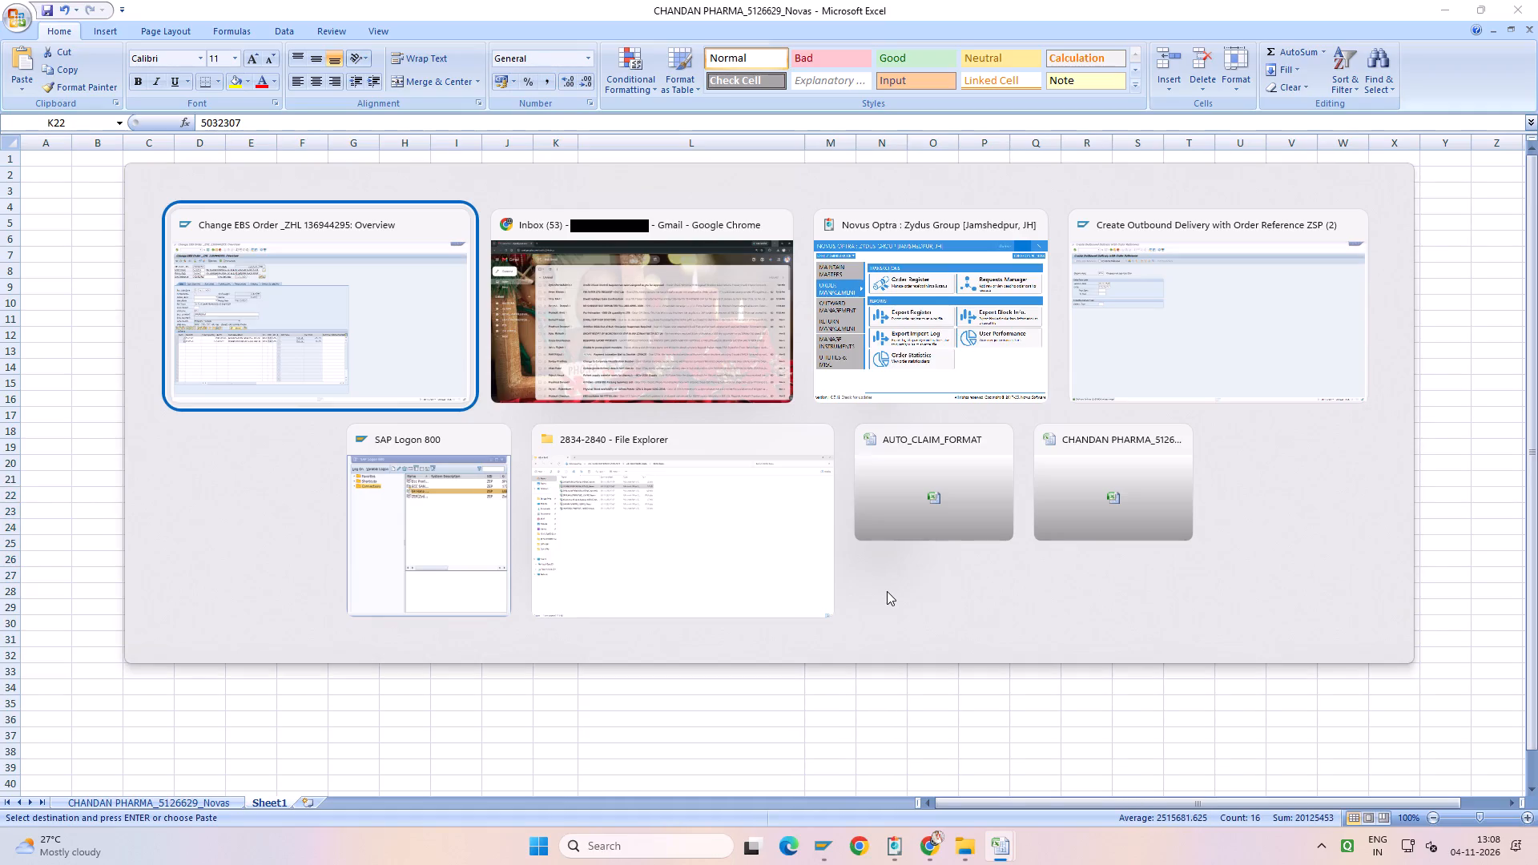
key(alt+Tab)
key(alt+Tab)
key(alt+Tab)
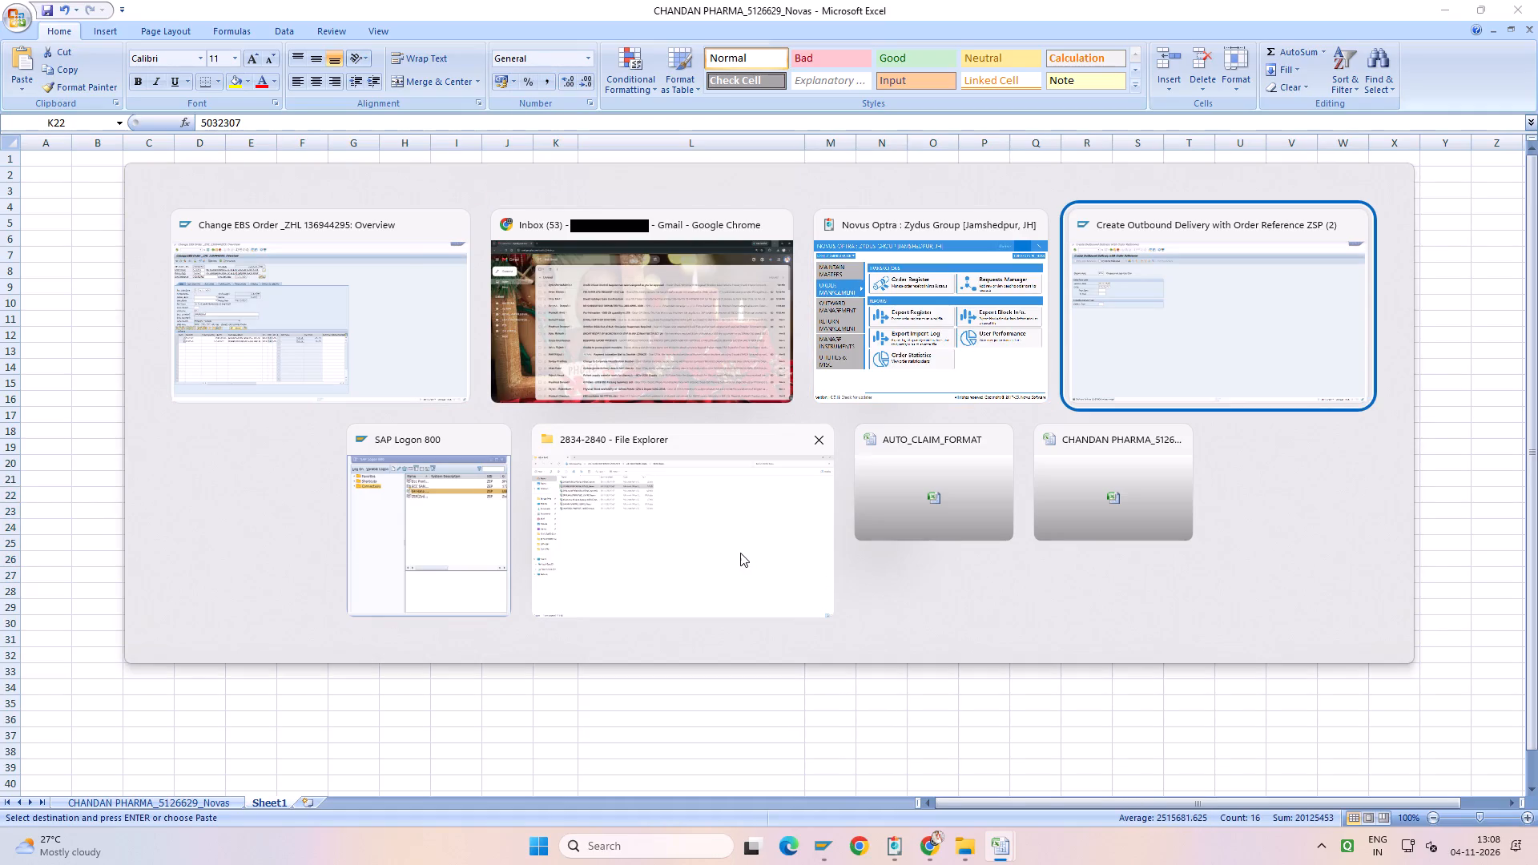
key(alt+Left)
key(alt+Left)
key(alt+Left)
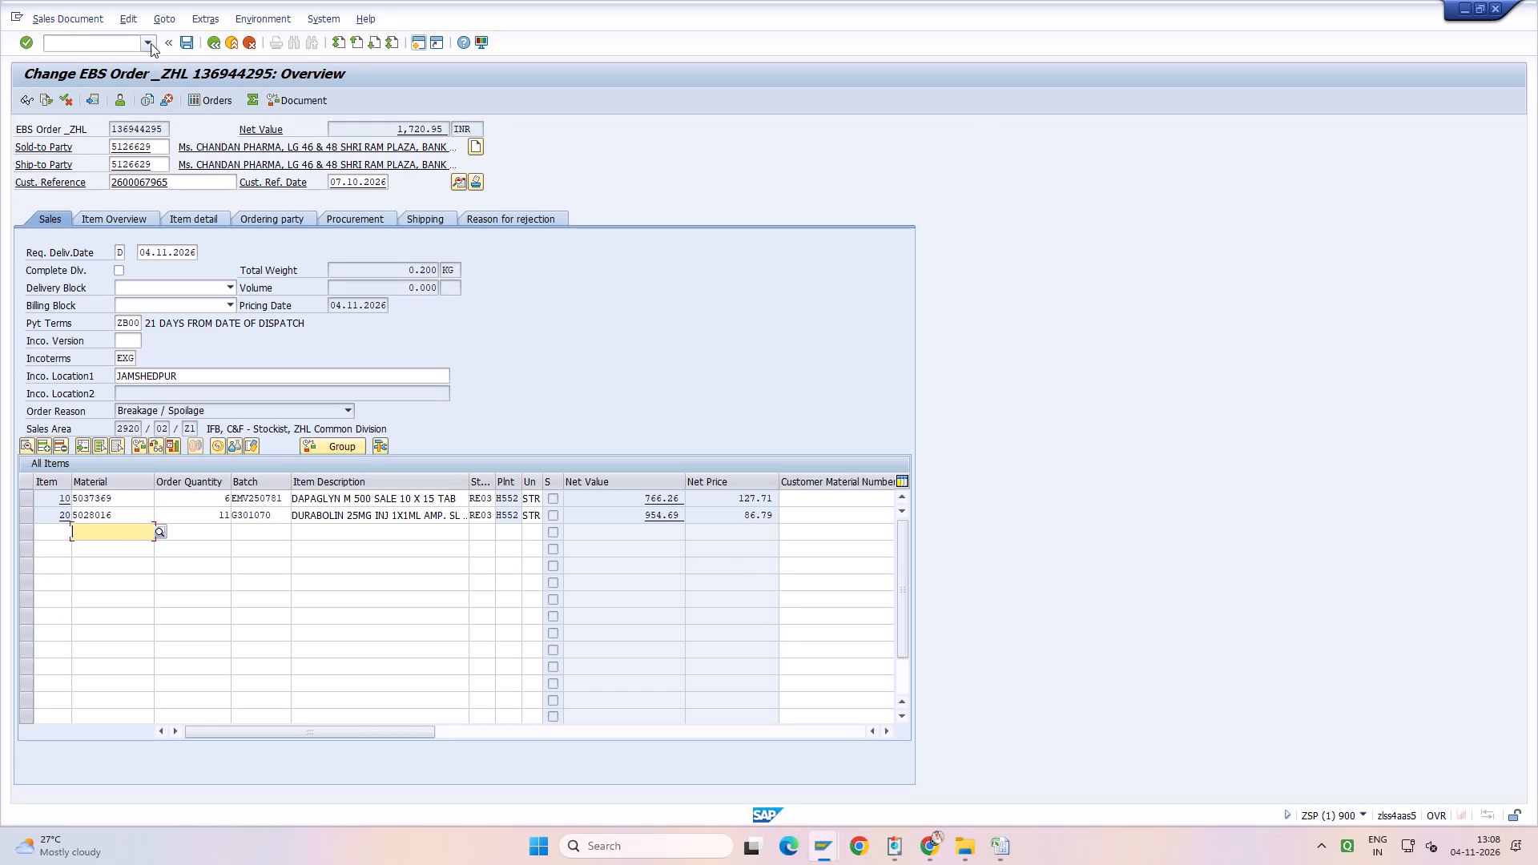
Leave the displayed order and start the Auto Claim transaction again in SAP.
click(151, 41)
click(143, 71)
key(Return)
key(Return)
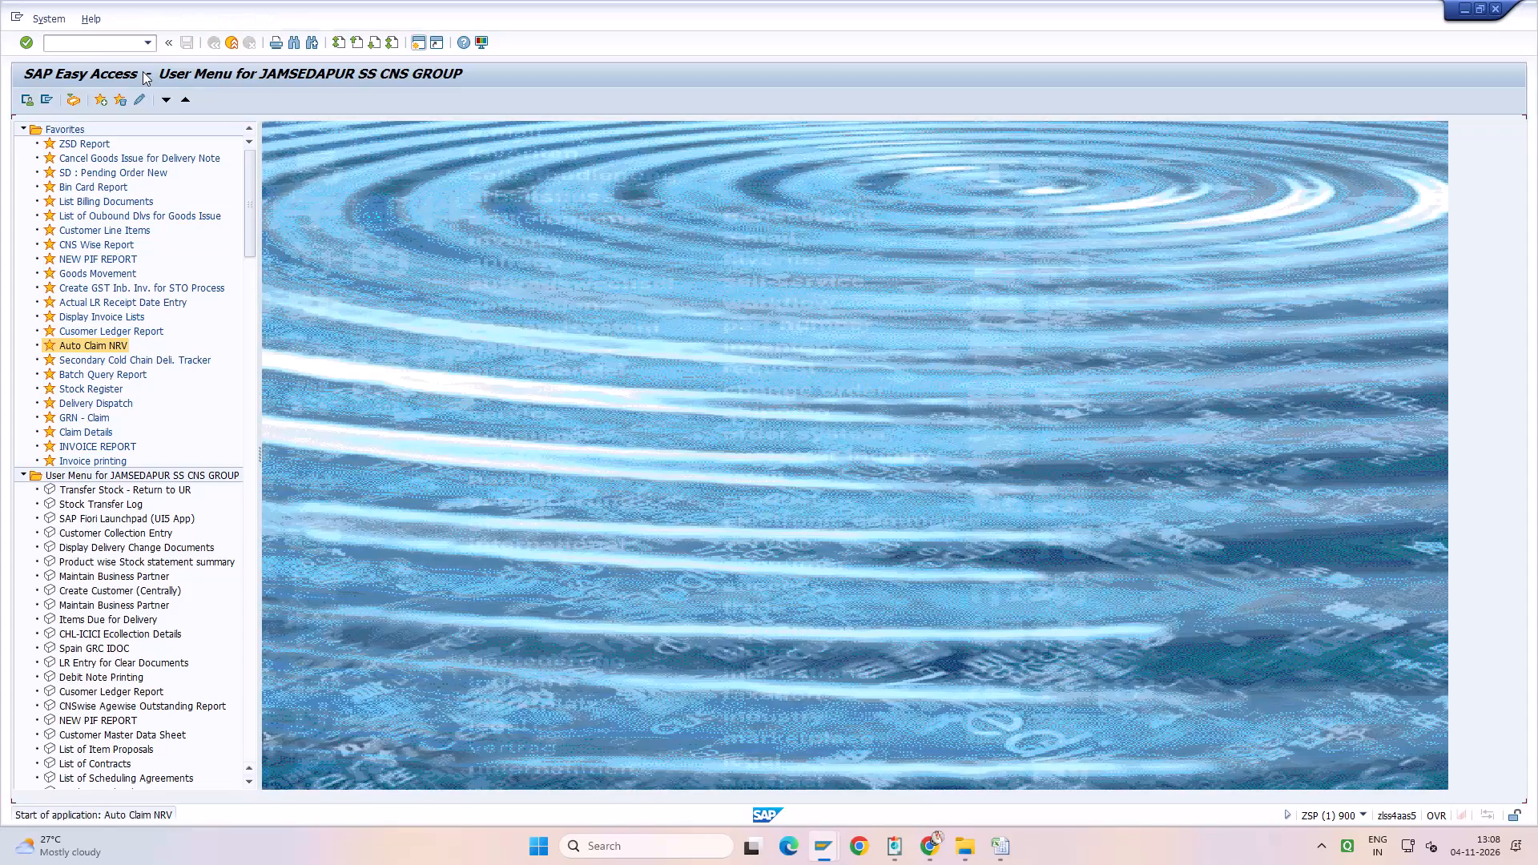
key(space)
key(Down)
key(Return)
key(Tab)
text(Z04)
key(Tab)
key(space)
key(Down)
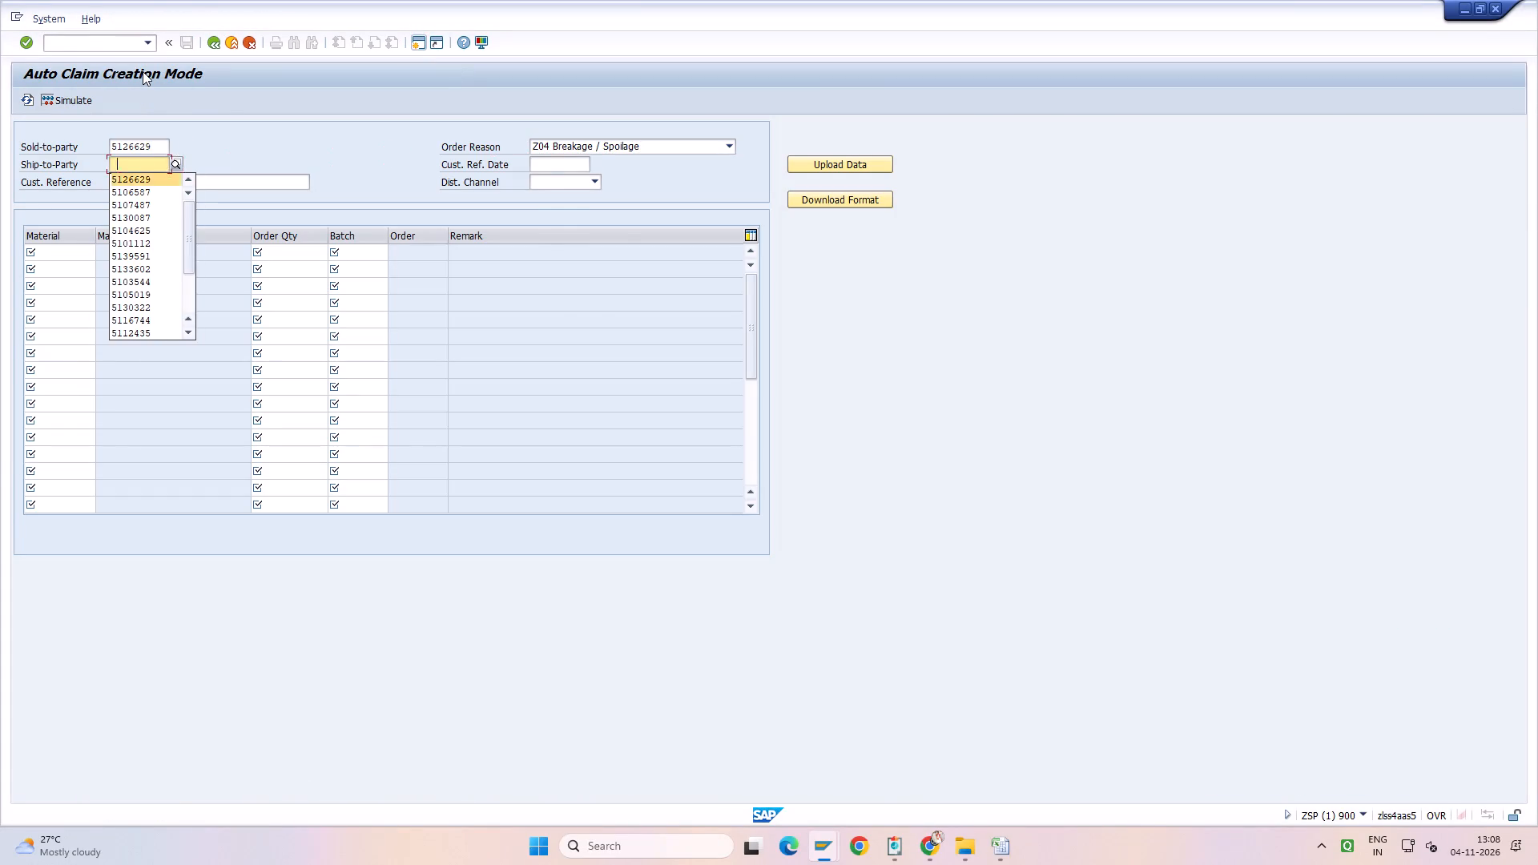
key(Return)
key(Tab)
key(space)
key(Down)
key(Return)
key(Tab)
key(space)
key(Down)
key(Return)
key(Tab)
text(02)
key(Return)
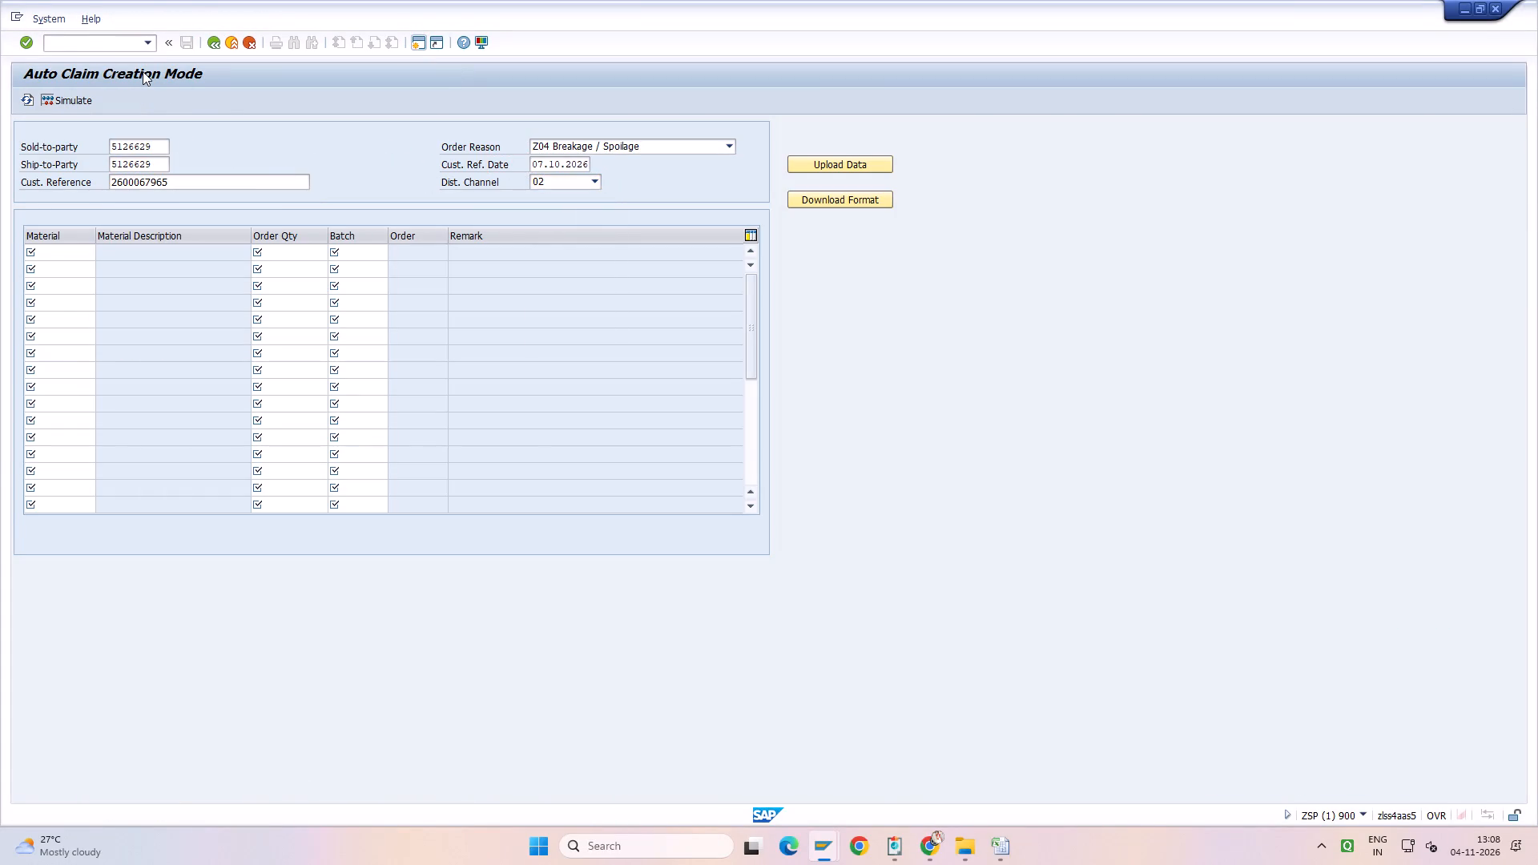
Paste the copied CIPROBID, DERIPHYLLIN injection, DERIPHYLLIN RETARD and DEXONA lines into the claim table and confirm them.
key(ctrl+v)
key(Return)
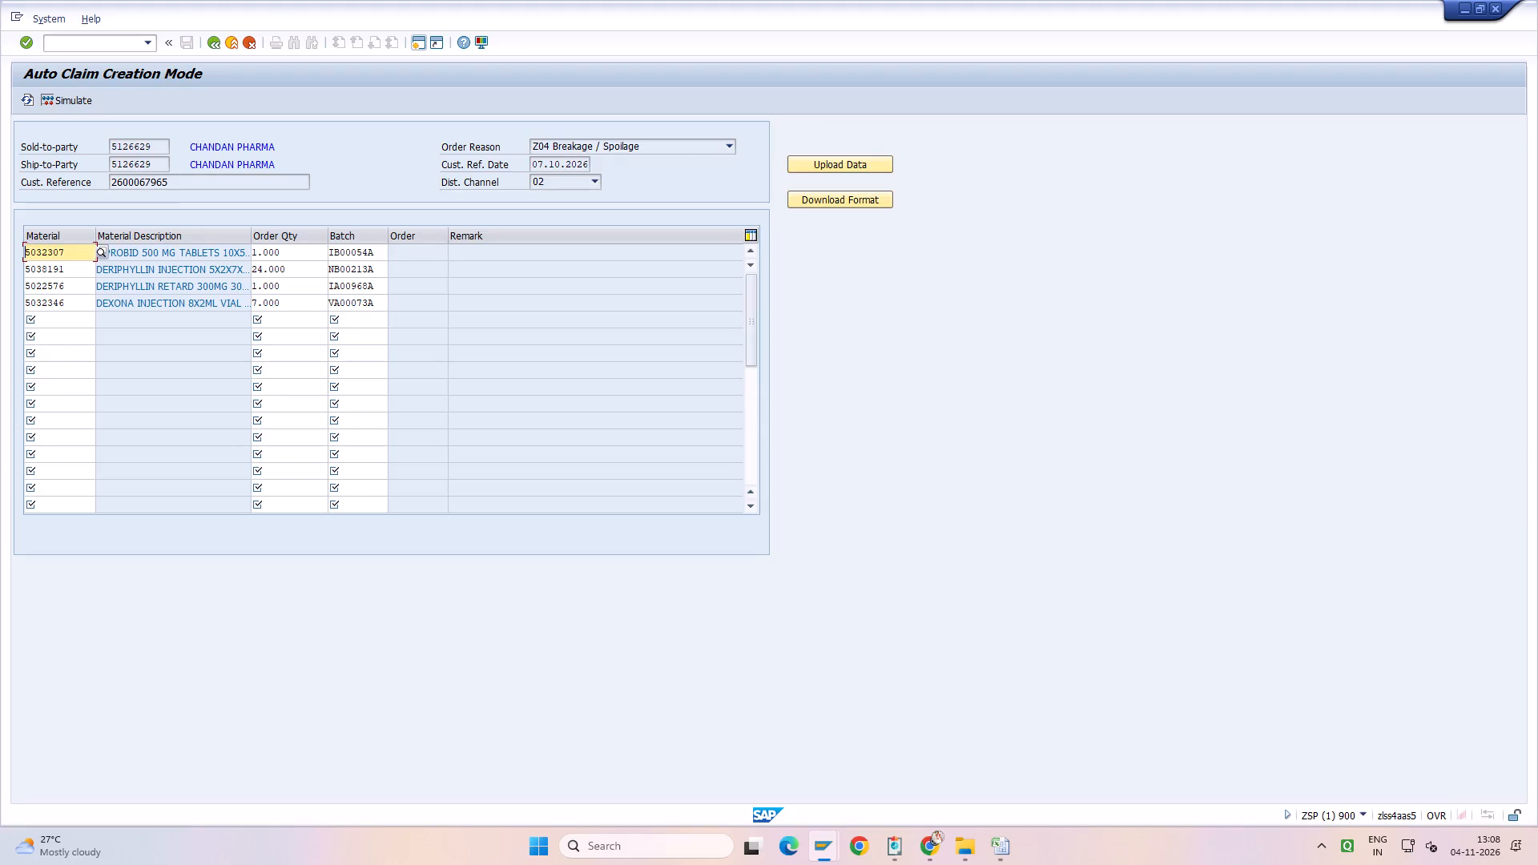
Simulate the four-line Breakage / Spoilage claim and generate the claim order.
click(87, 96)
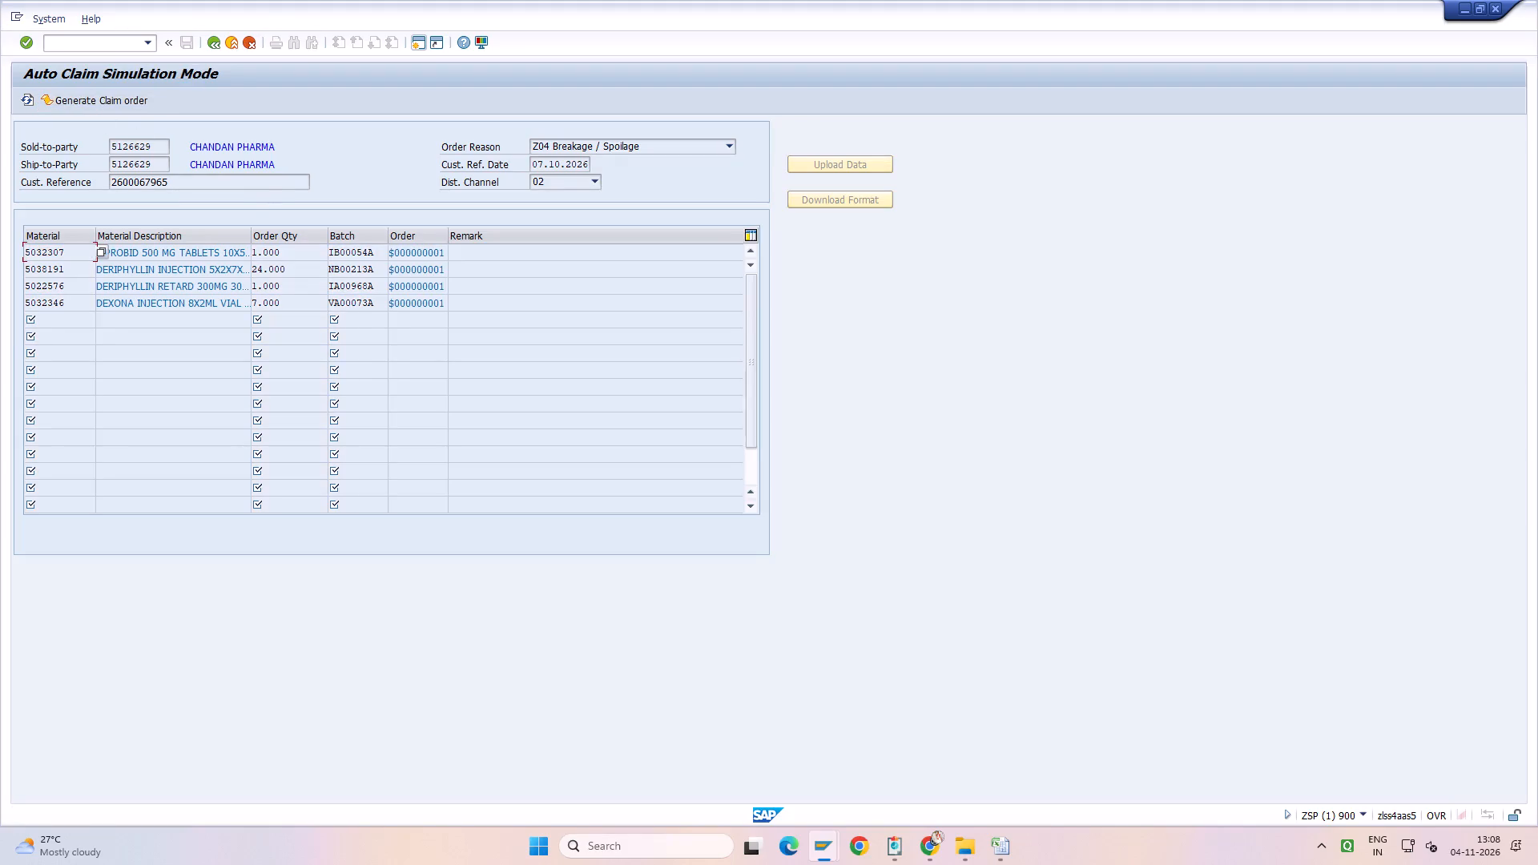
click(118, 101)
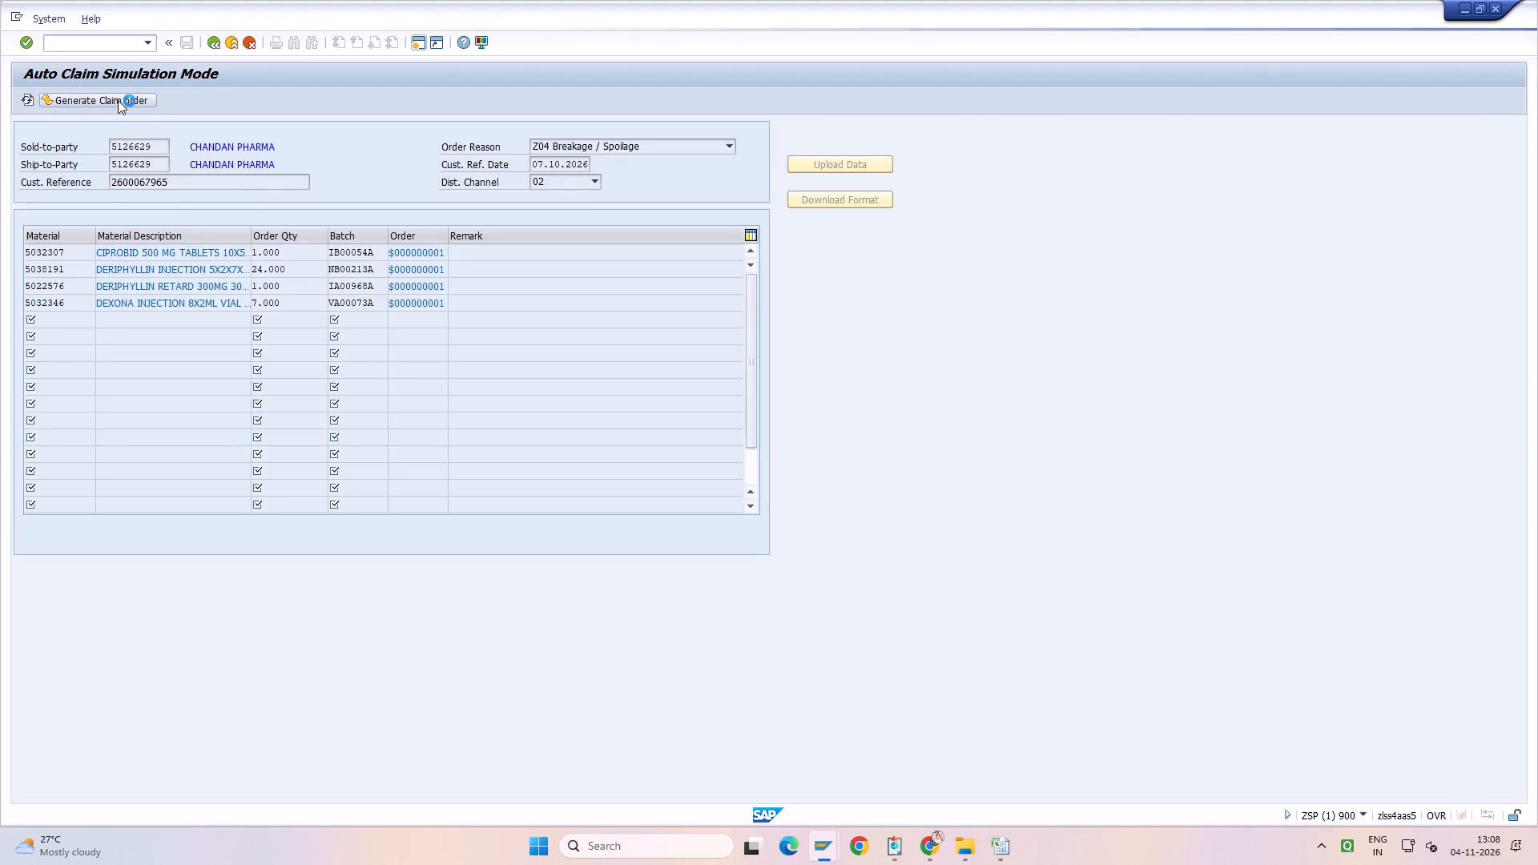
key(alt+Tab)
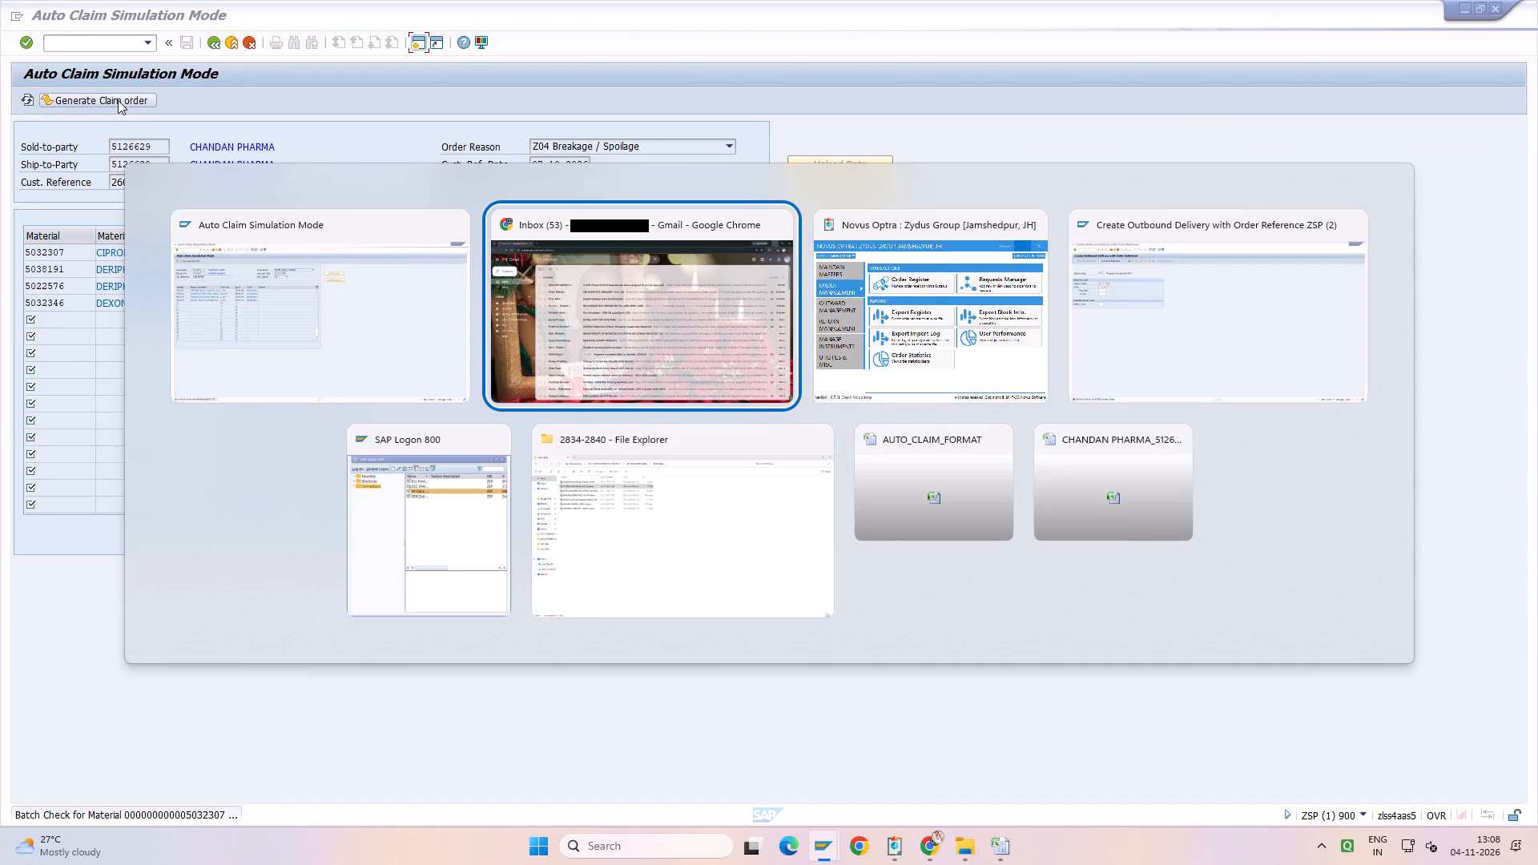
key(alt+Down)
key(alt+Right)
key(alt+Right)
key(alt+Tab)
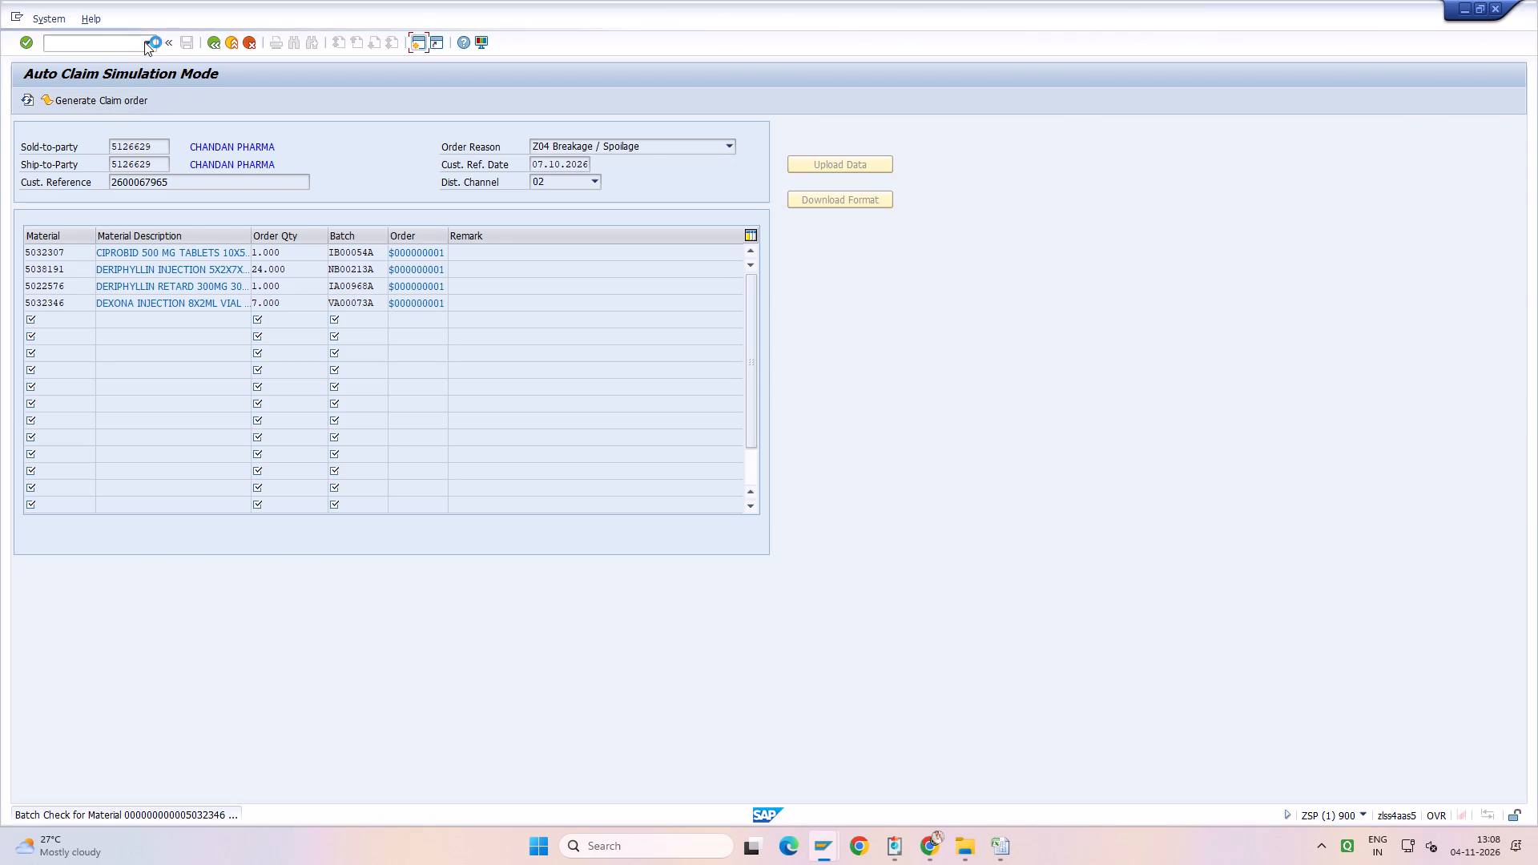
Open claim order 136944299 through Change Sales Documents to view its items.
click(149, 43)
click(145, 66)
key(Return)
key(Return)
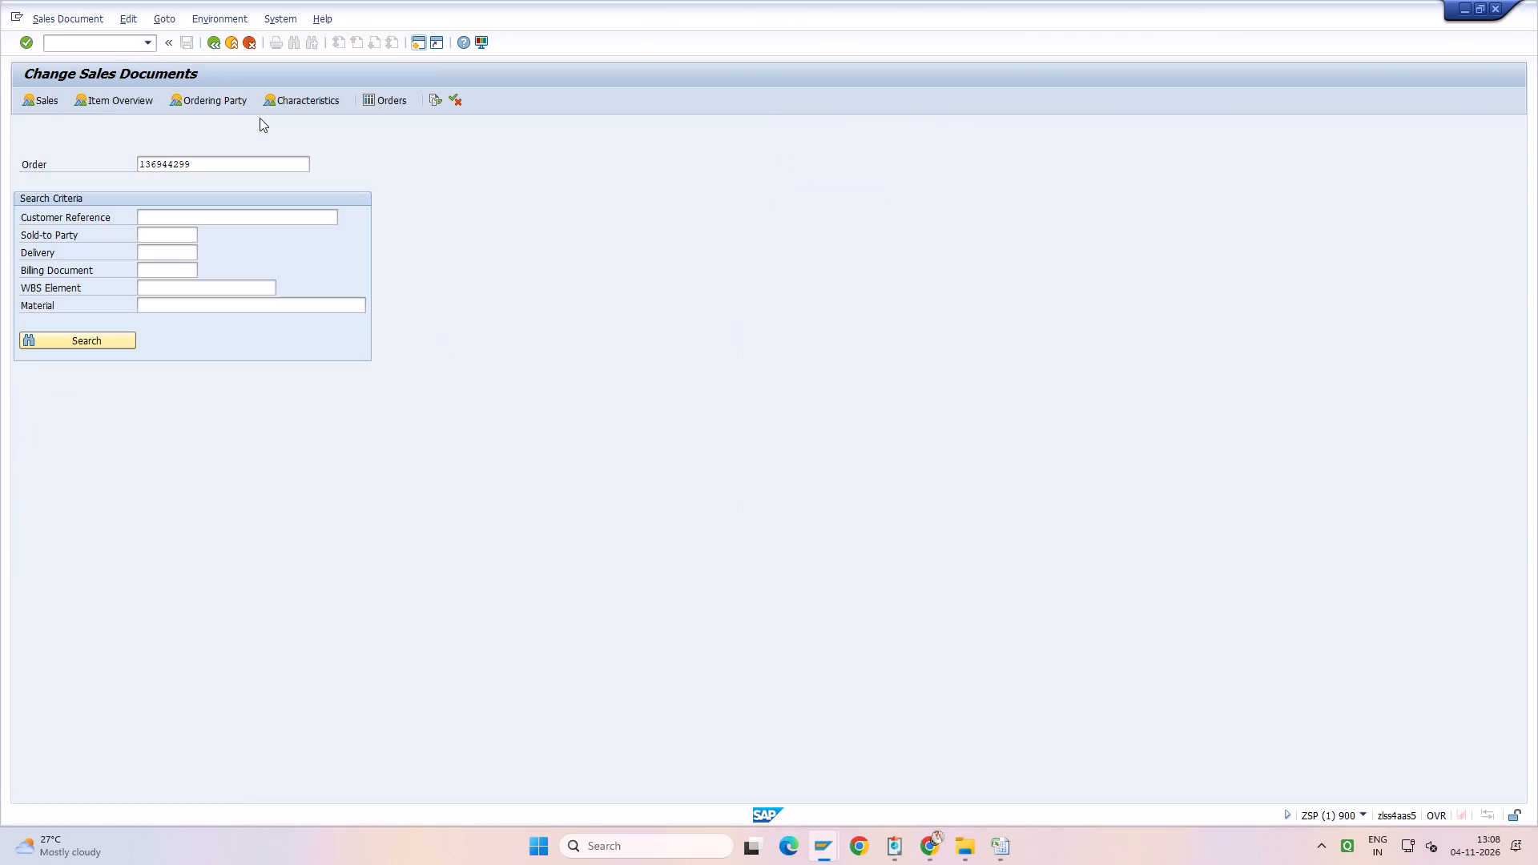
key(Return)
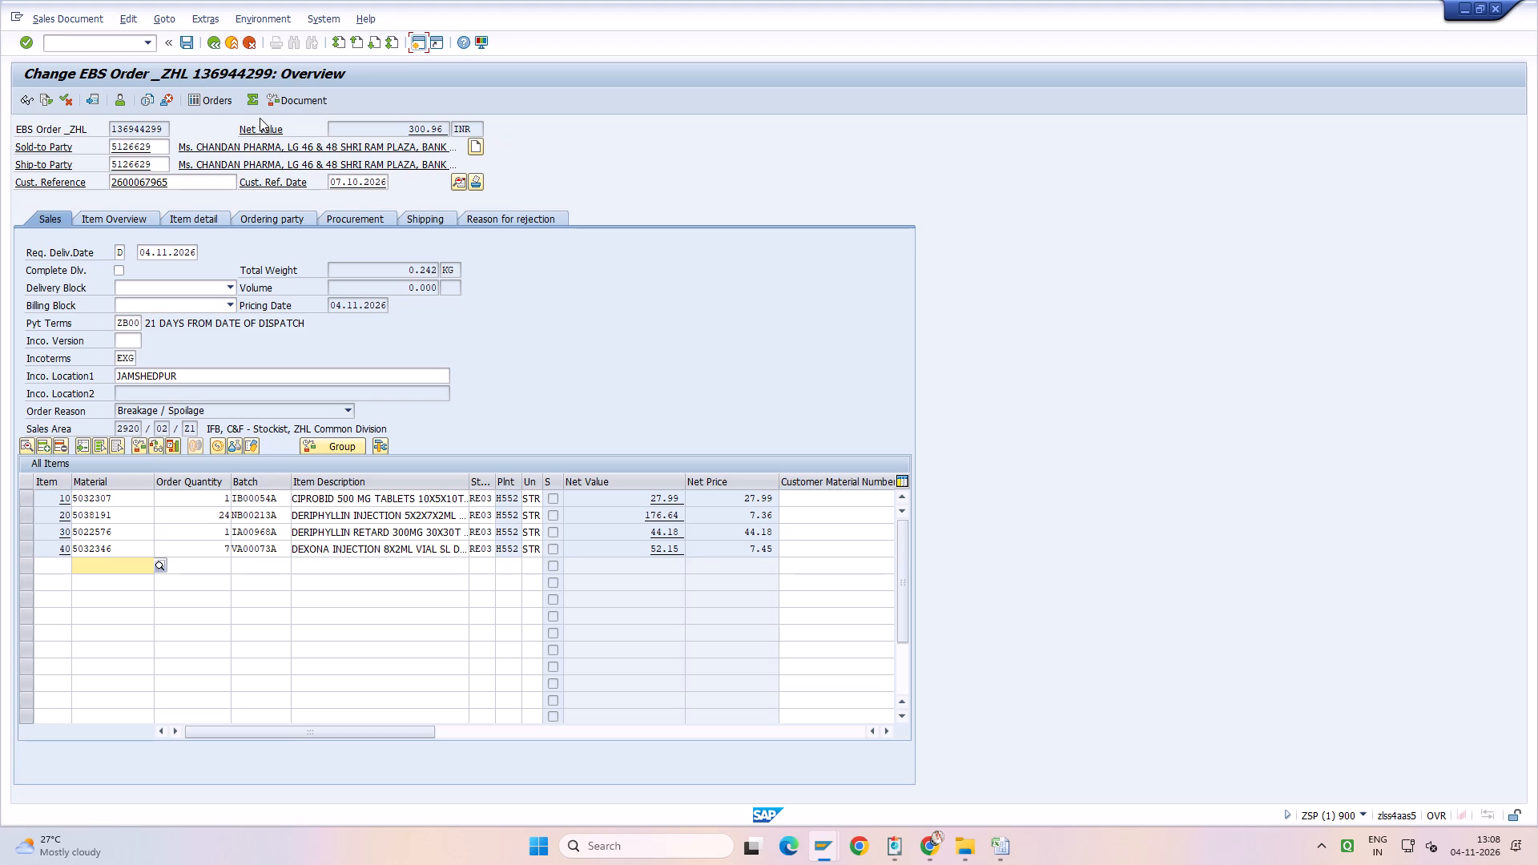
Leave the order overview and reopen a blank Auto Claim Creation Mode screen.
click(151, 46)
click(143, 70)
key(Return)
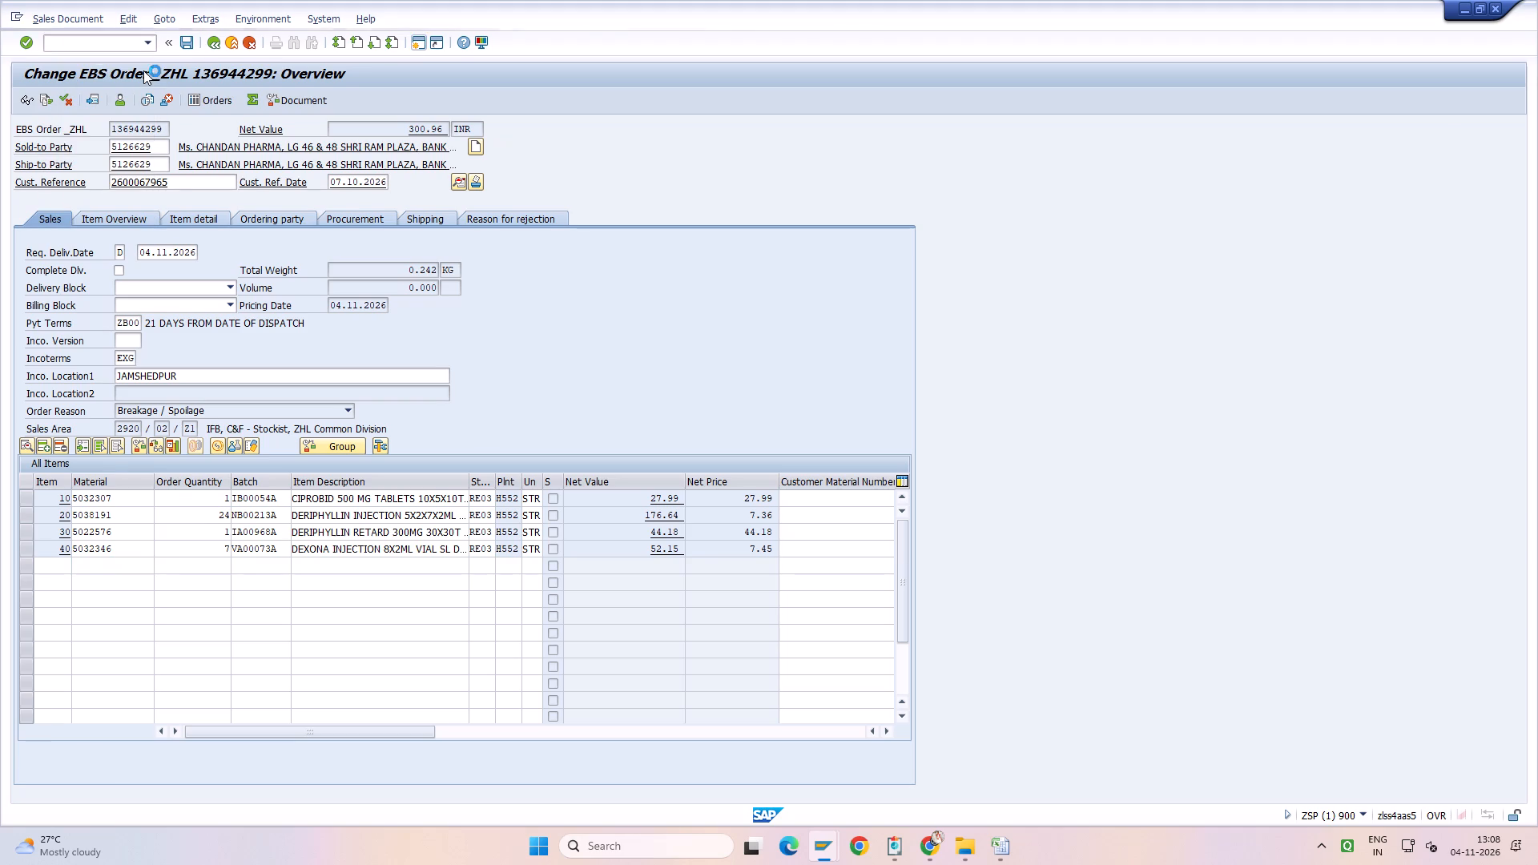
key(Return)
In the AUTO_CLAIM_FORMAT workbook, select the Material entries from G2 downward and save the file, keeping the tab-delimited text format.
key(alt+Tab)
key(alt+Tab)
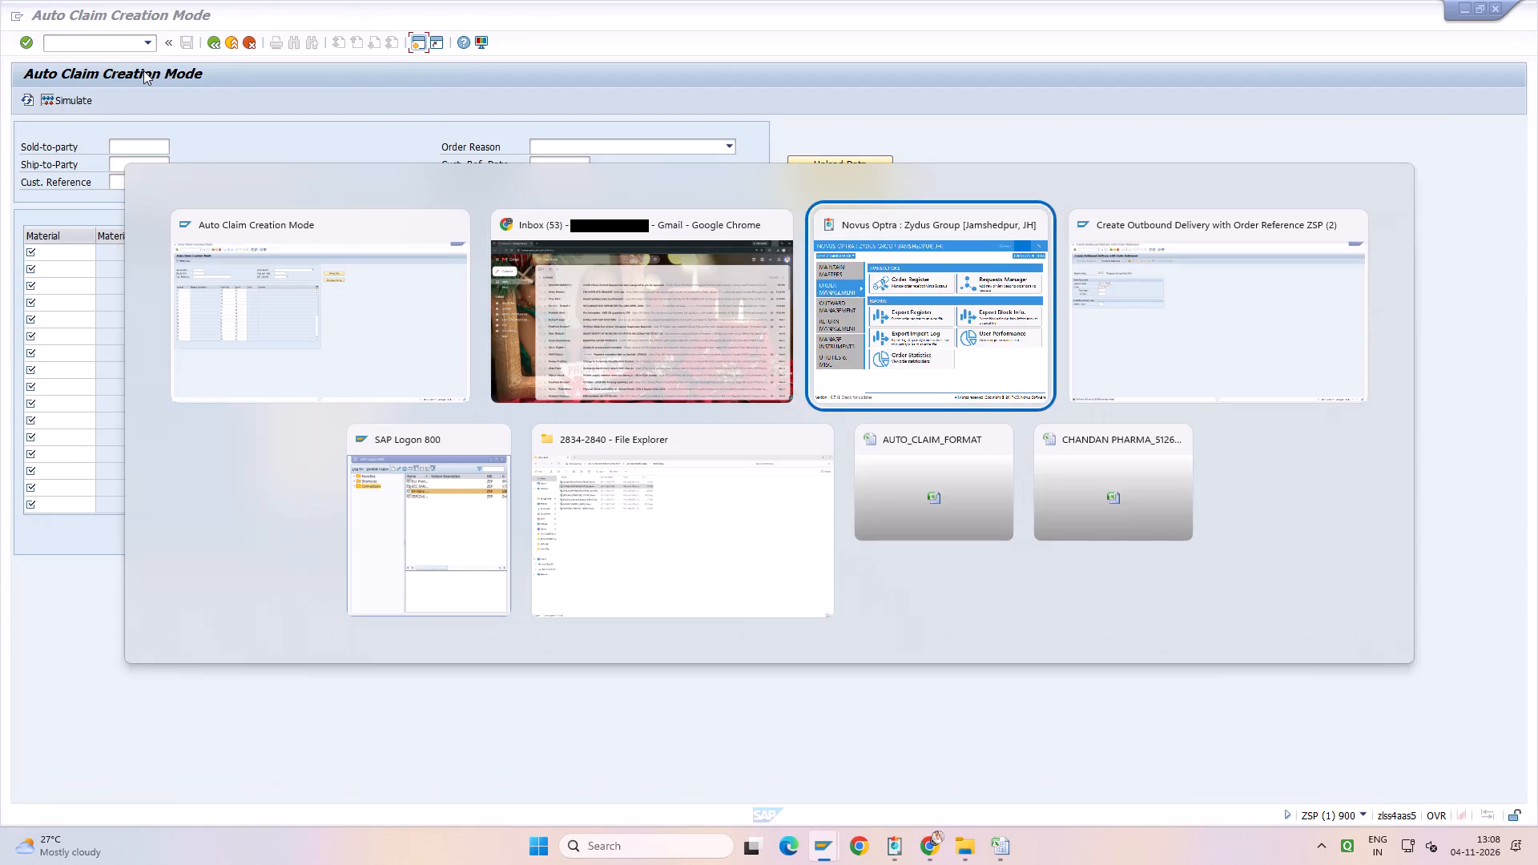
key(alt+Down)
scroll(382, 83, up, 4)
click(514, 177)
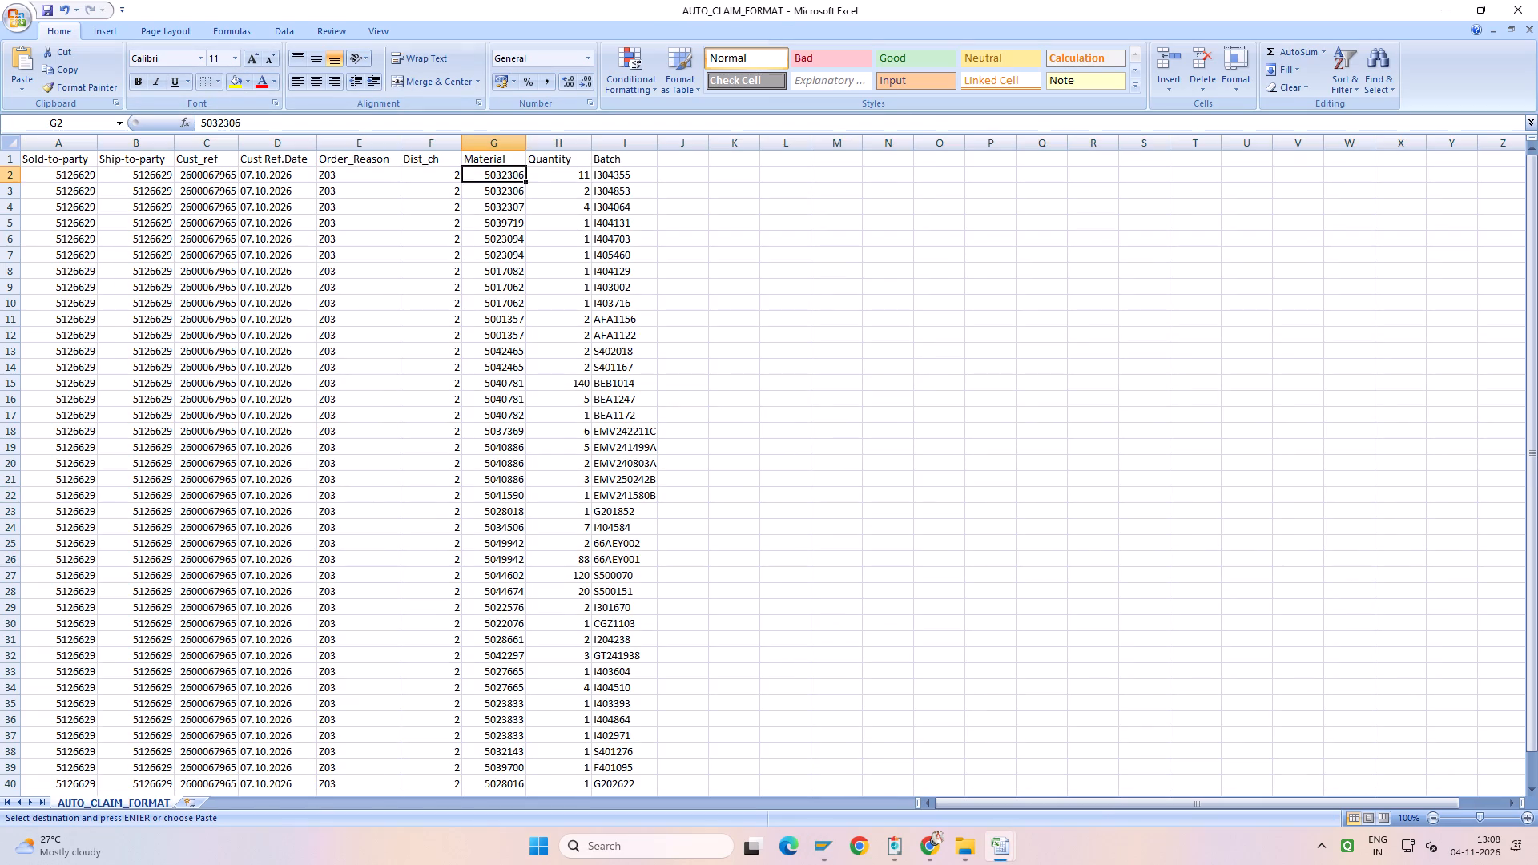
key(ctrl+shift+Down)
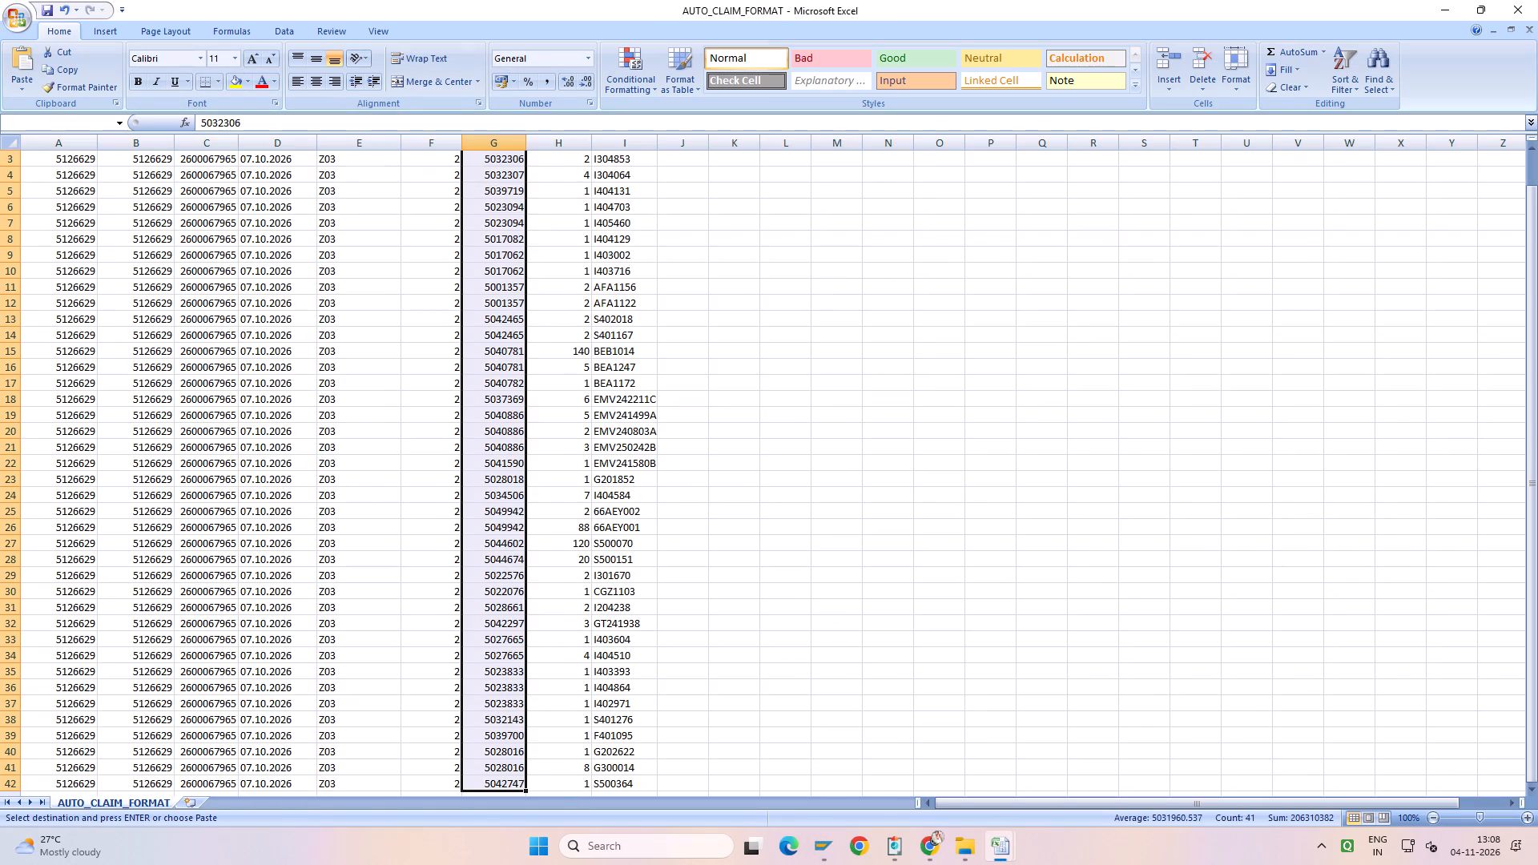
key(ctrl+s)
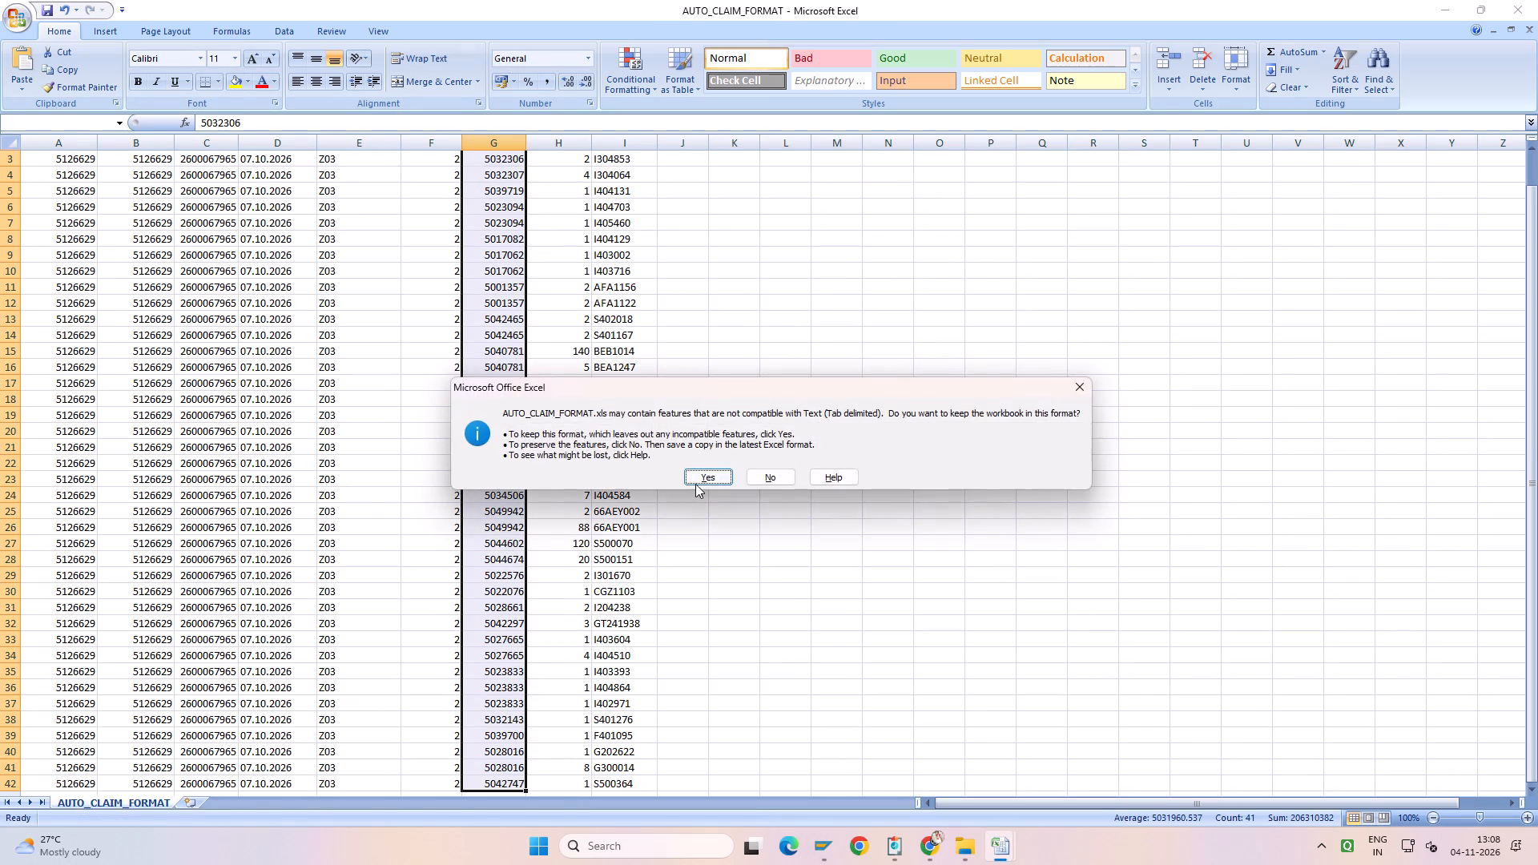
click(695, 484)
Upload the AUTO_CLAIM_FORMAT file from Desktop into SAP's Auto Claim Creation Mode.
click(820, 851)
click(803, 780)
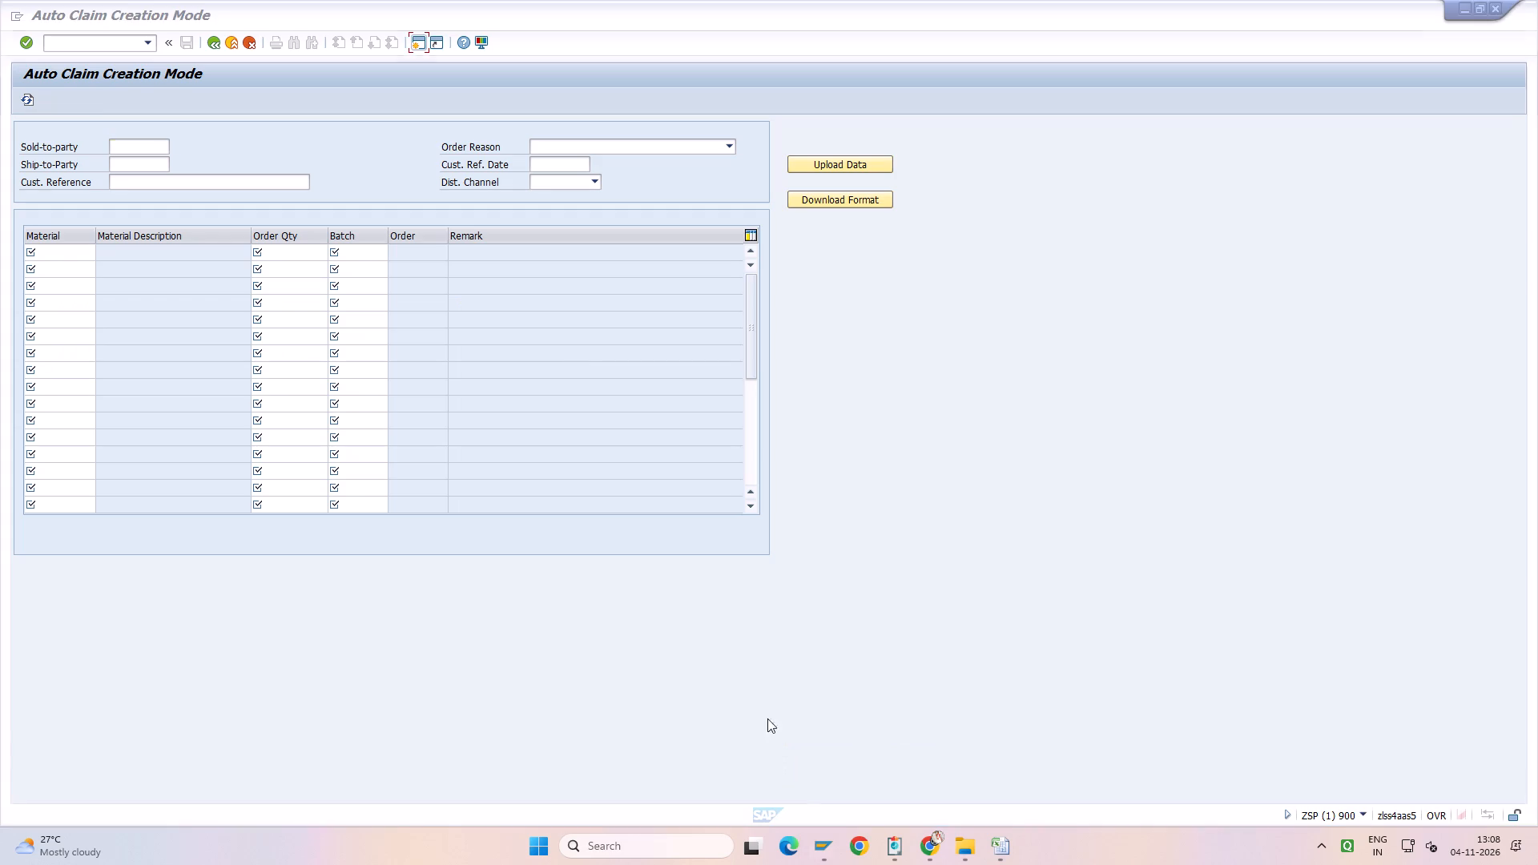
click(820, 163)
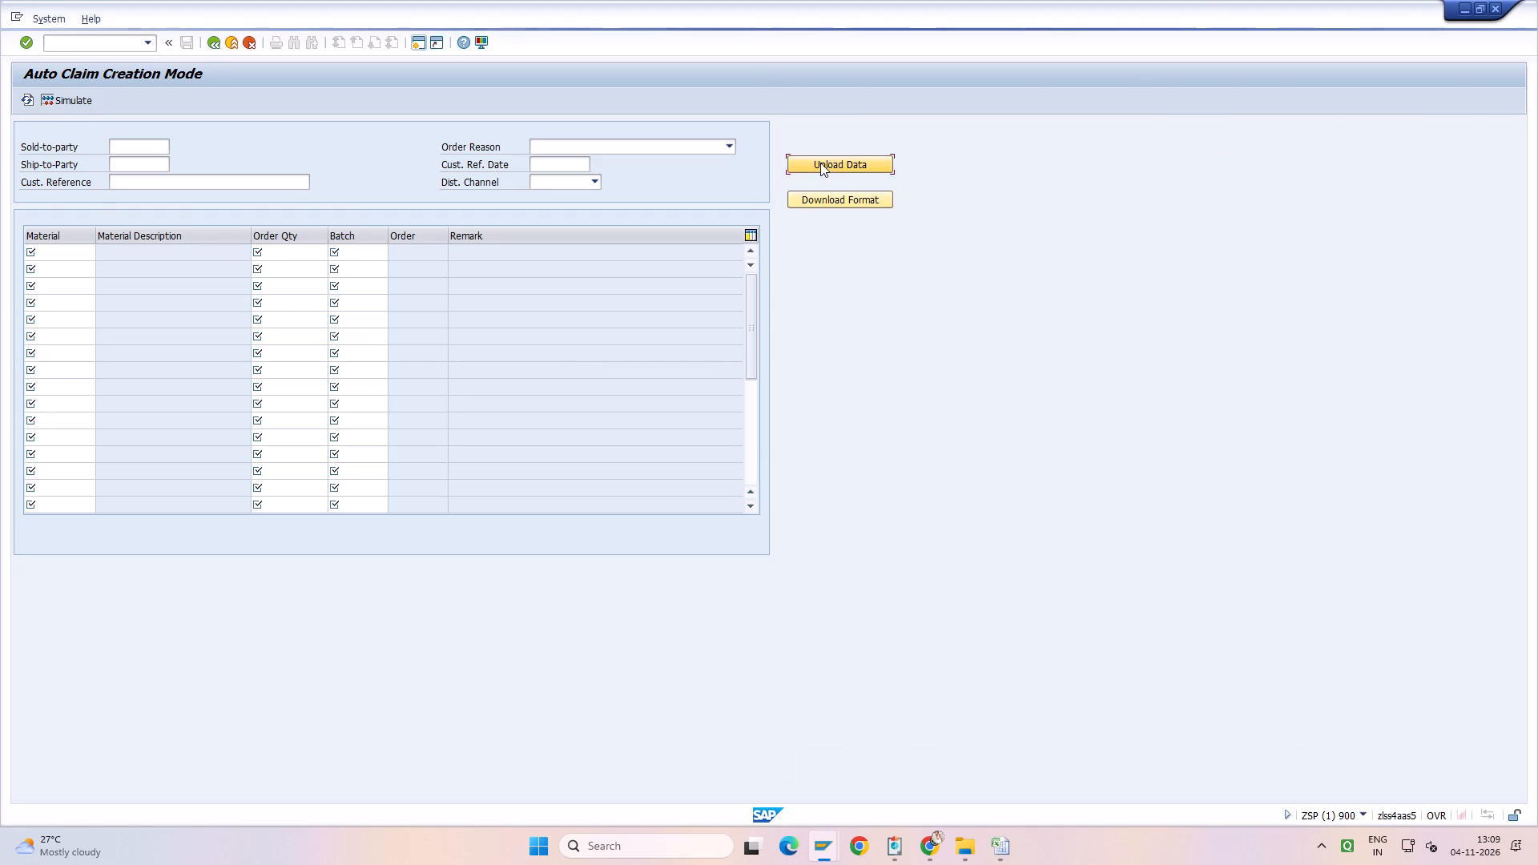
click(100, 220)
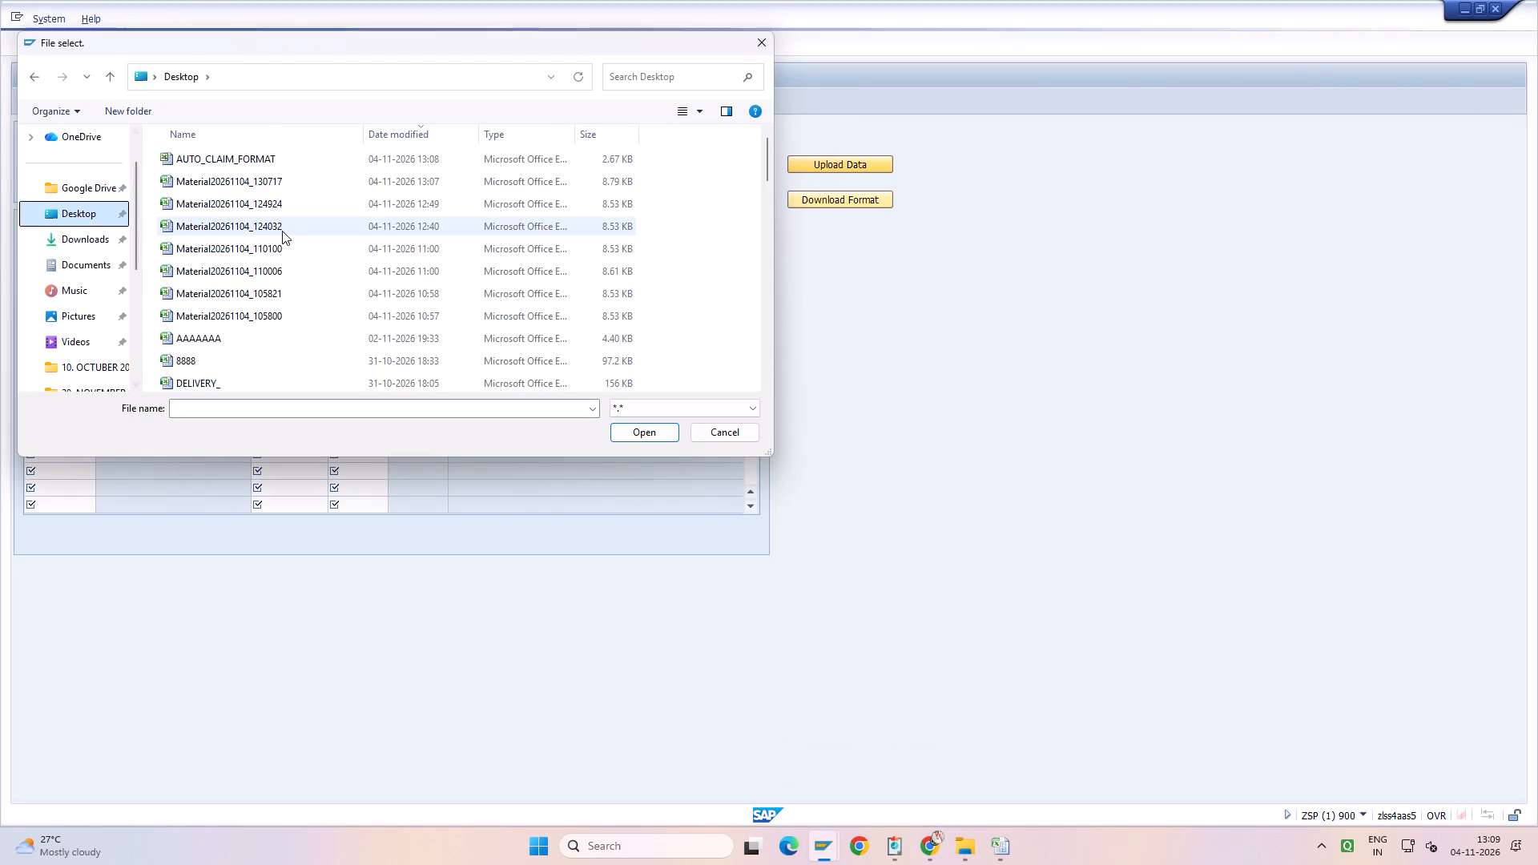
scroll(282, 231, up, 5)
double_click(298, 159)
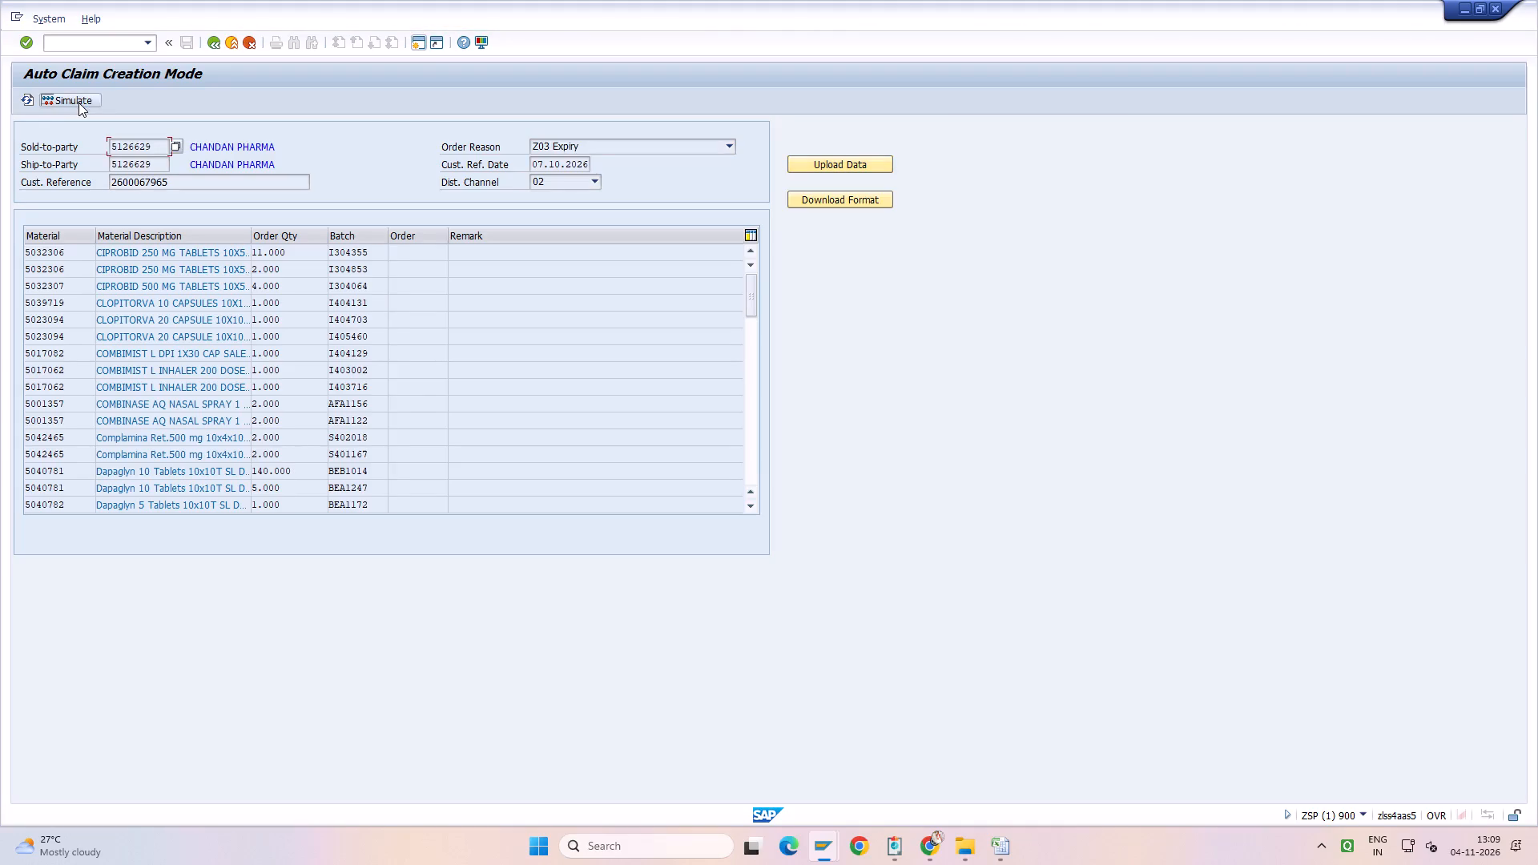
click(79, 103)
click(695, 360)
click(790, 560)
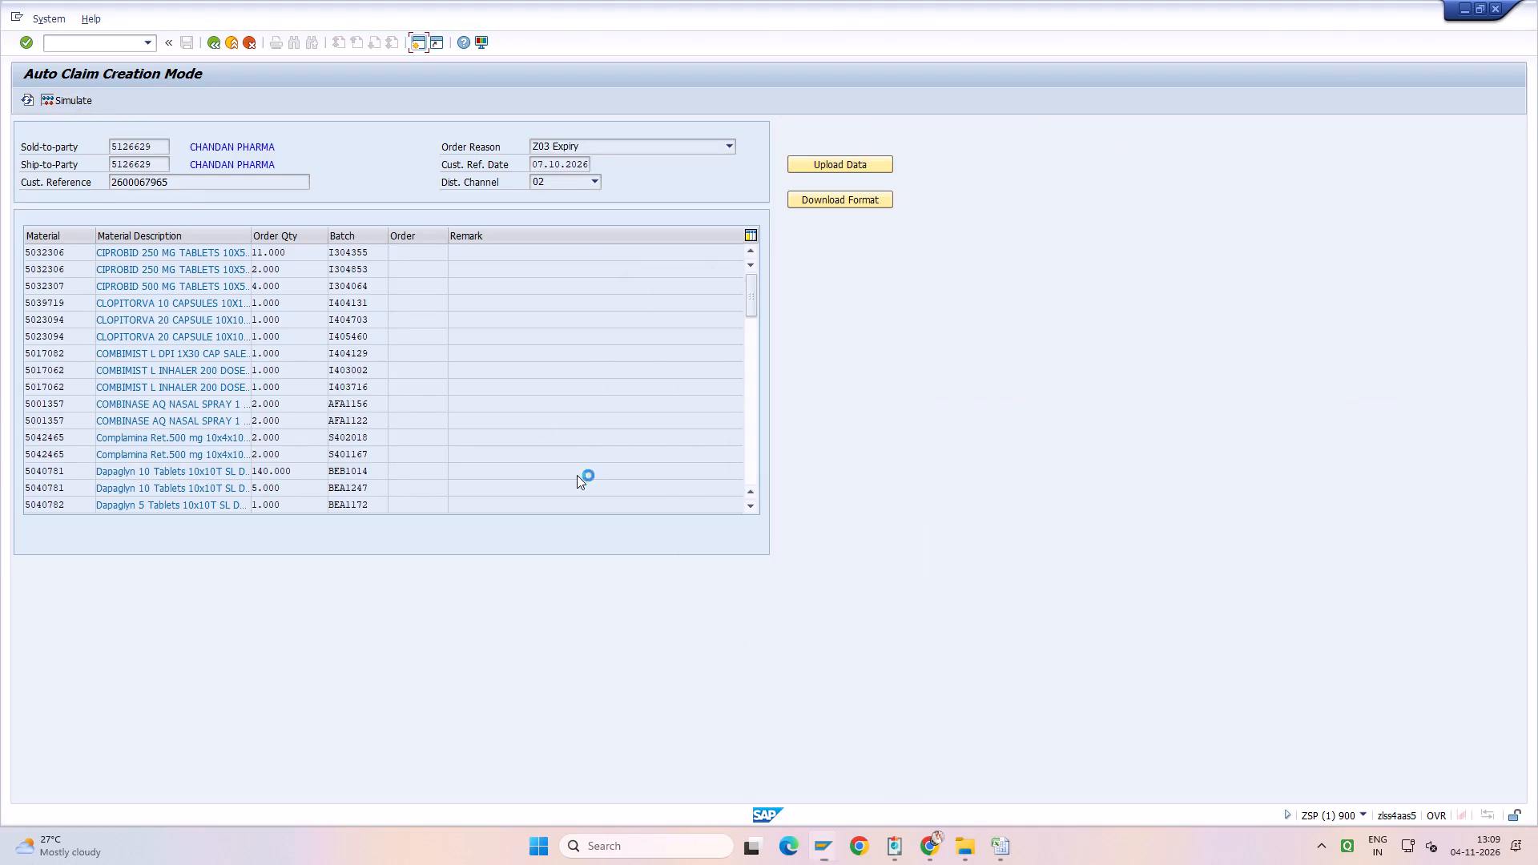
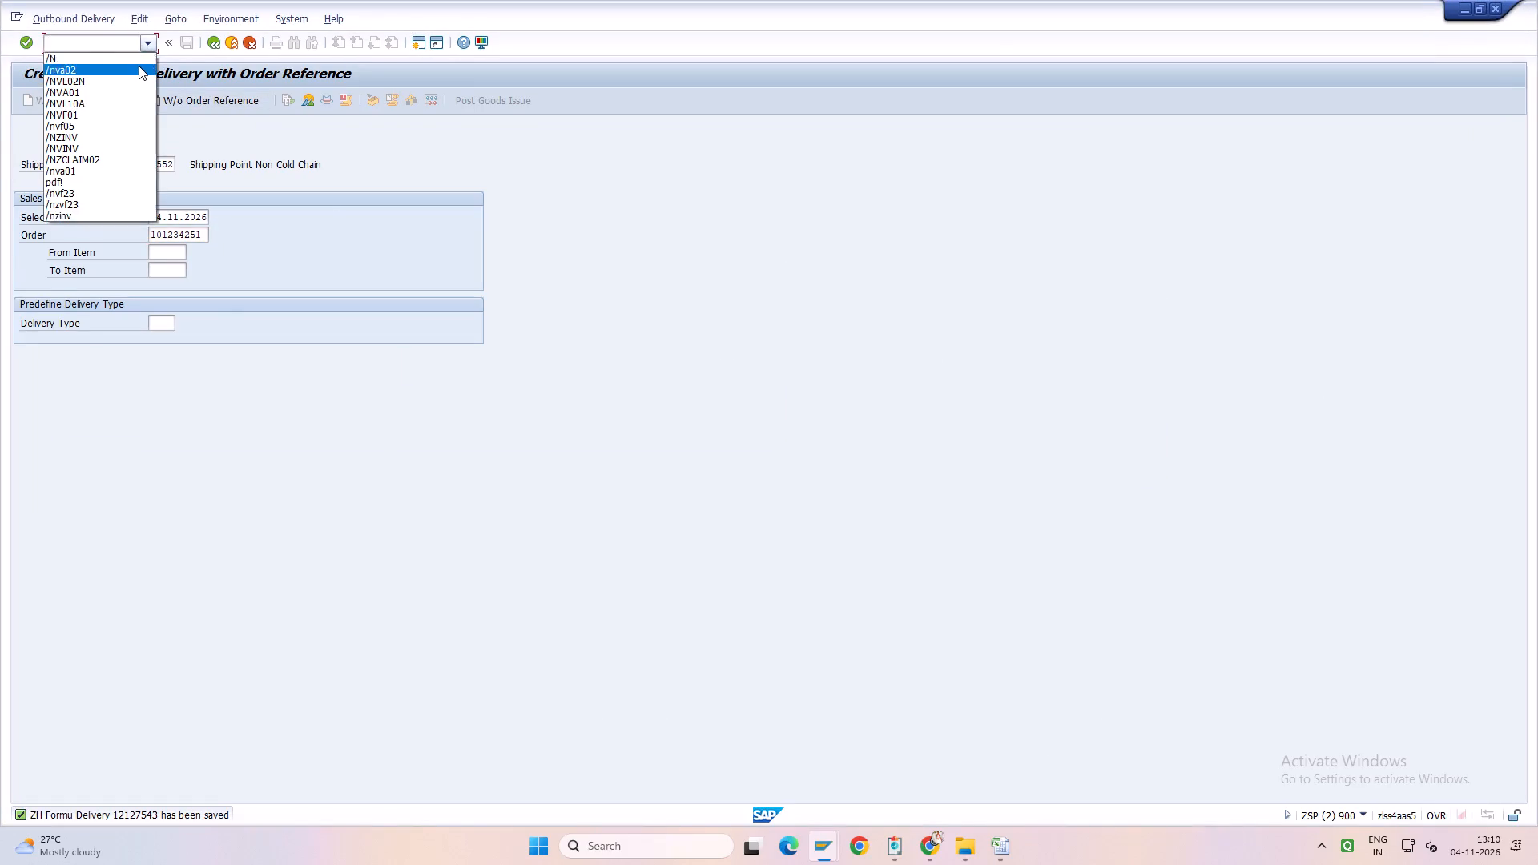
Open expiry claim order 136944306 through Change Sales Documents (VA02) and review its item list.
click(139, 66)
key(Return)
drag(210, 167, 91, 182)
key(ctrl+v)
key(Return)
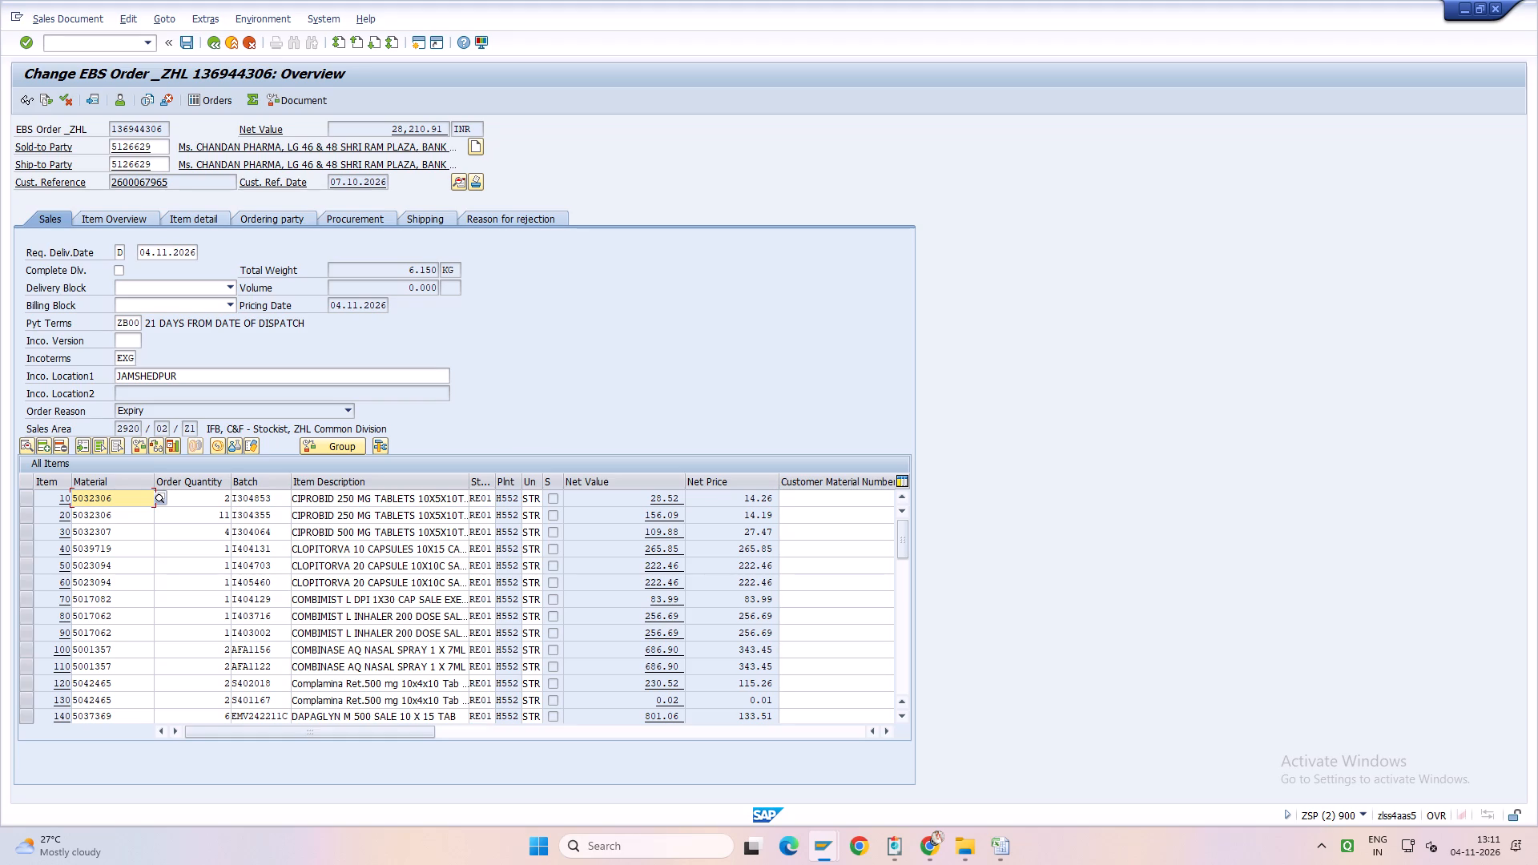
key(Page_Down)
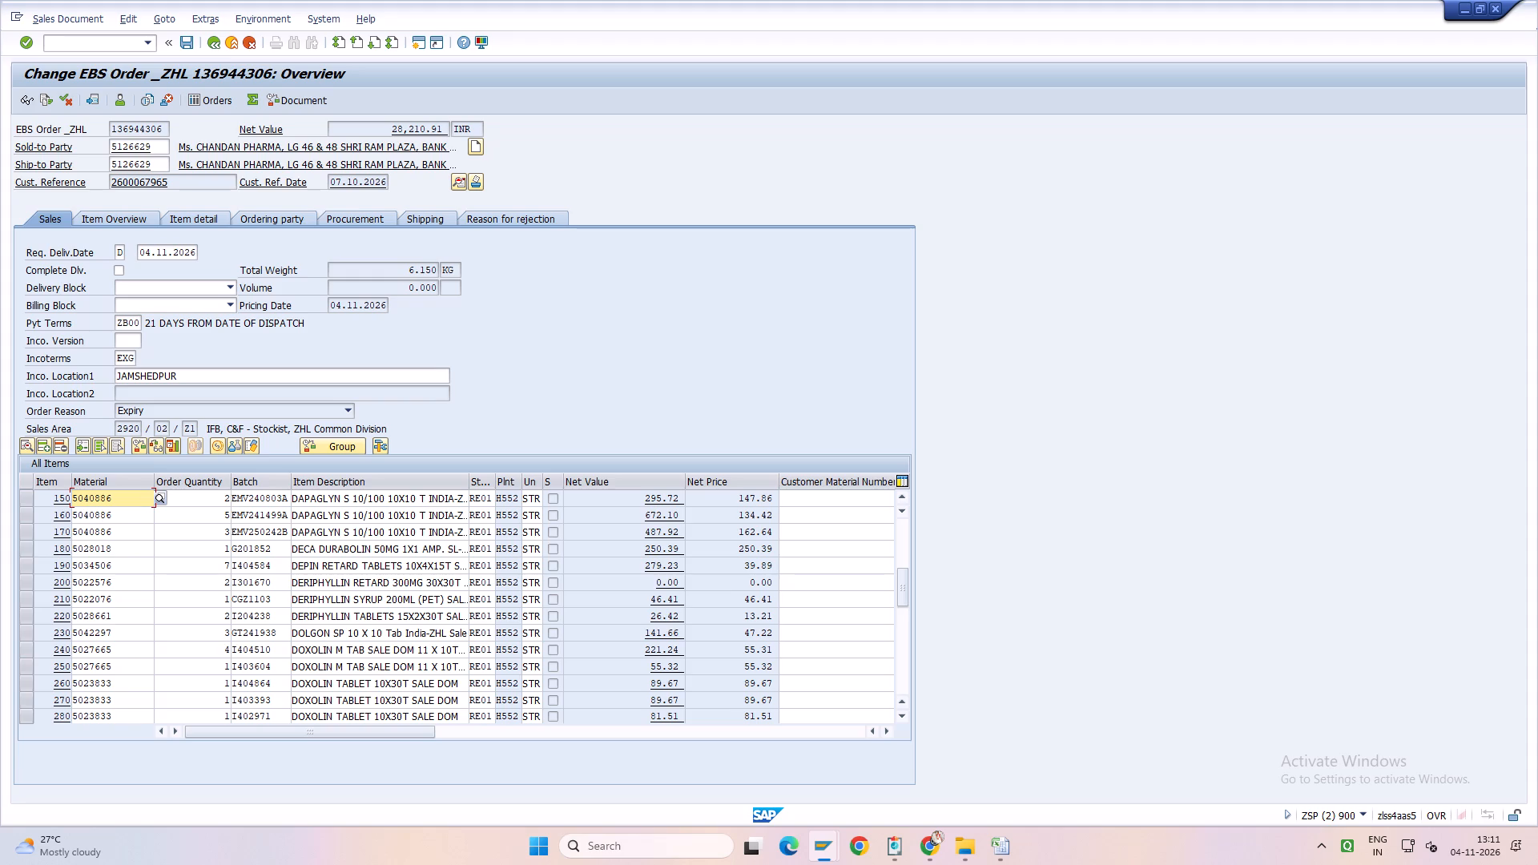
key(Page_Down)
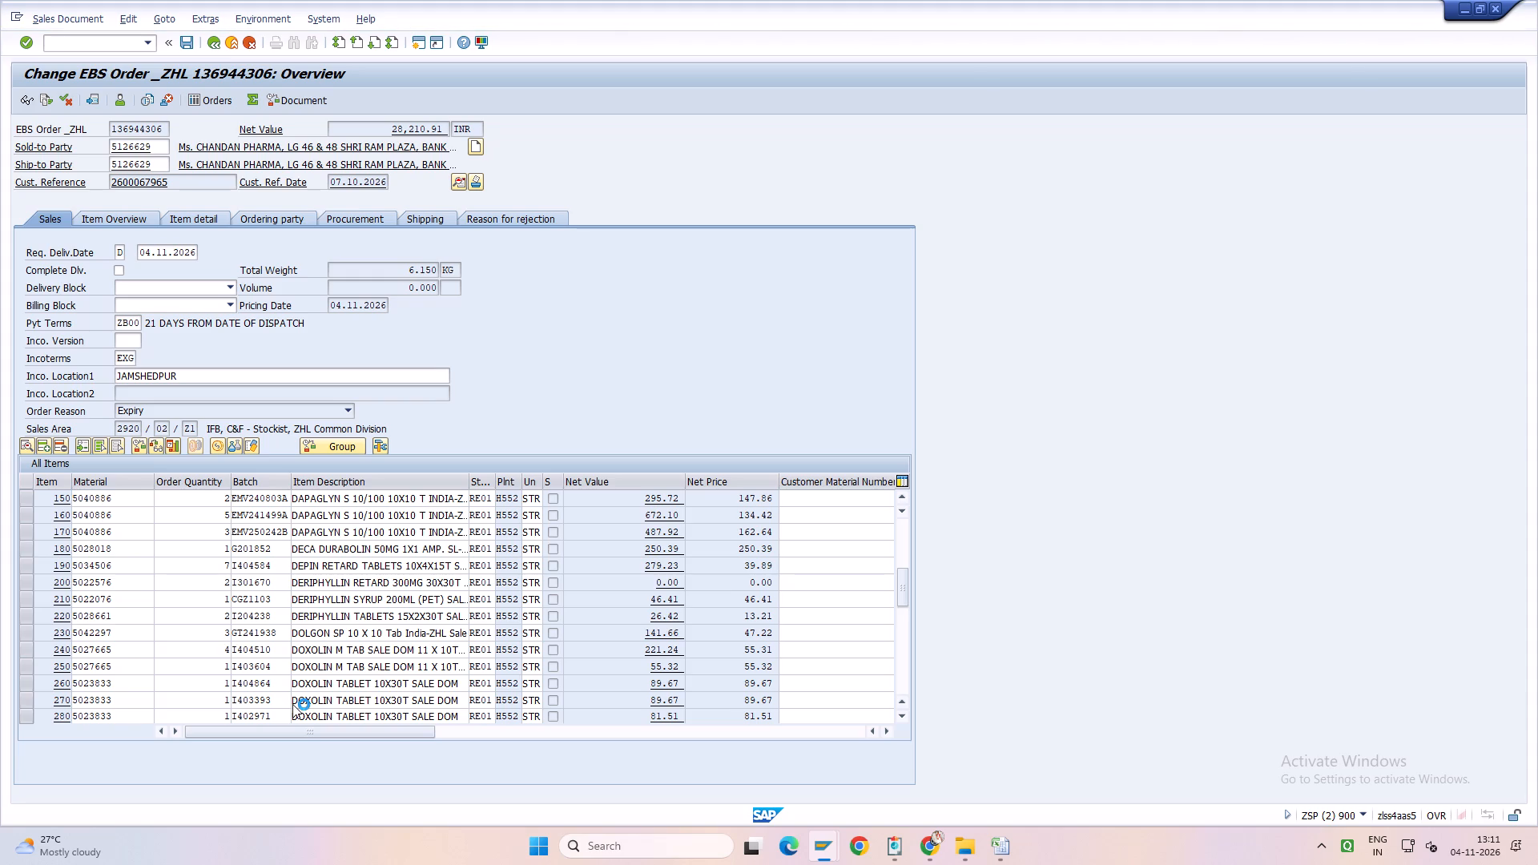
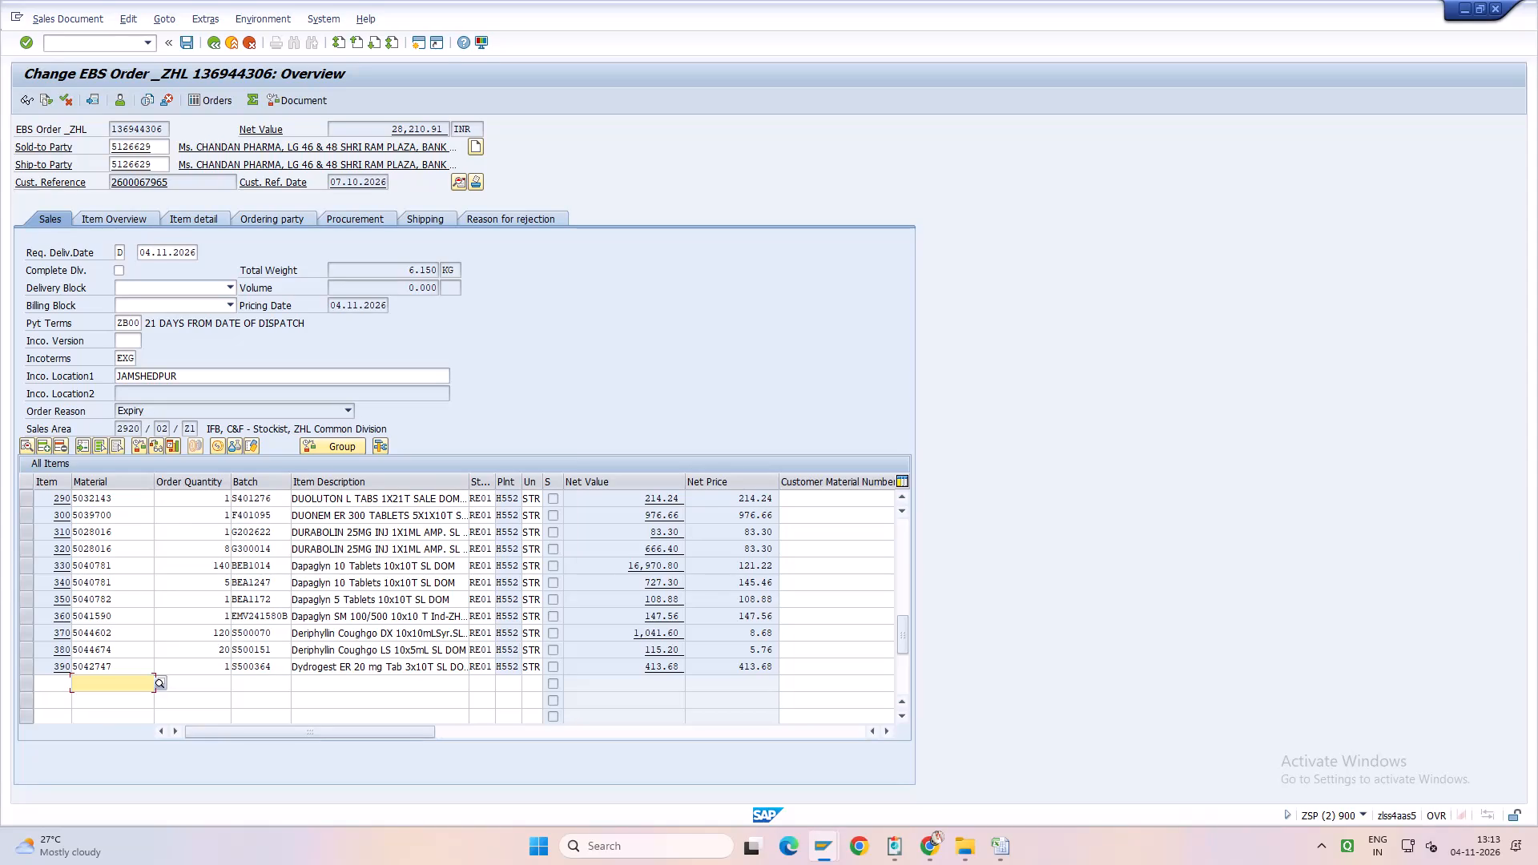
Copy material number 5022576 from item 200, DERIPHYLLIN RETARD 300MG, in order 136944306.
key(Page_Up)
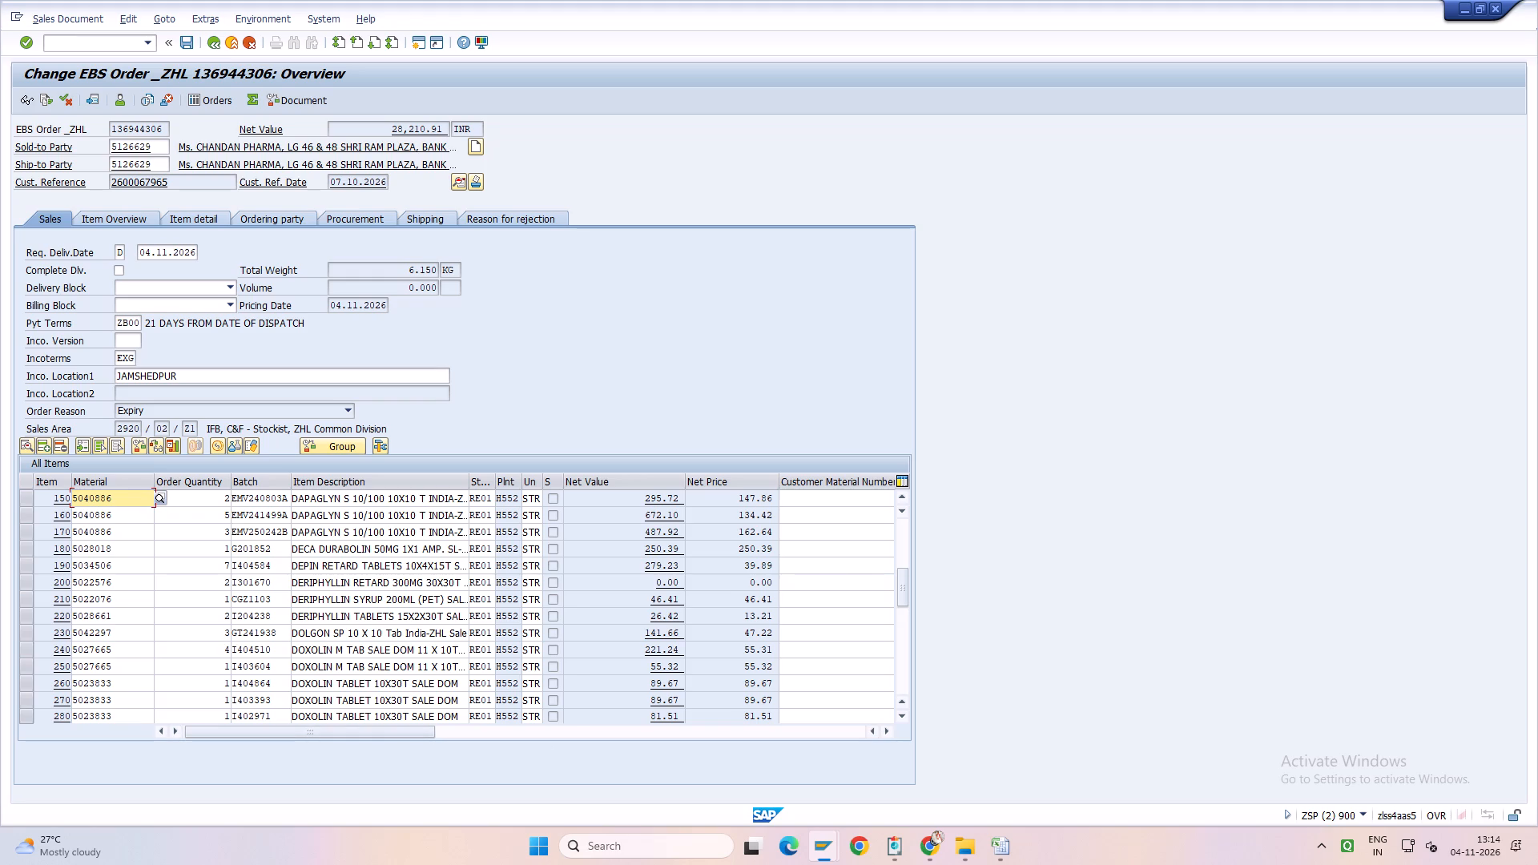
drag(123, 584, 59, 584)
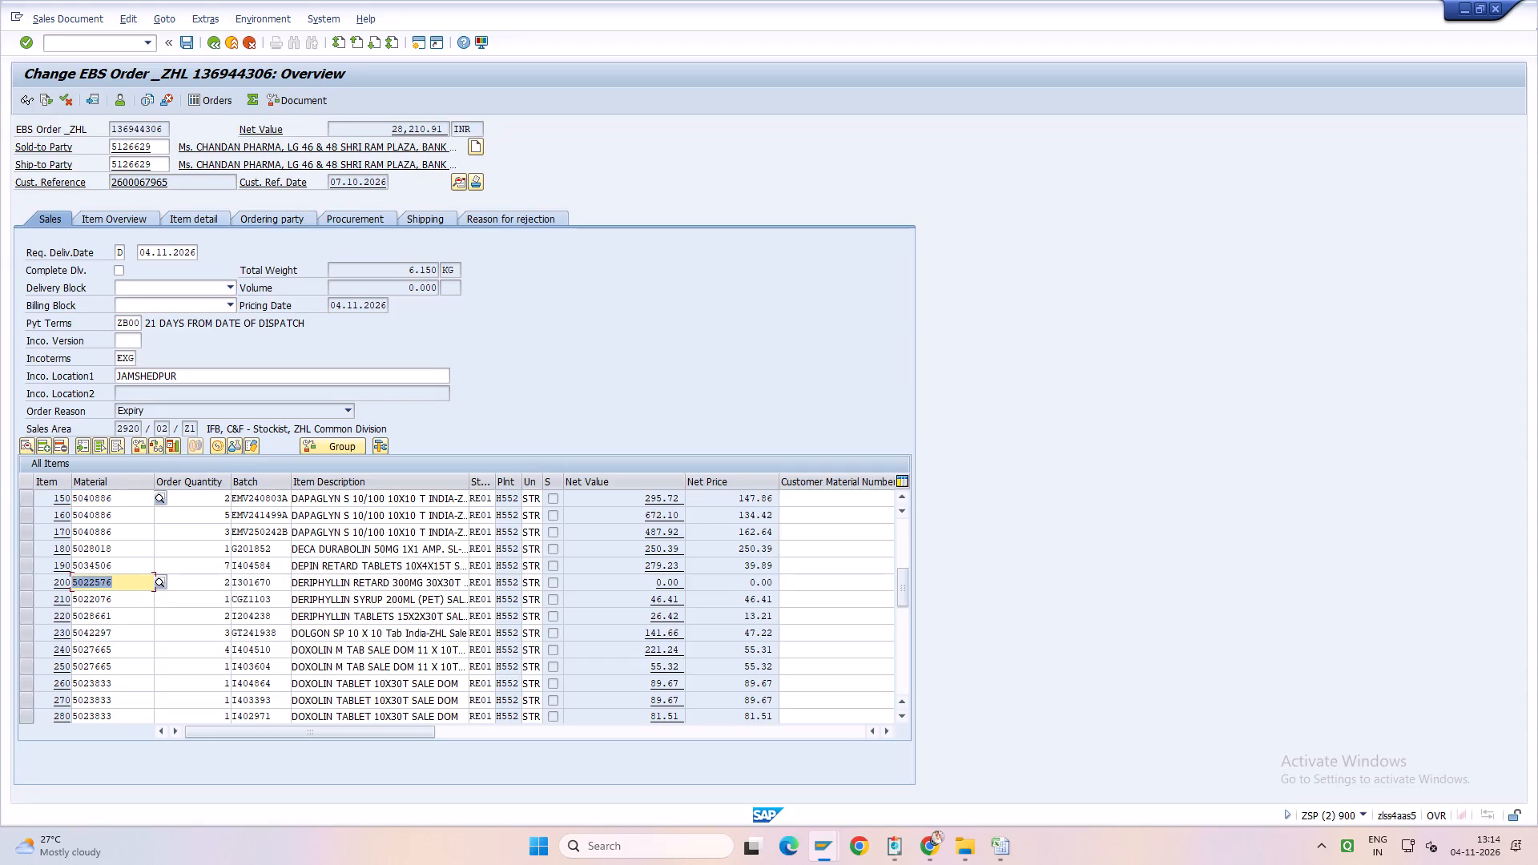
drag(59, 584, 43, 584)
key(ctrl+c)
key(alt+Tab)
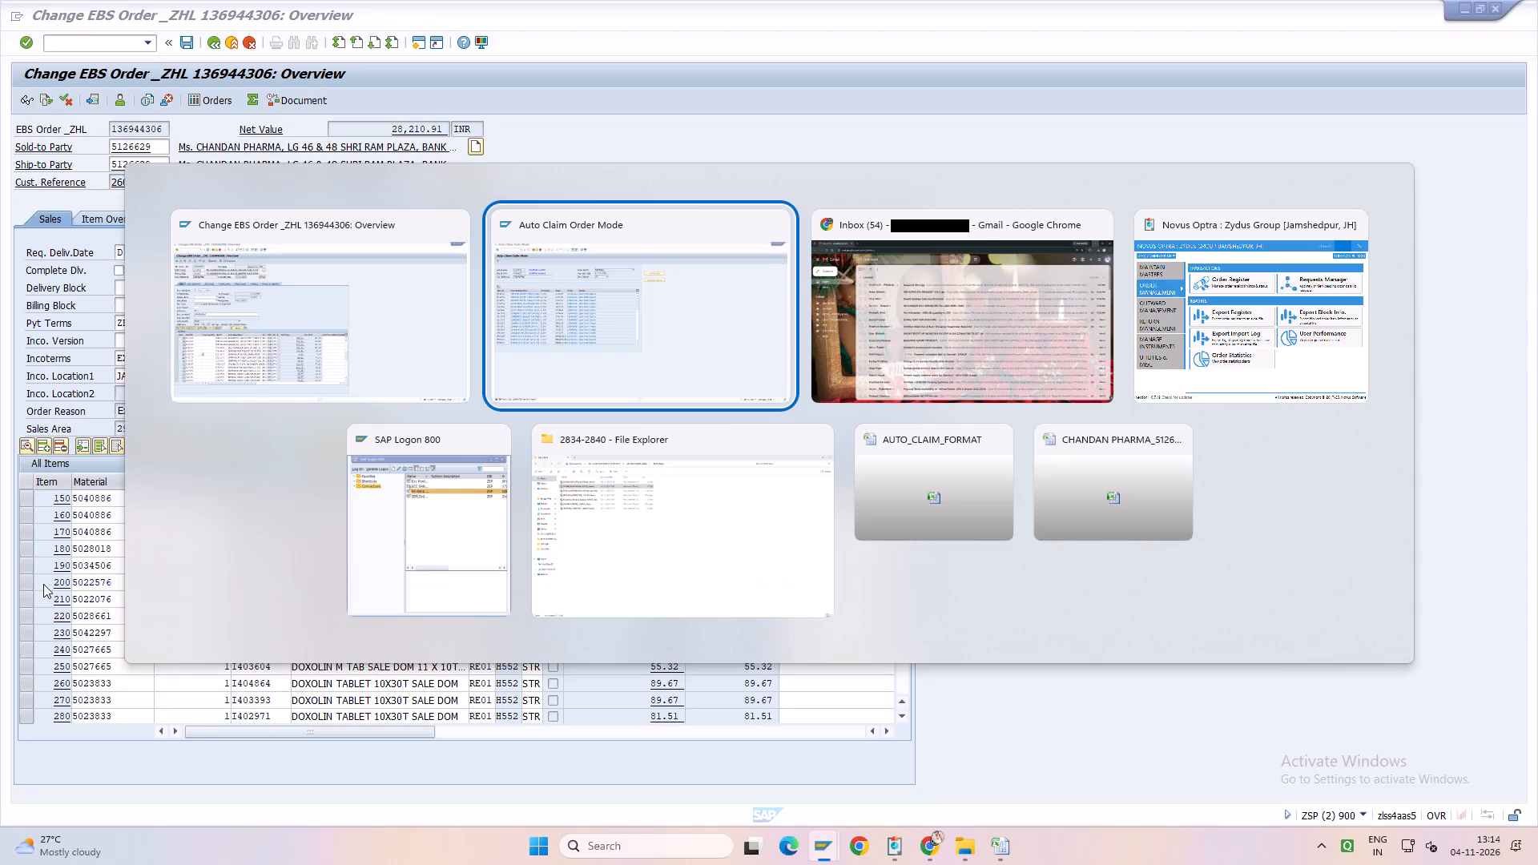
Start a new auto claim creation with sold-to and ship-to party 5126629 and order reason Z03 Expiry.
click(26, 103)
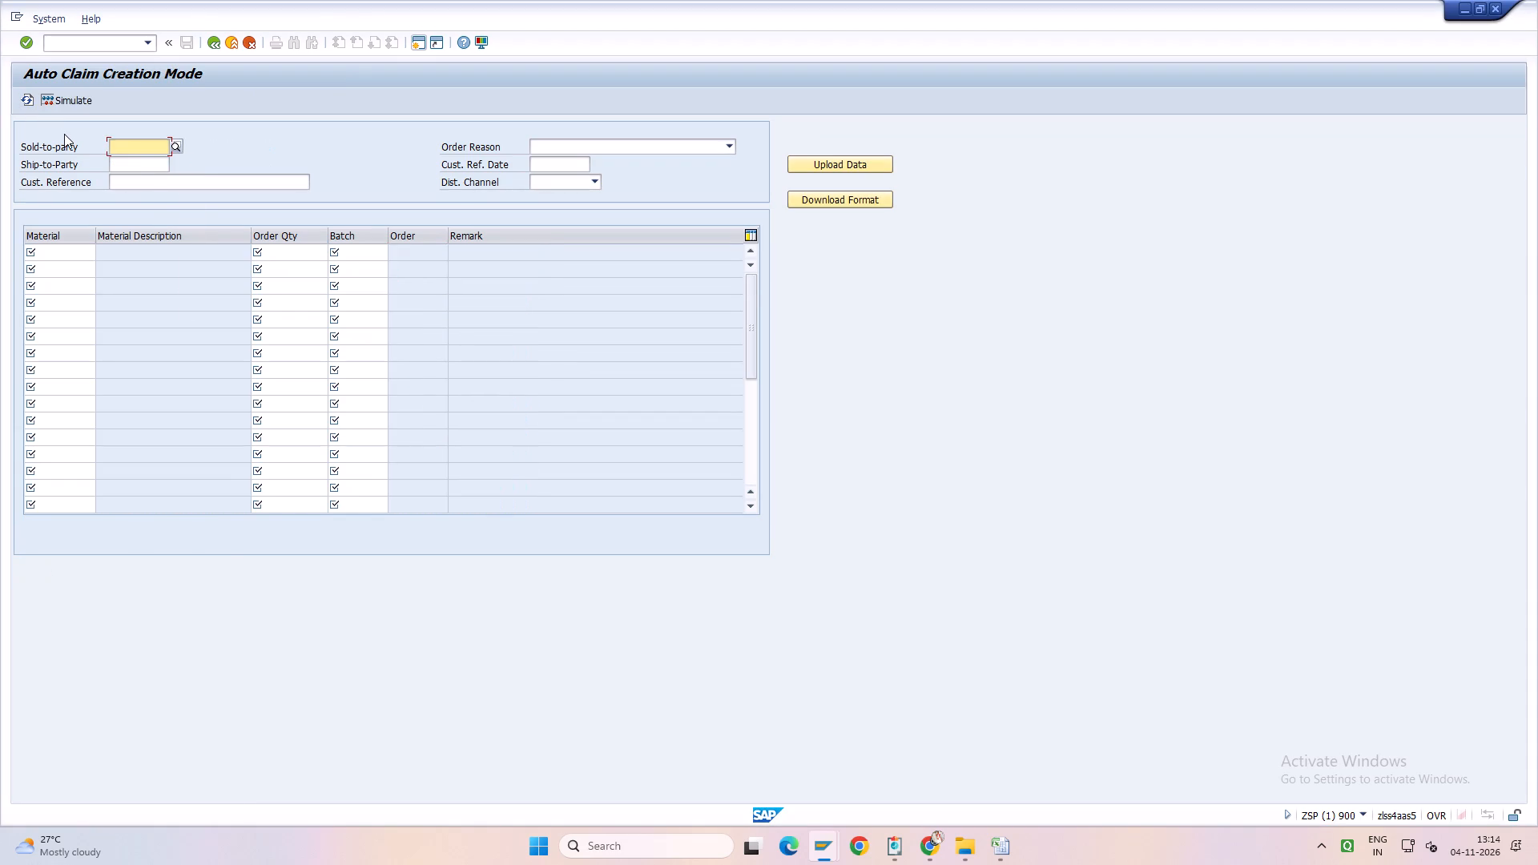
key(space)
key(Down)
key(Return)
key(Tab)
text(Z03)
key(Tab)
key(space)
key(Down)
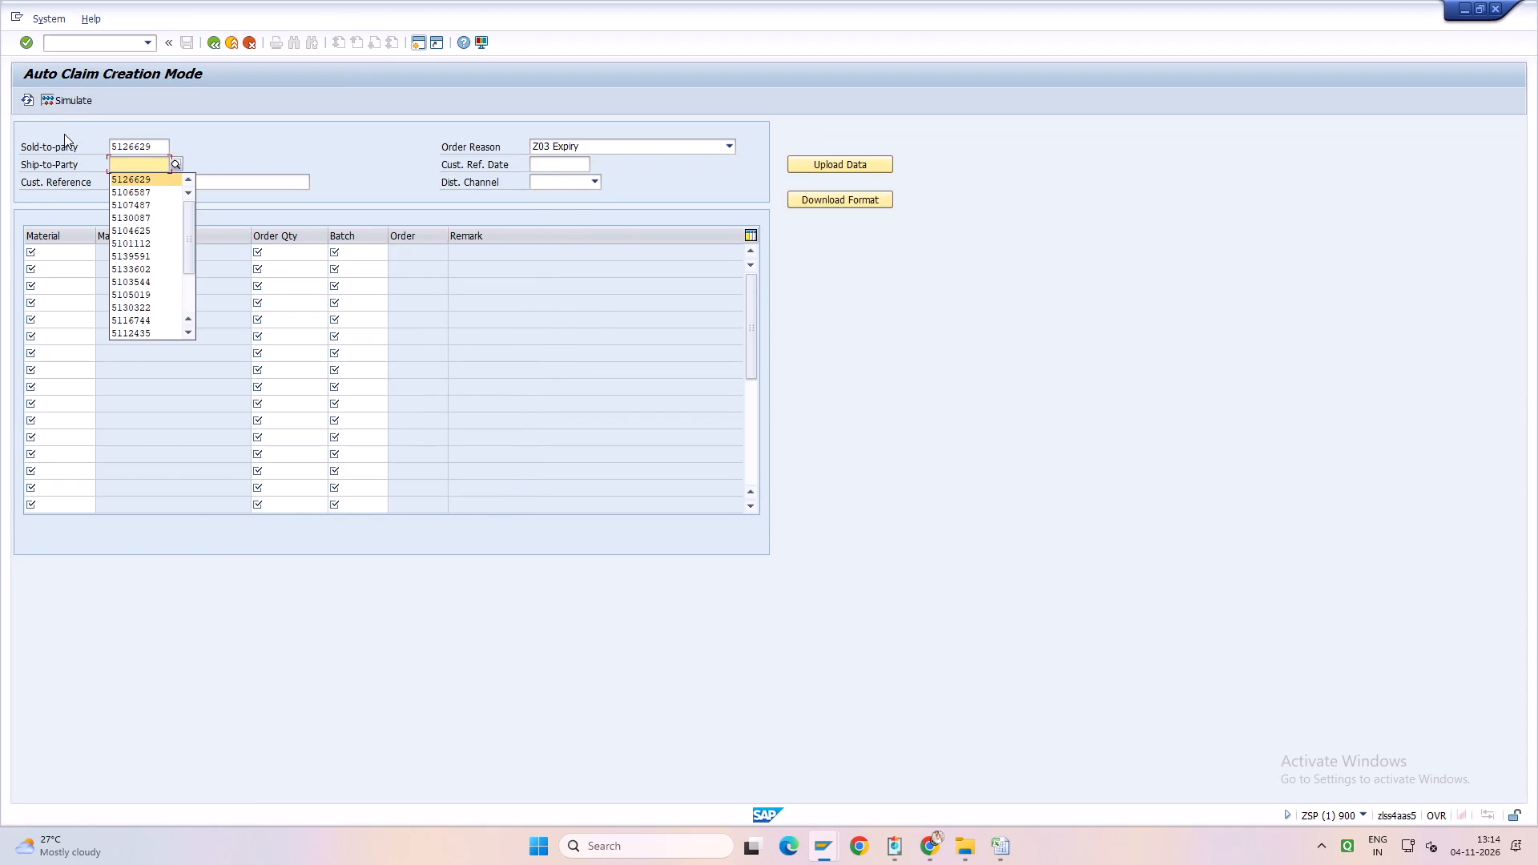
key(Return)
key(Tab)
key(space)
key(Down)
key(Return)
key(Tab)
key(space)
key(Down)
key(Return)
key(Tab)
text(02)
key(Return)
Fill the first claim line with material 5022576, and order quantity 2 and batch I301670 copied from order item 200.
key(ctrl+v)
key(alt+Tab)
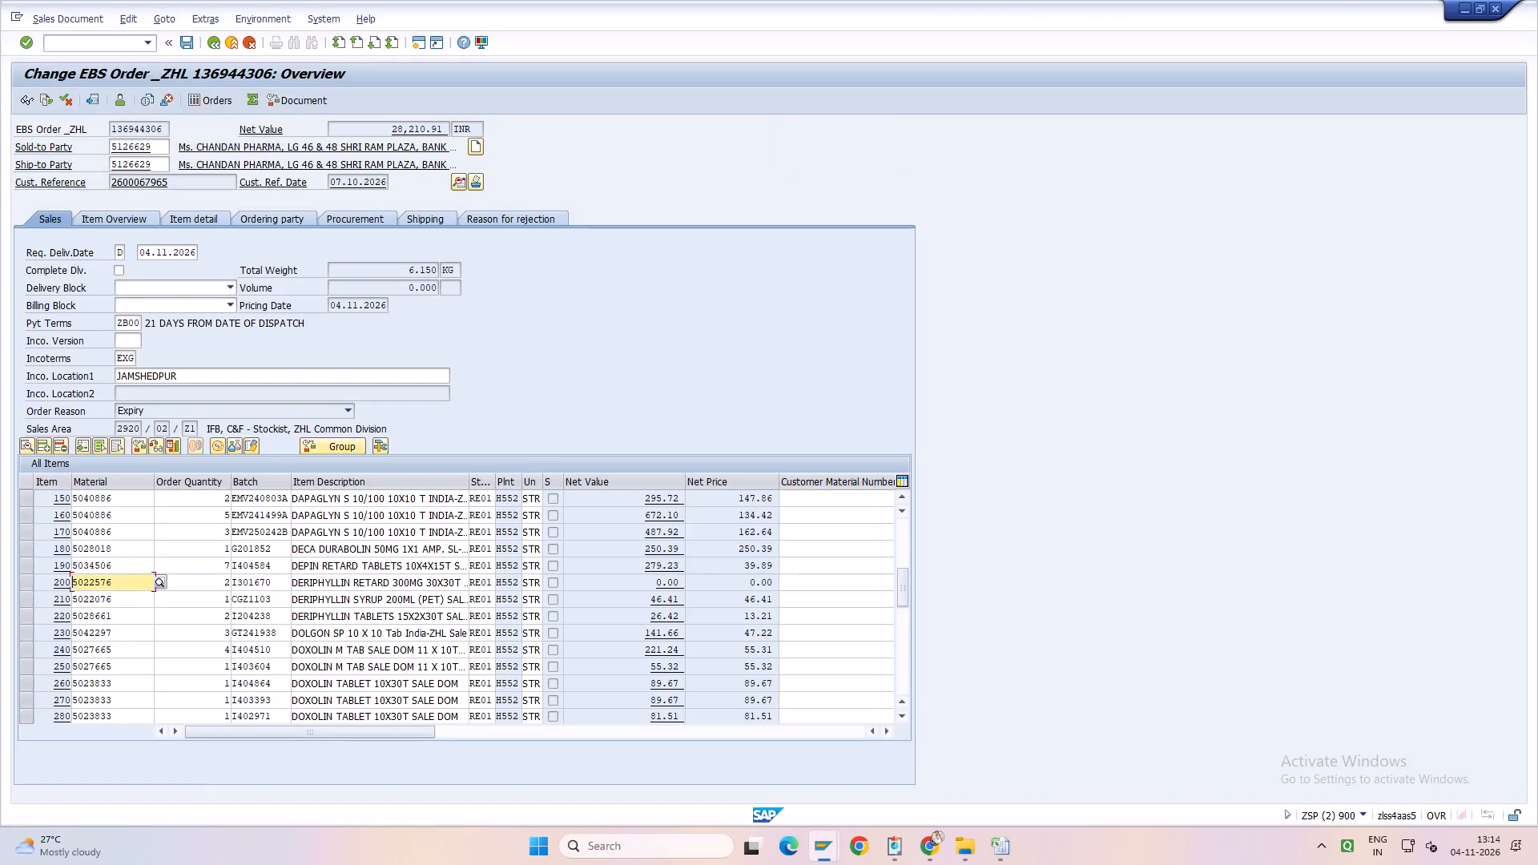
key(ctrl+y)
drag(214, 581, 257, 584)
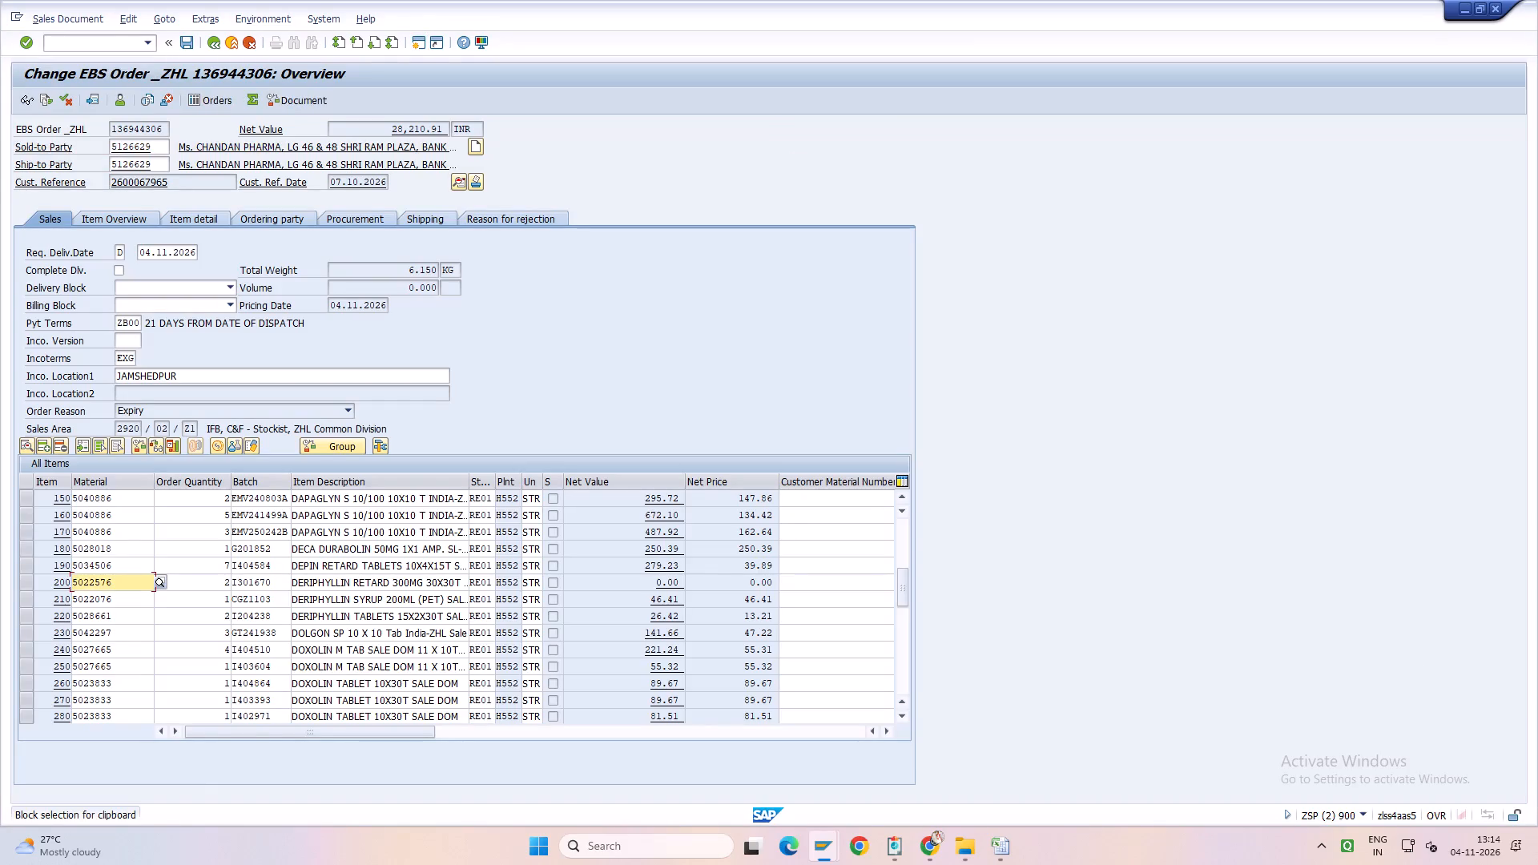
drag(257, 584, 262, 588)
key(ctrl+c)
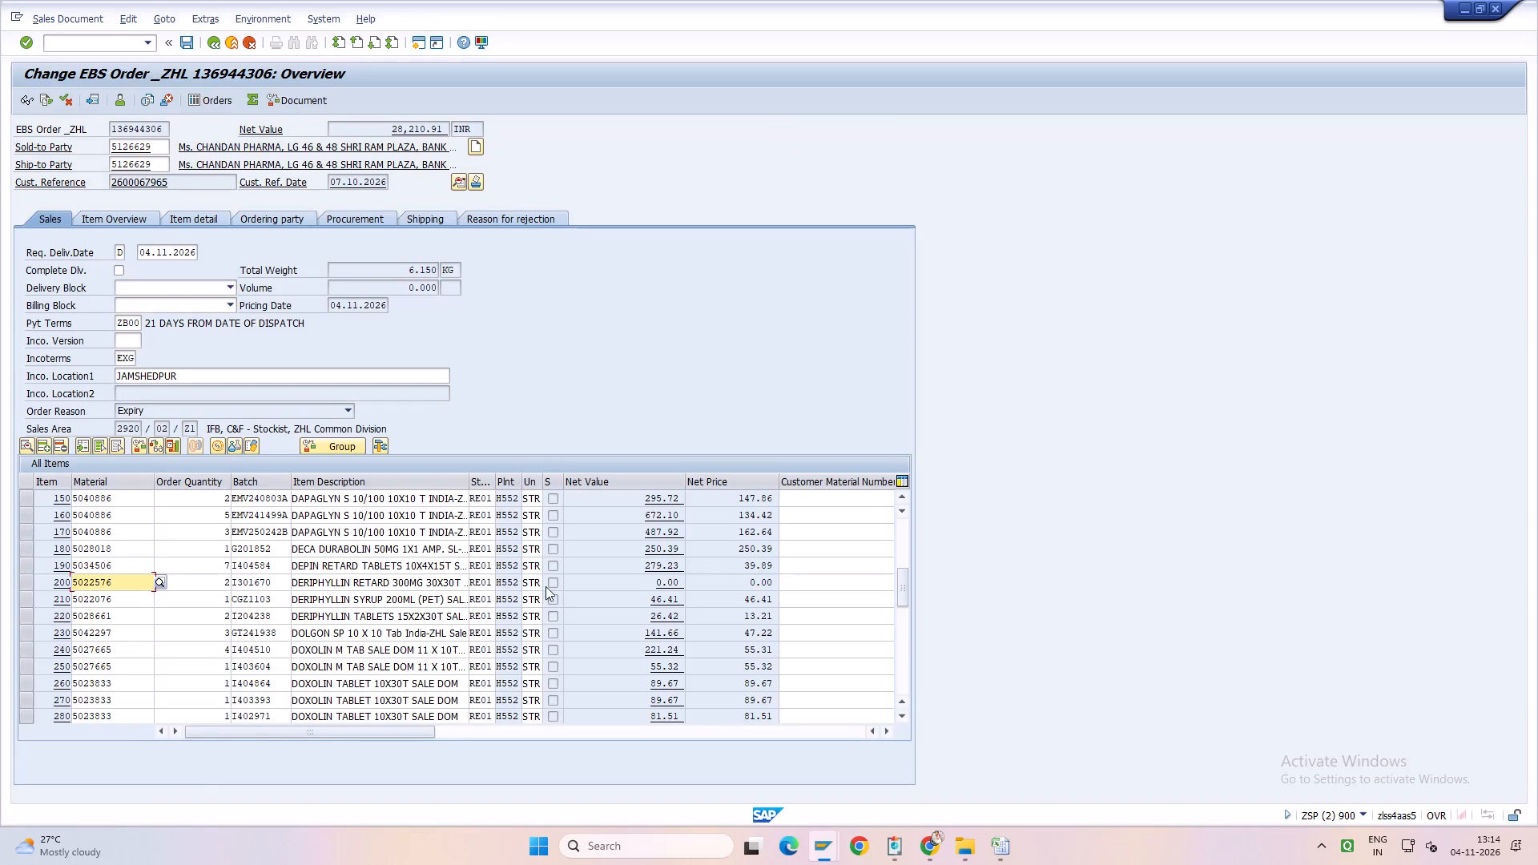
key(alt+Tab)
click(282, 256)
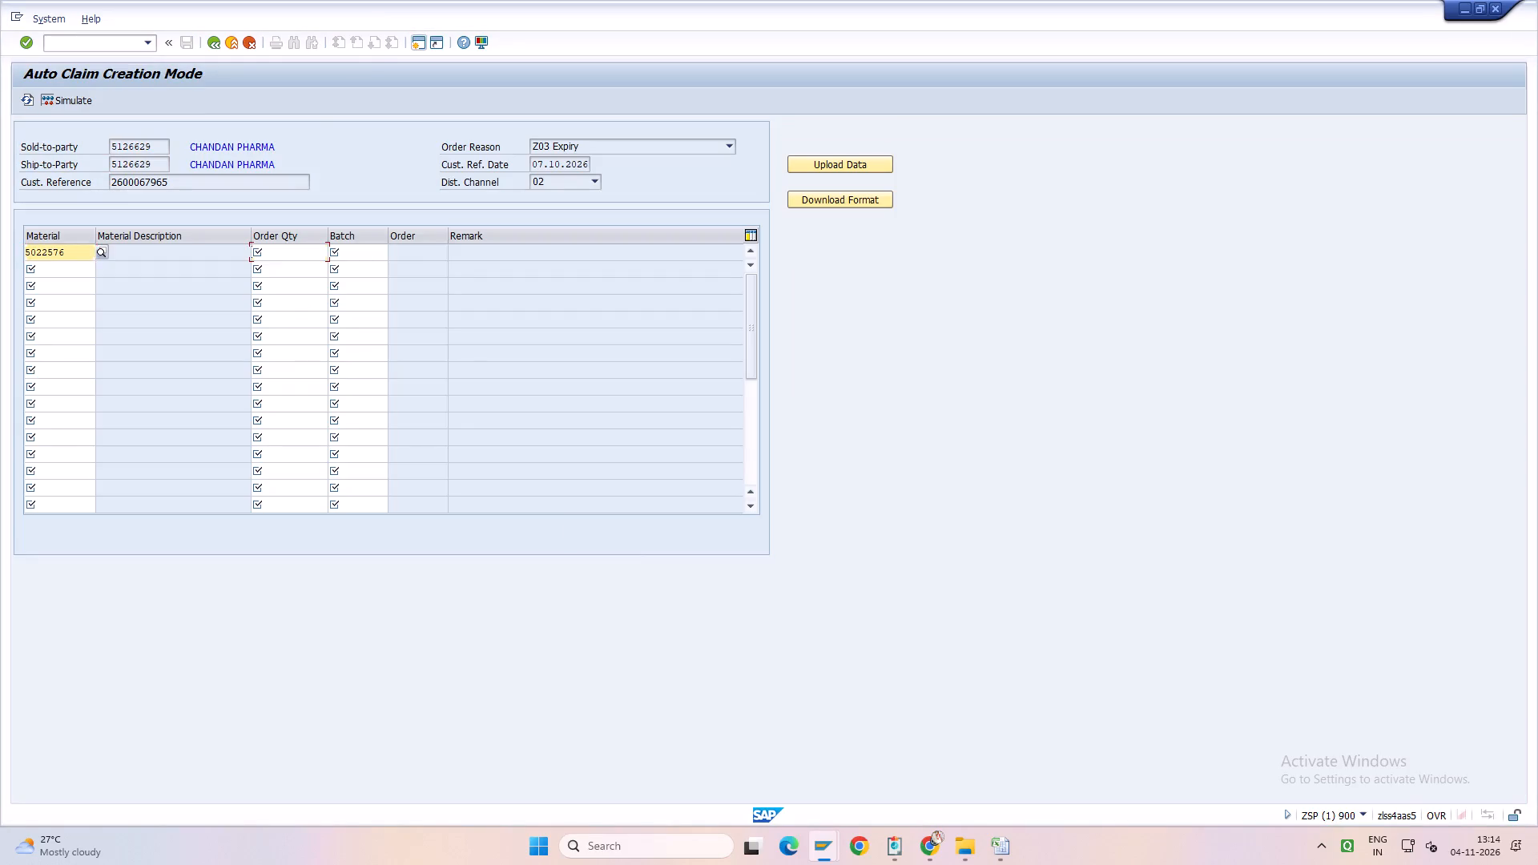
key(ctrl+v)
key(Return)
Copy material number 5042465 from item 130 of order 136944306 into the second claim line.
key(alt+Tab)
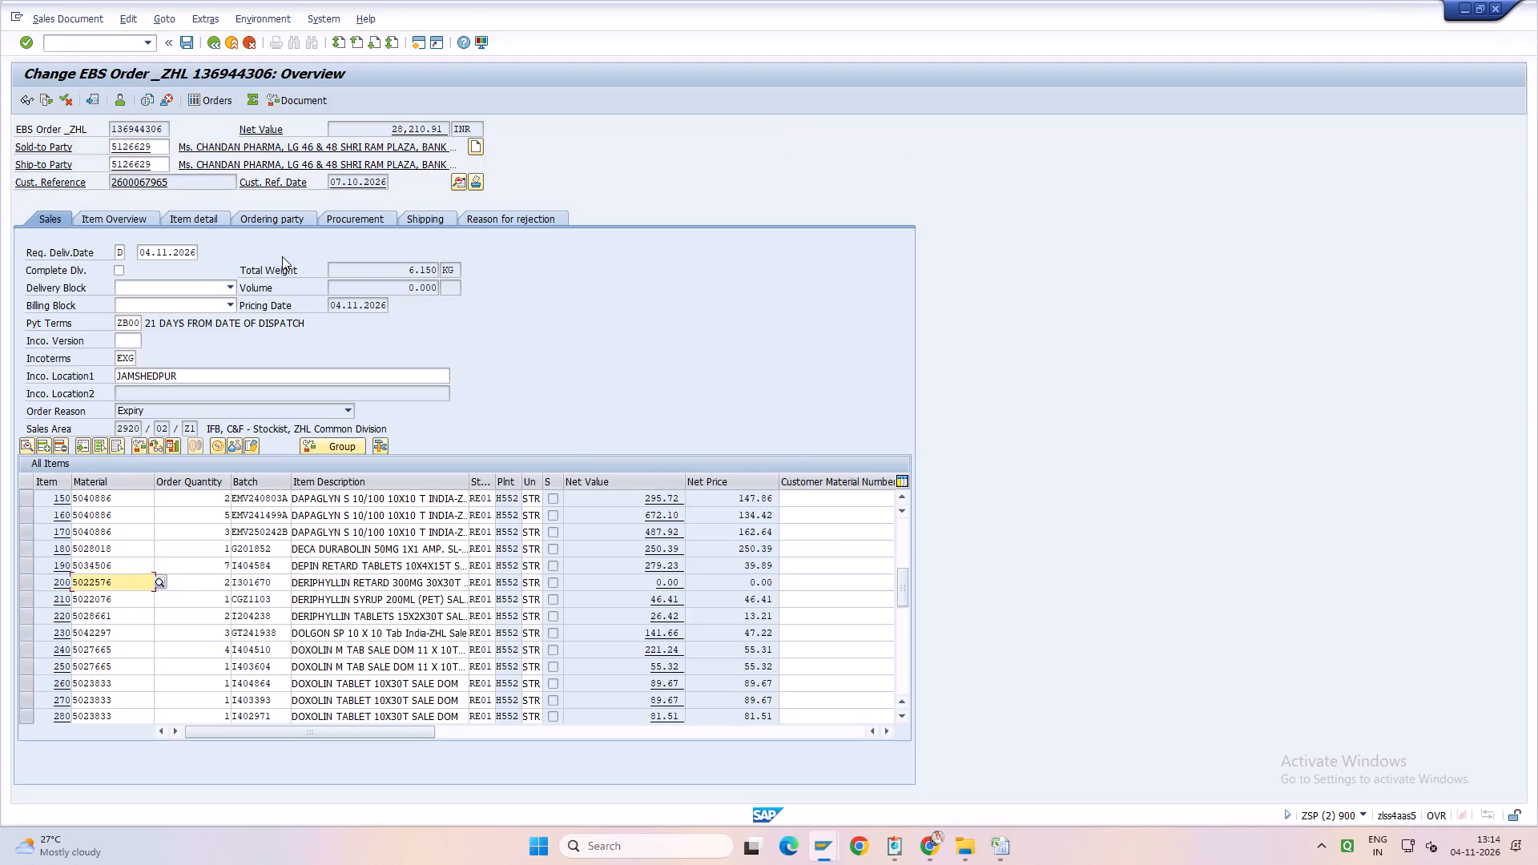
key(Page_Up)
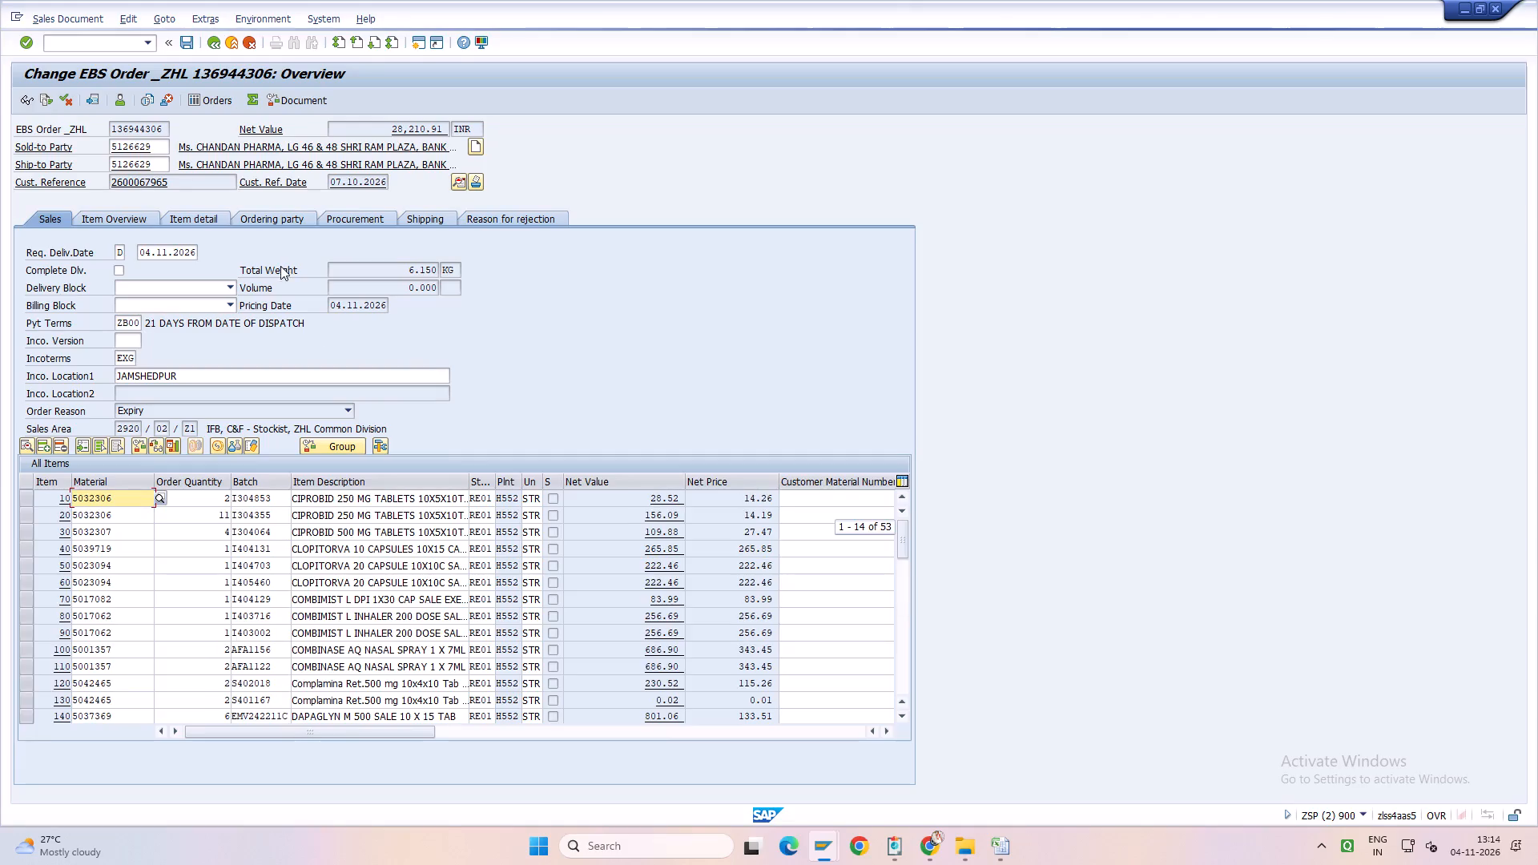
drag(132, 702, 43, 706)
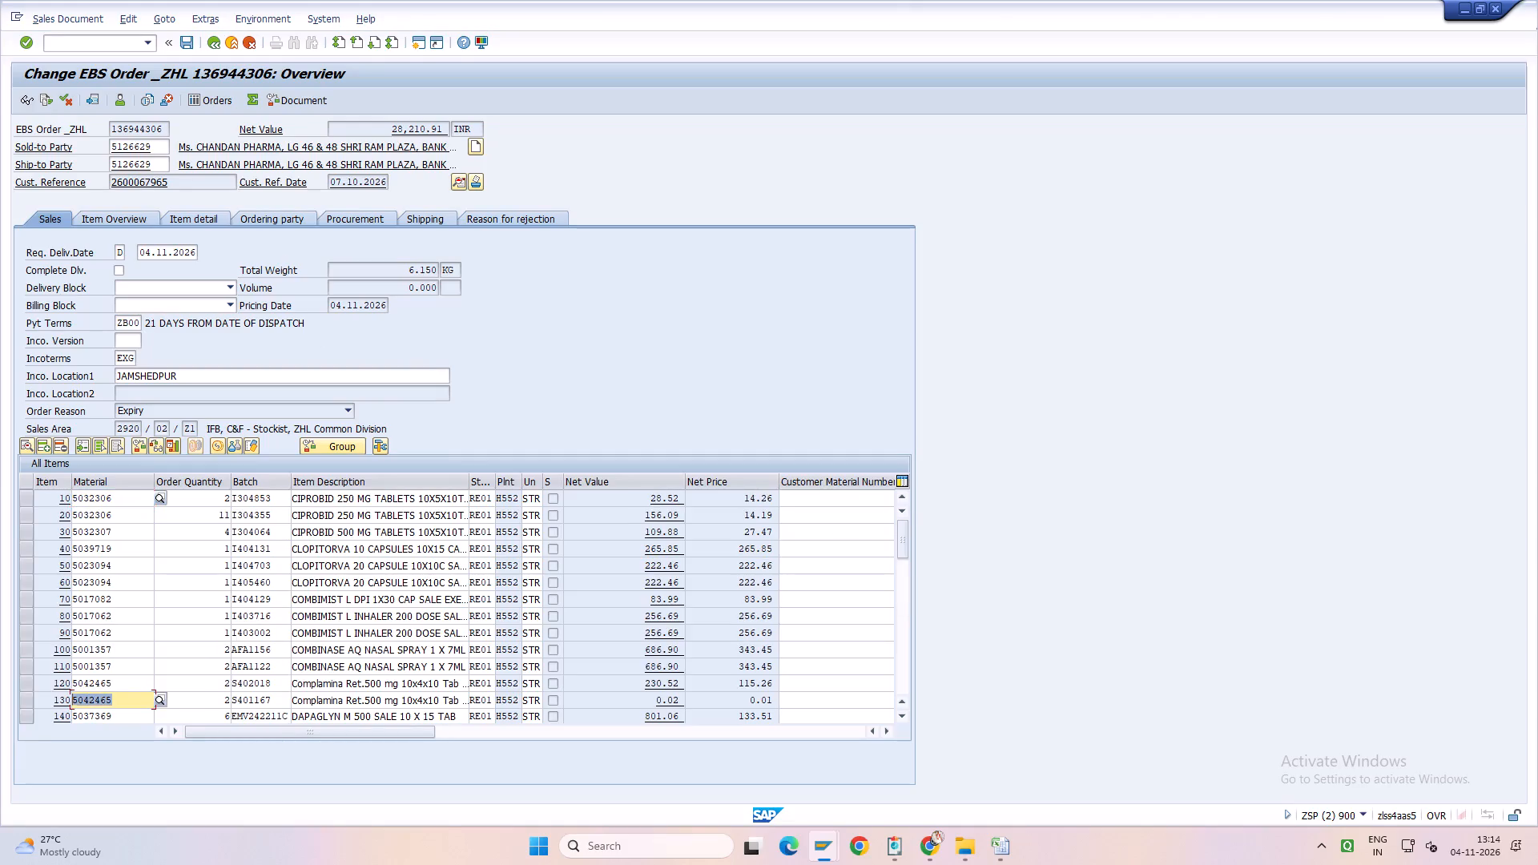
drag(43, 706, 30, 706)
key(ctrl+c)
key(alt+Tab)
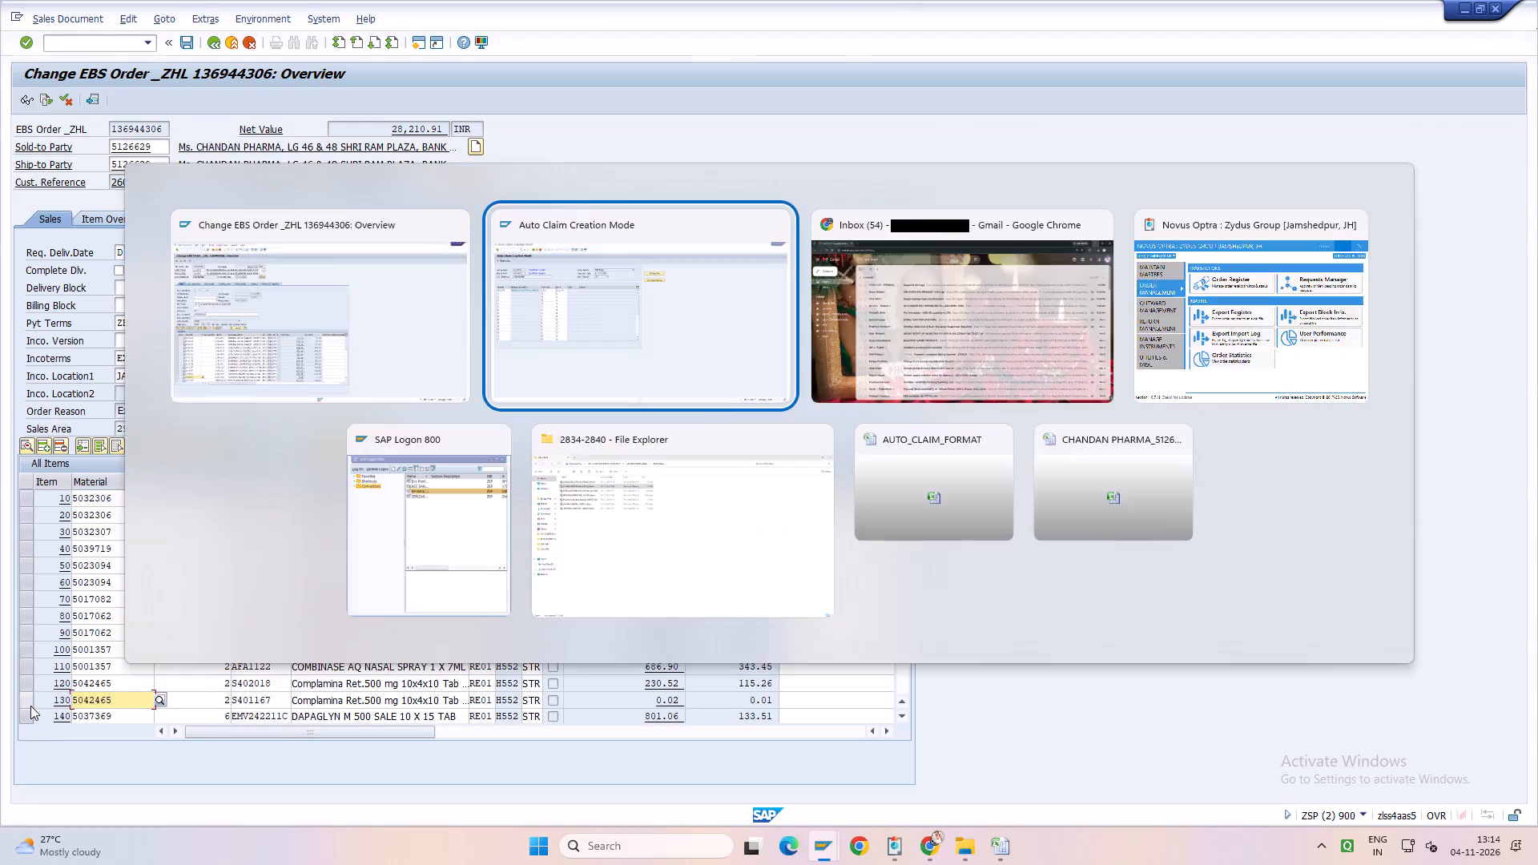
click(72, 265)
key(ctrl+v)
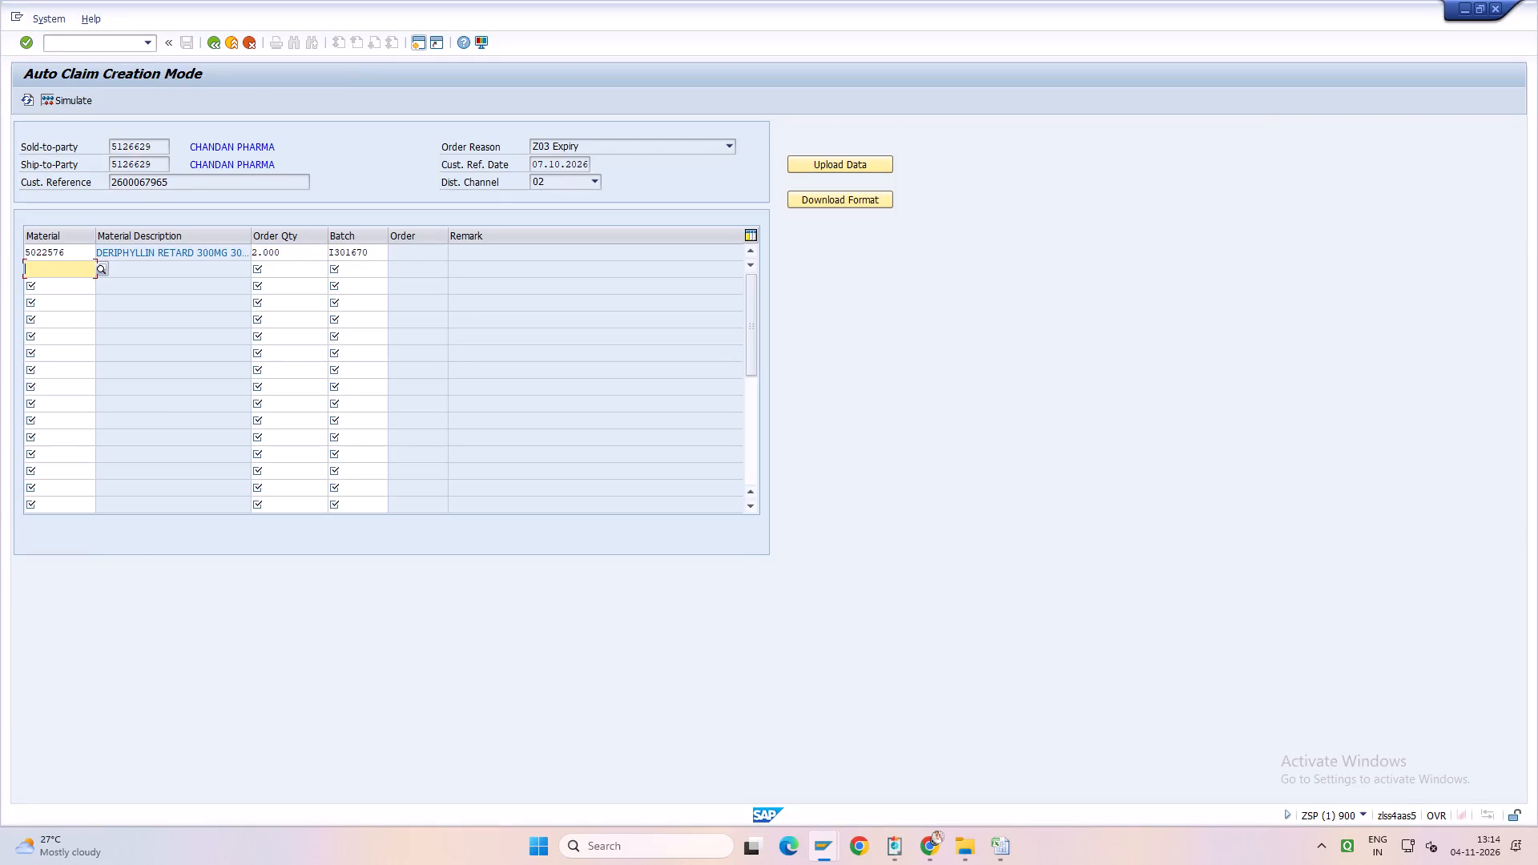
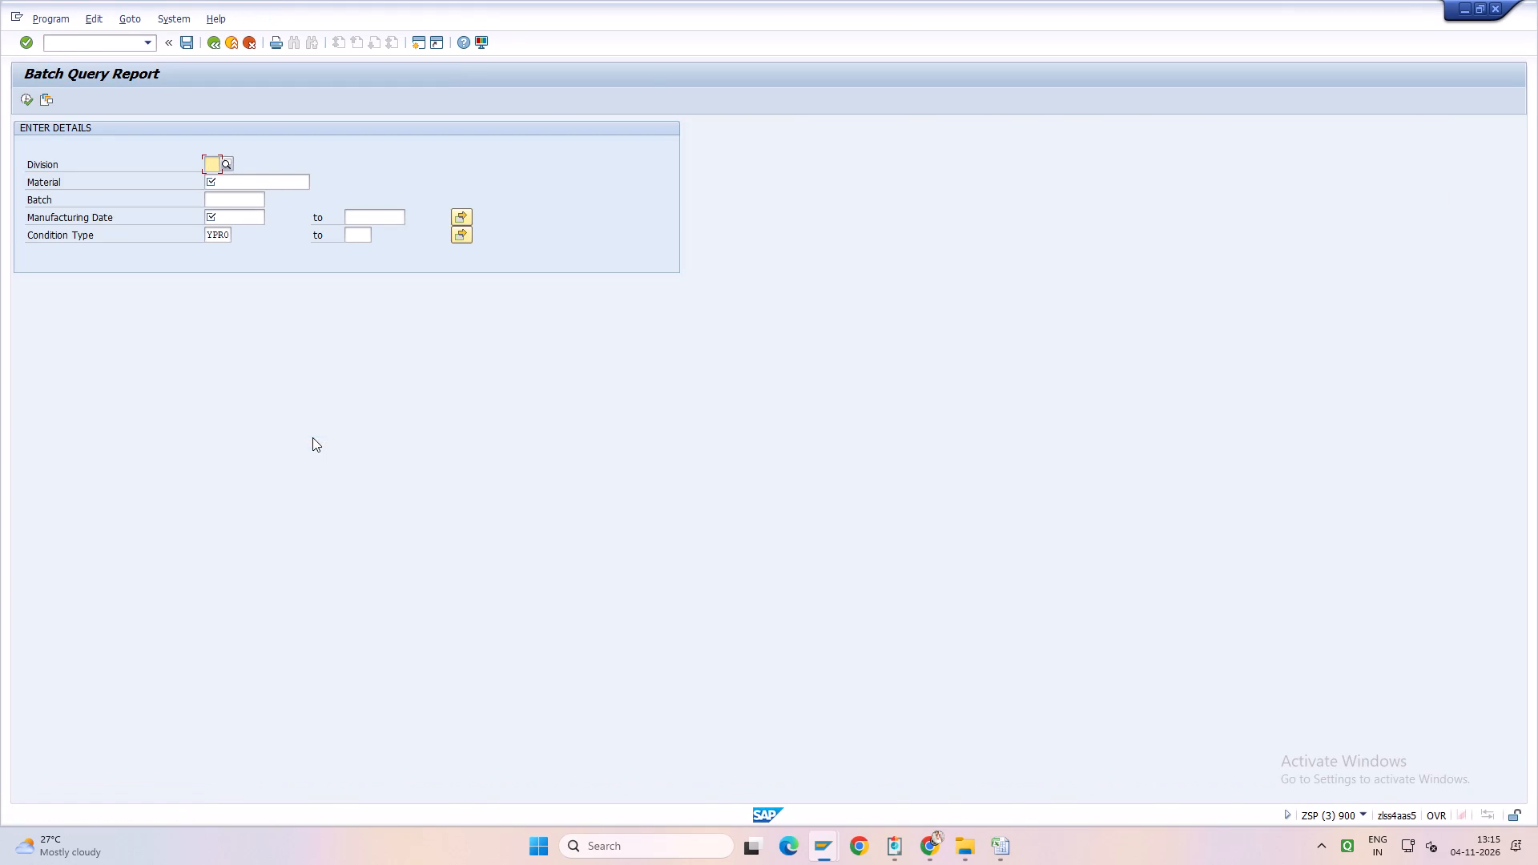
Run the Batch Query Report for division 20, material 5022576 and manufacturing dates 01.01.2020 to 31.12.2026.
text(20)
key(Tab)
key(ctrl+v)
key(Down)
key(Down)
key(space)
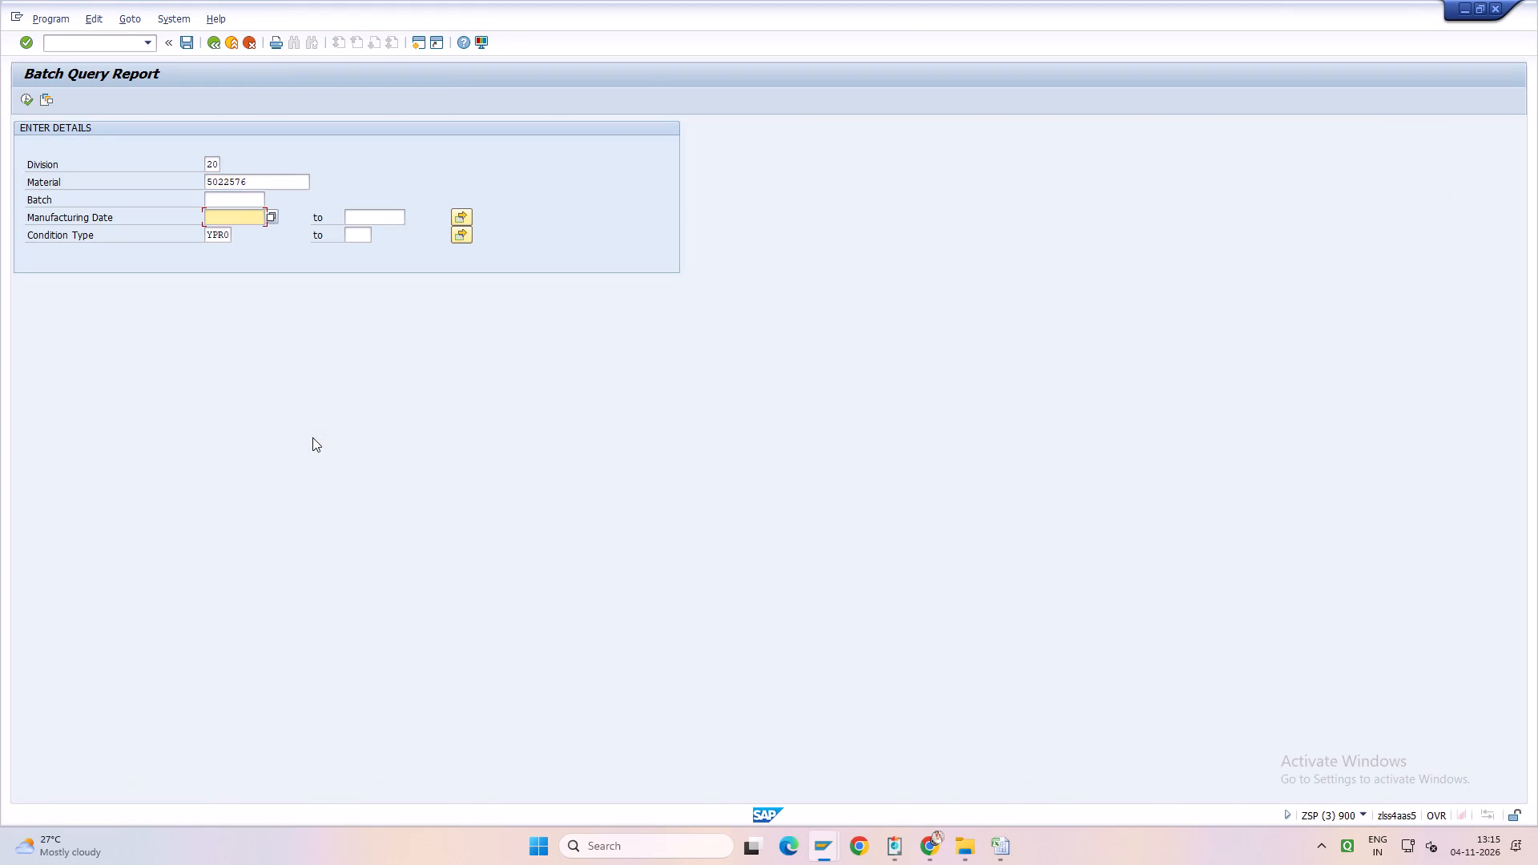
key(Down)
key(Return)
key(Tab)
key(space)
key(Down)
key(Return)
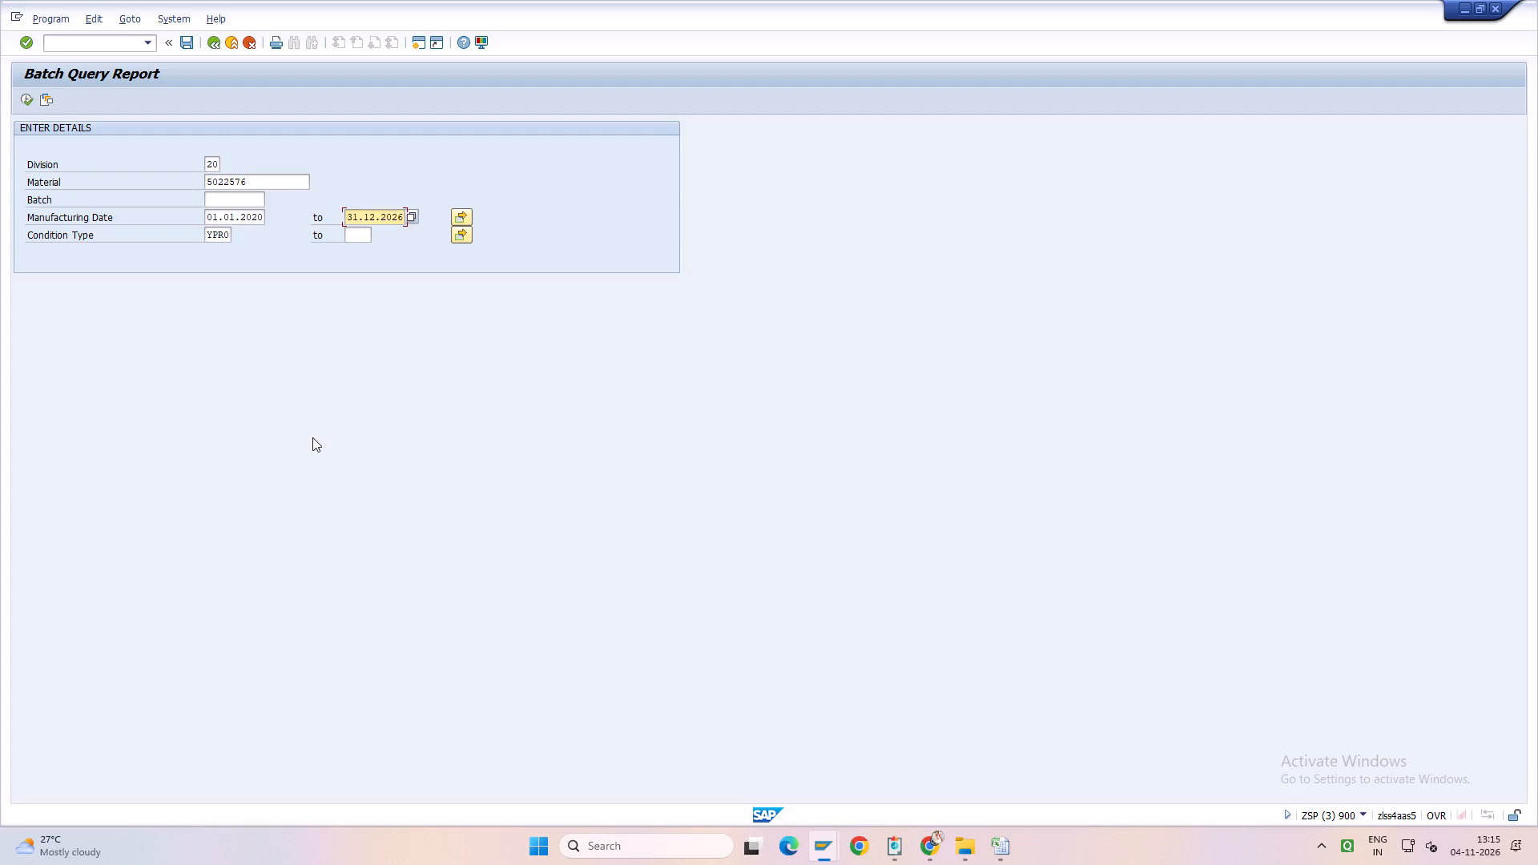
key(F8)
Search the billing documents list of material 5022576 for batch I301670 from the first claim line and check the neighbouring entries.
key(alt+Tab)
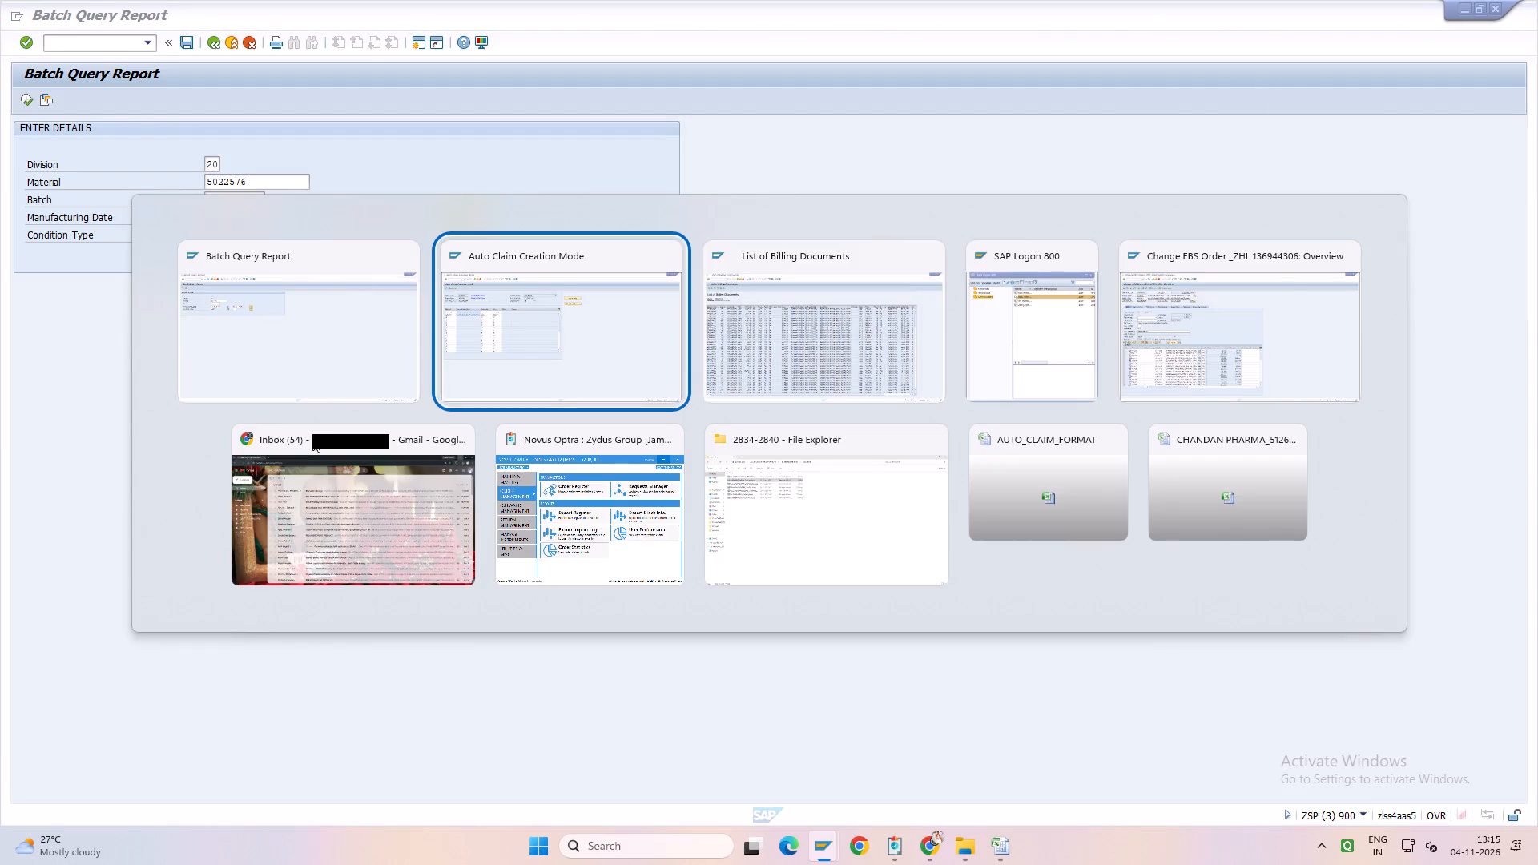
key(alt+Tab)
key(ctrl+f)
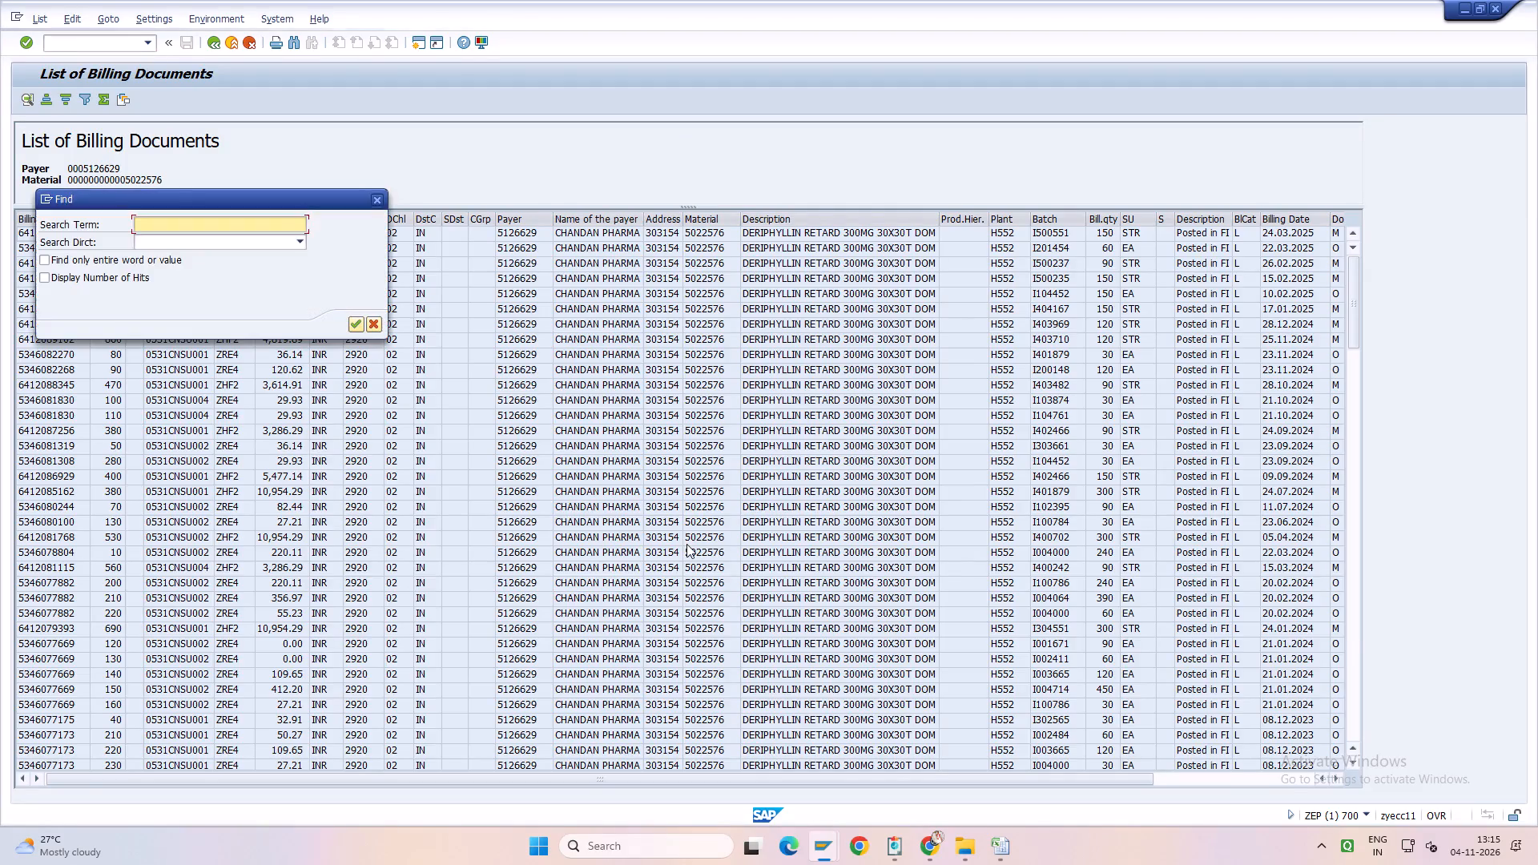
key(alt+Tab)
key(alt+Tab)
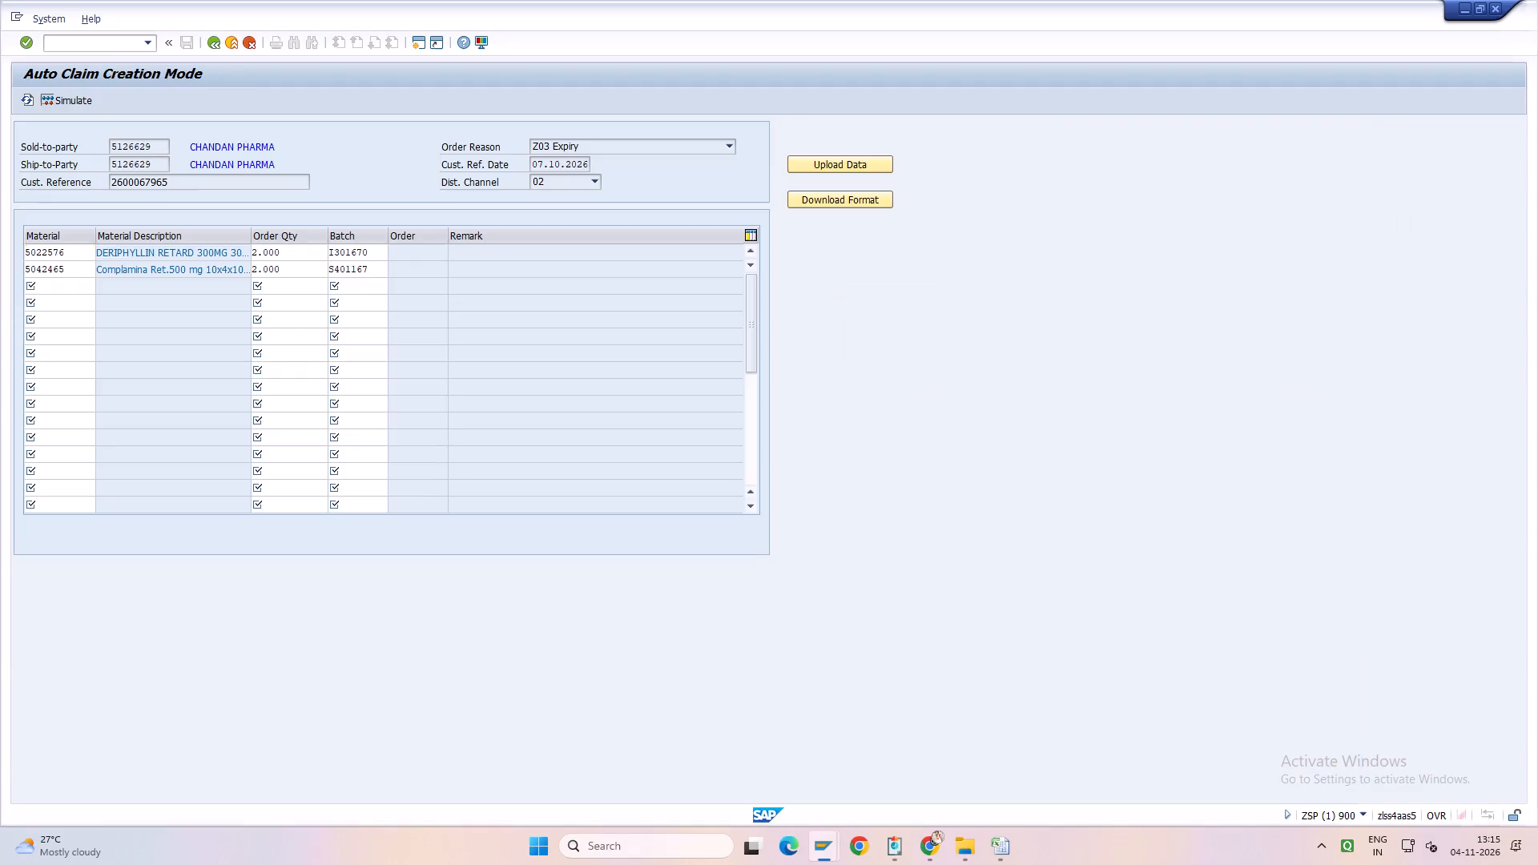
drag(372, 248, 275, 258)
key(ctrl+c)
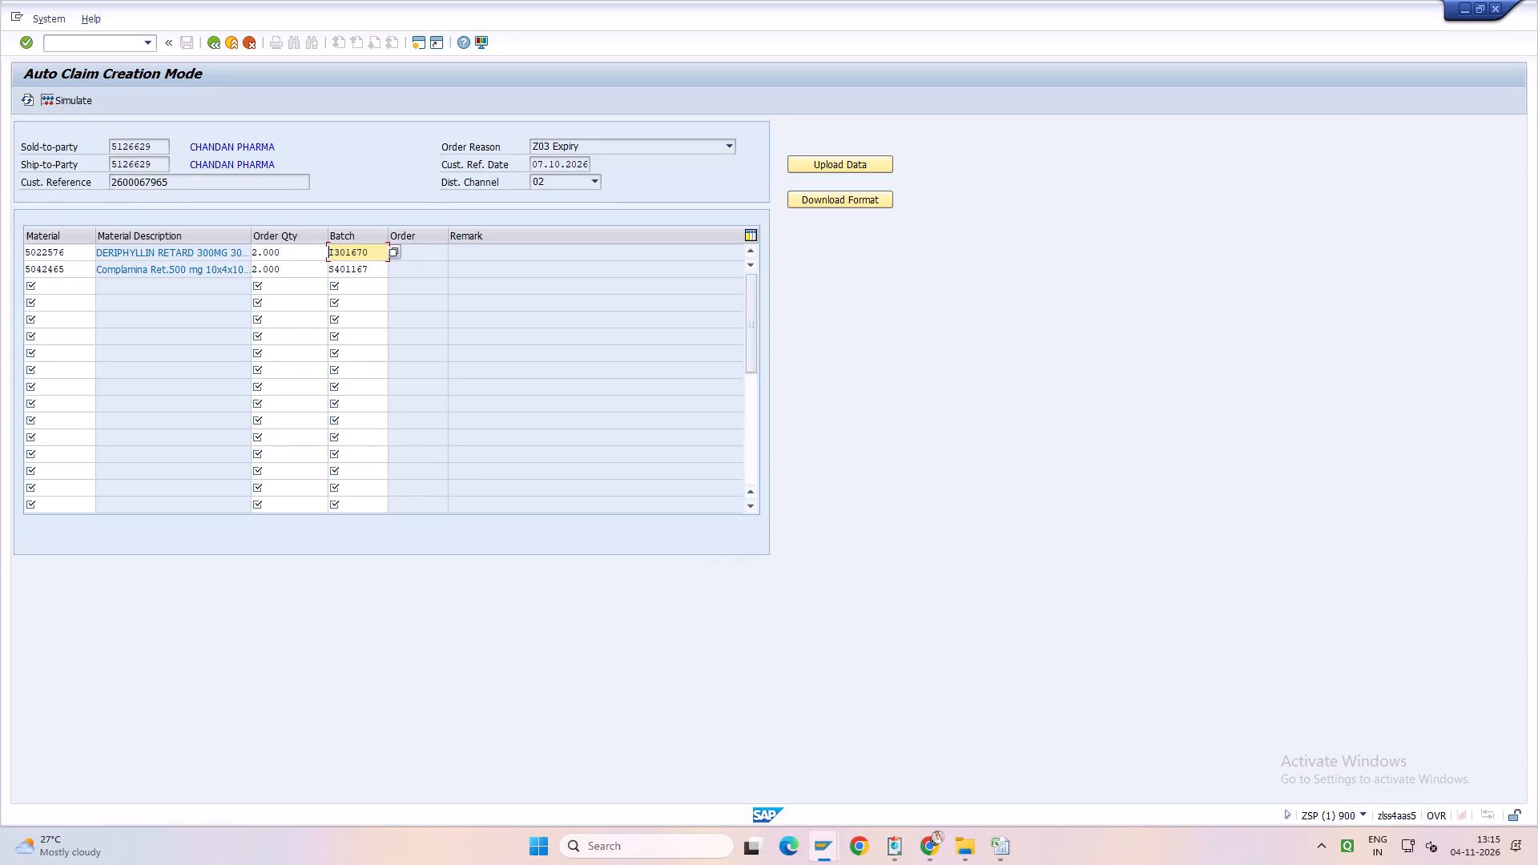
key(alt+Tab)
key(ctrl+v)
key(Return)
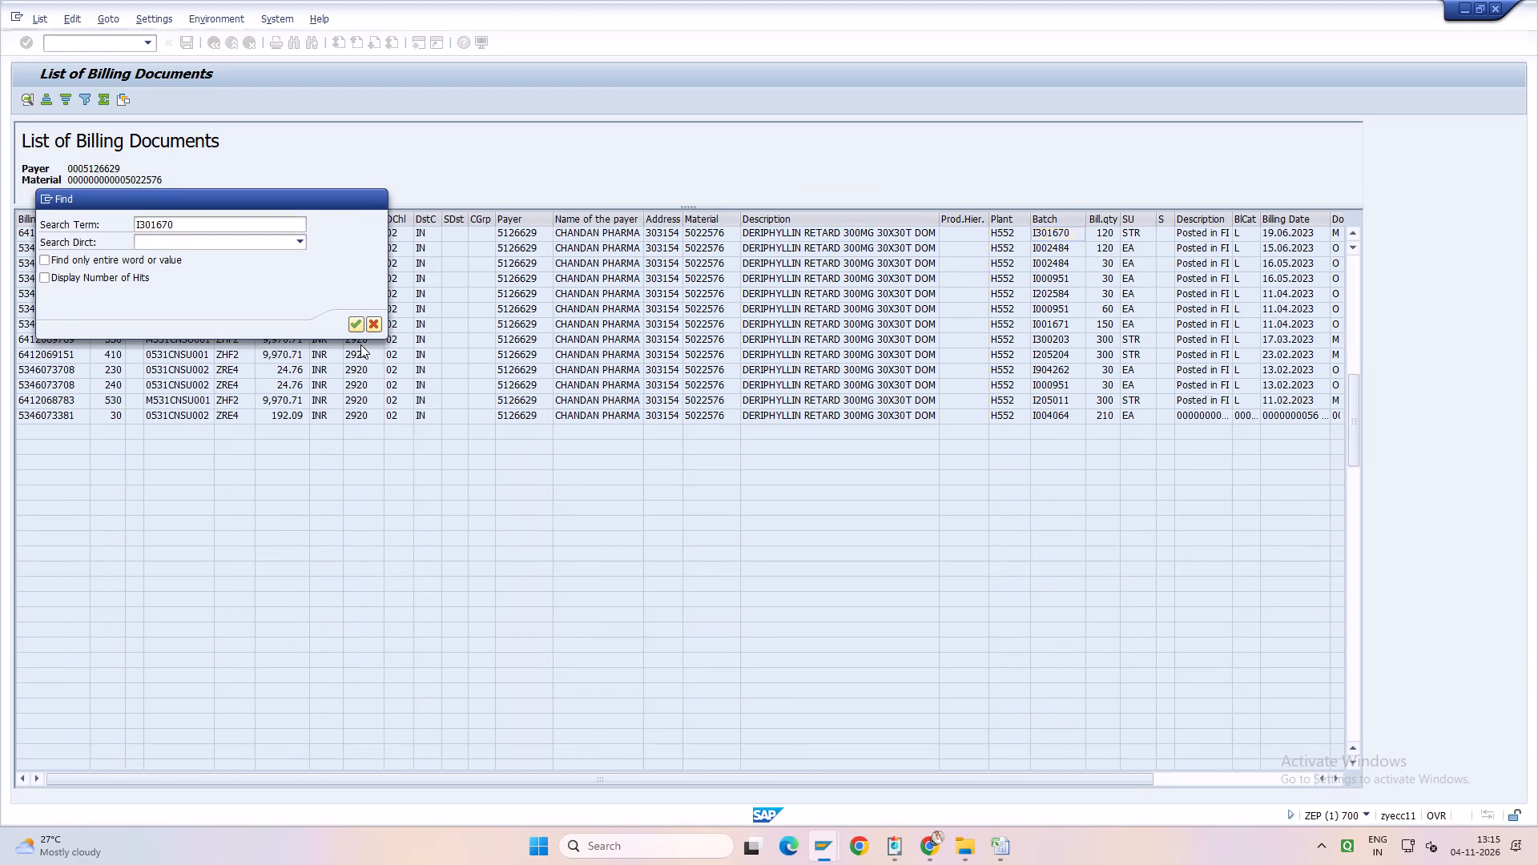
click(374, 198)
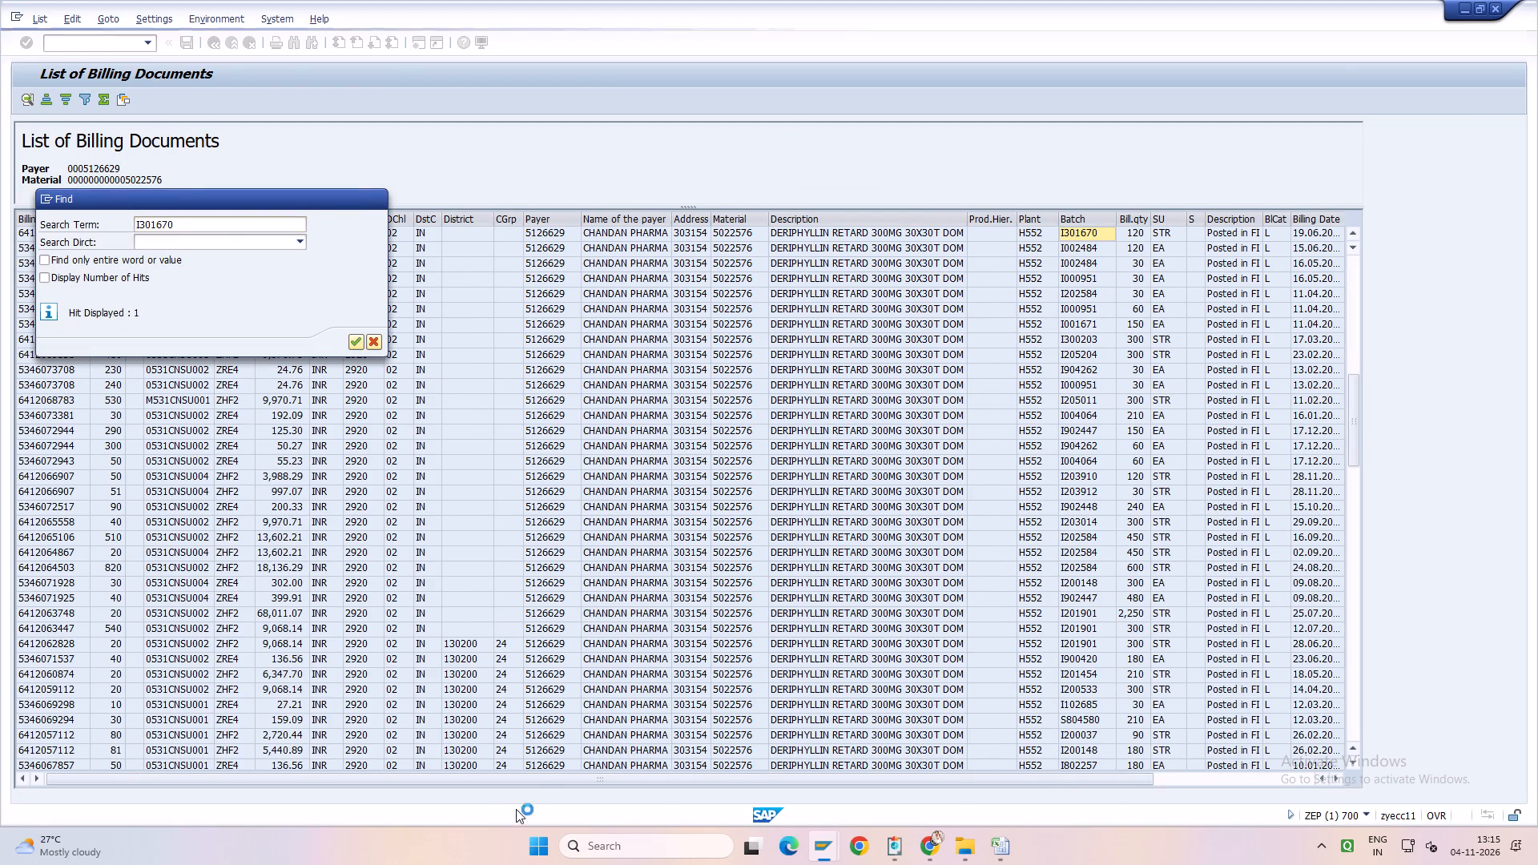
drag(531, 774, 1013, 788)
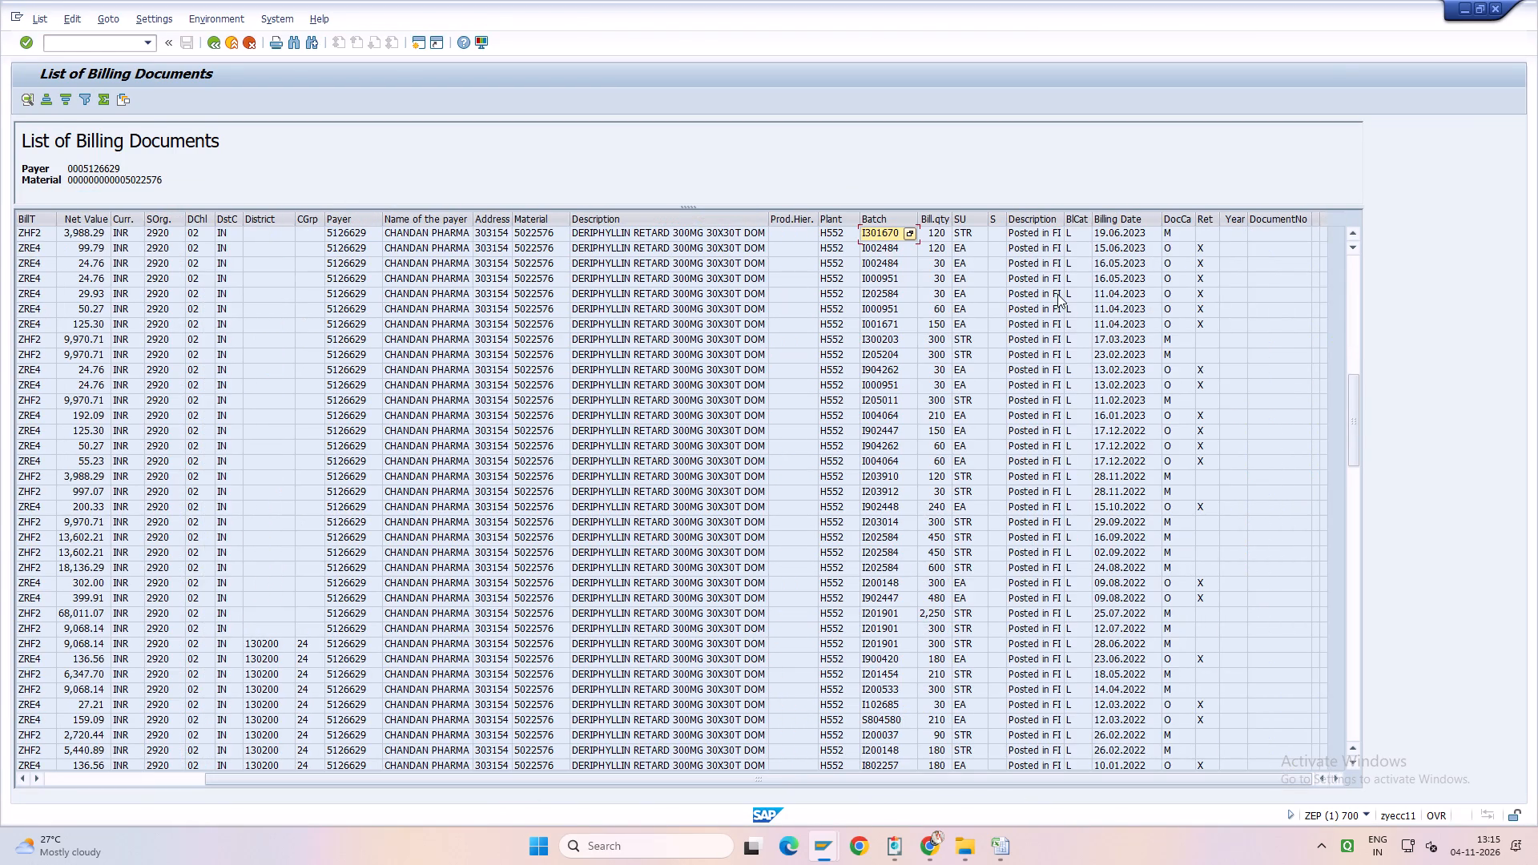
scroll(974, 409, up, 3)
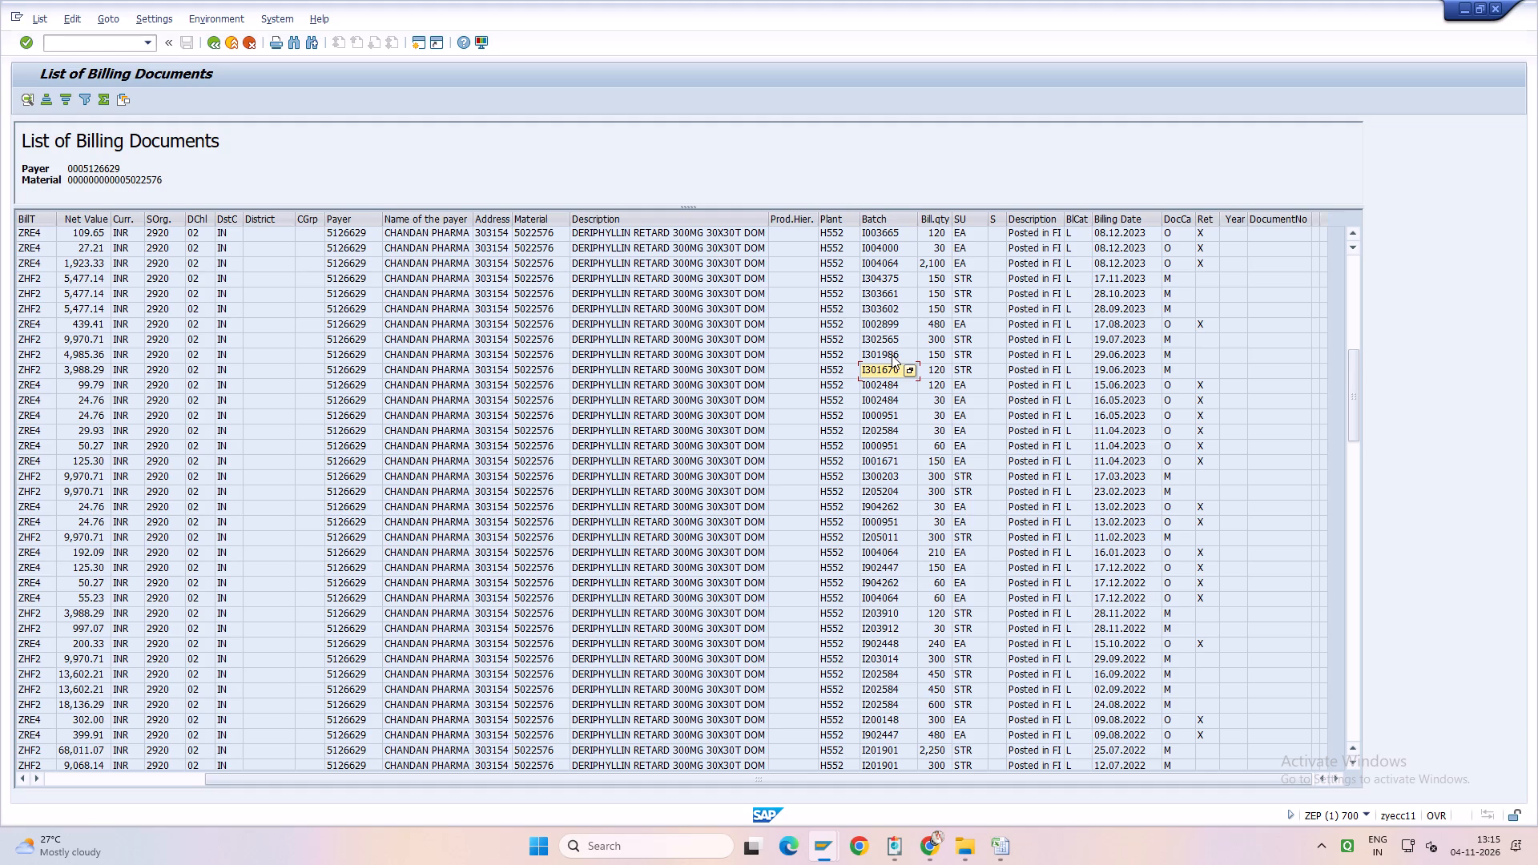
Copy batch I301986 from the billing documents list and look up its manufacturing and expiry dates in the Batch Query Report.
click(892, 355)
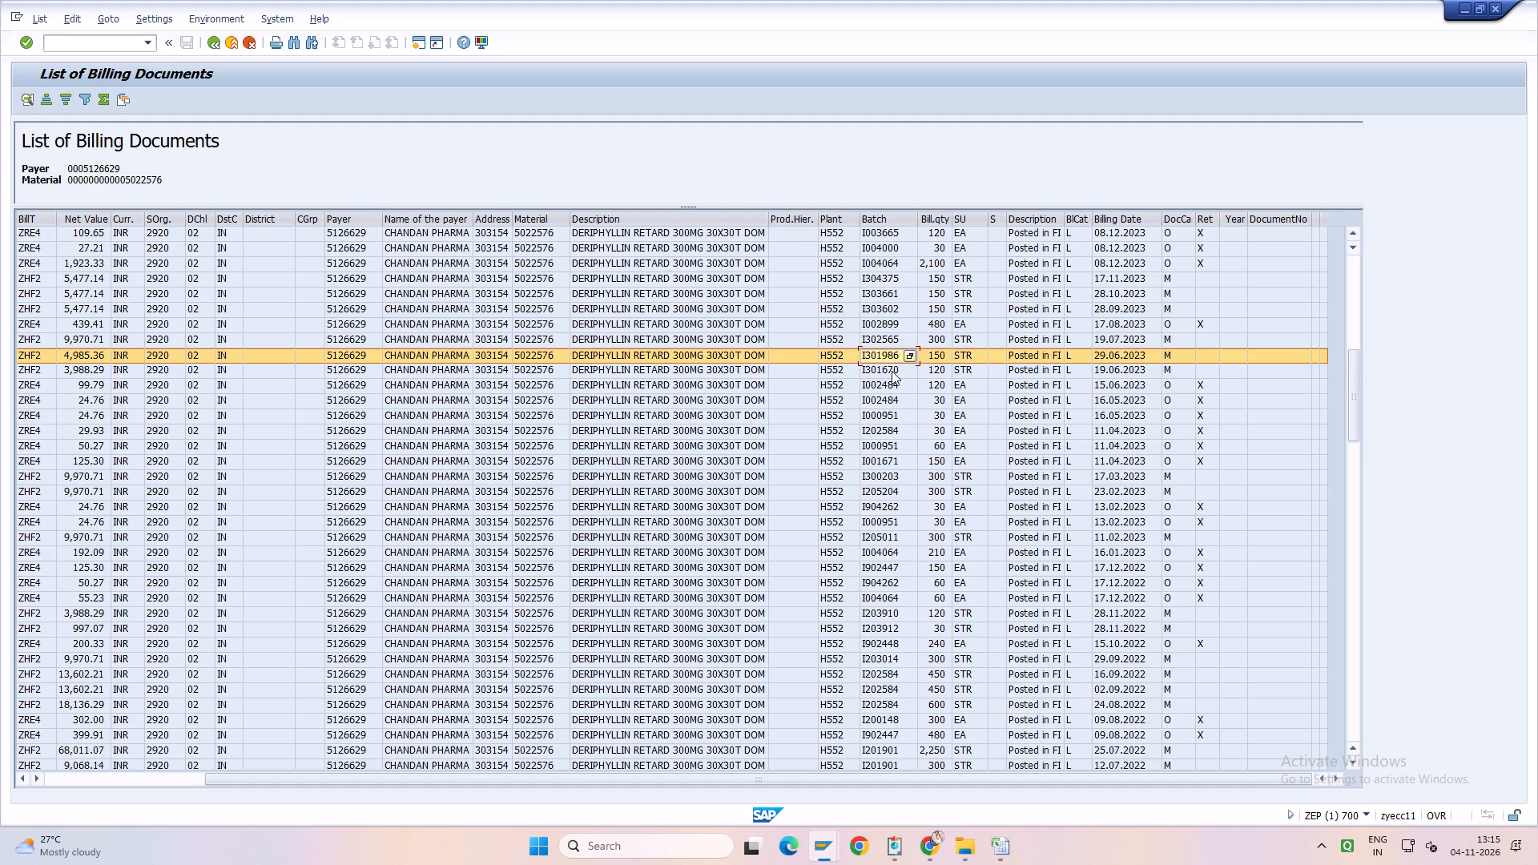
click(888, 356)
key(ctrl+y)
key(ctrl+c)
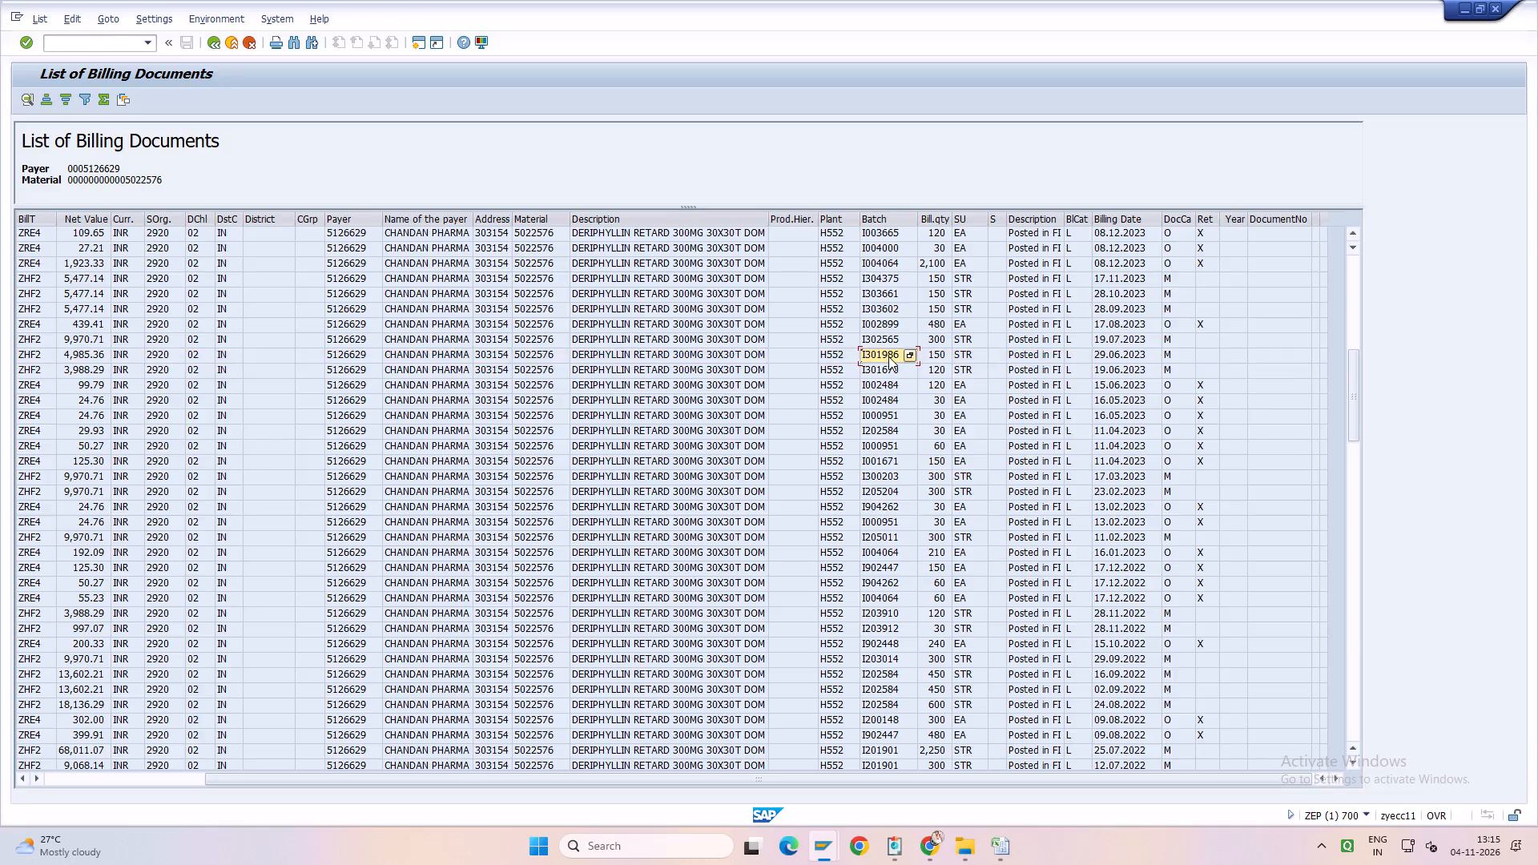
key(alt+Tab)
key(alt+Tab)
click(127, 191)
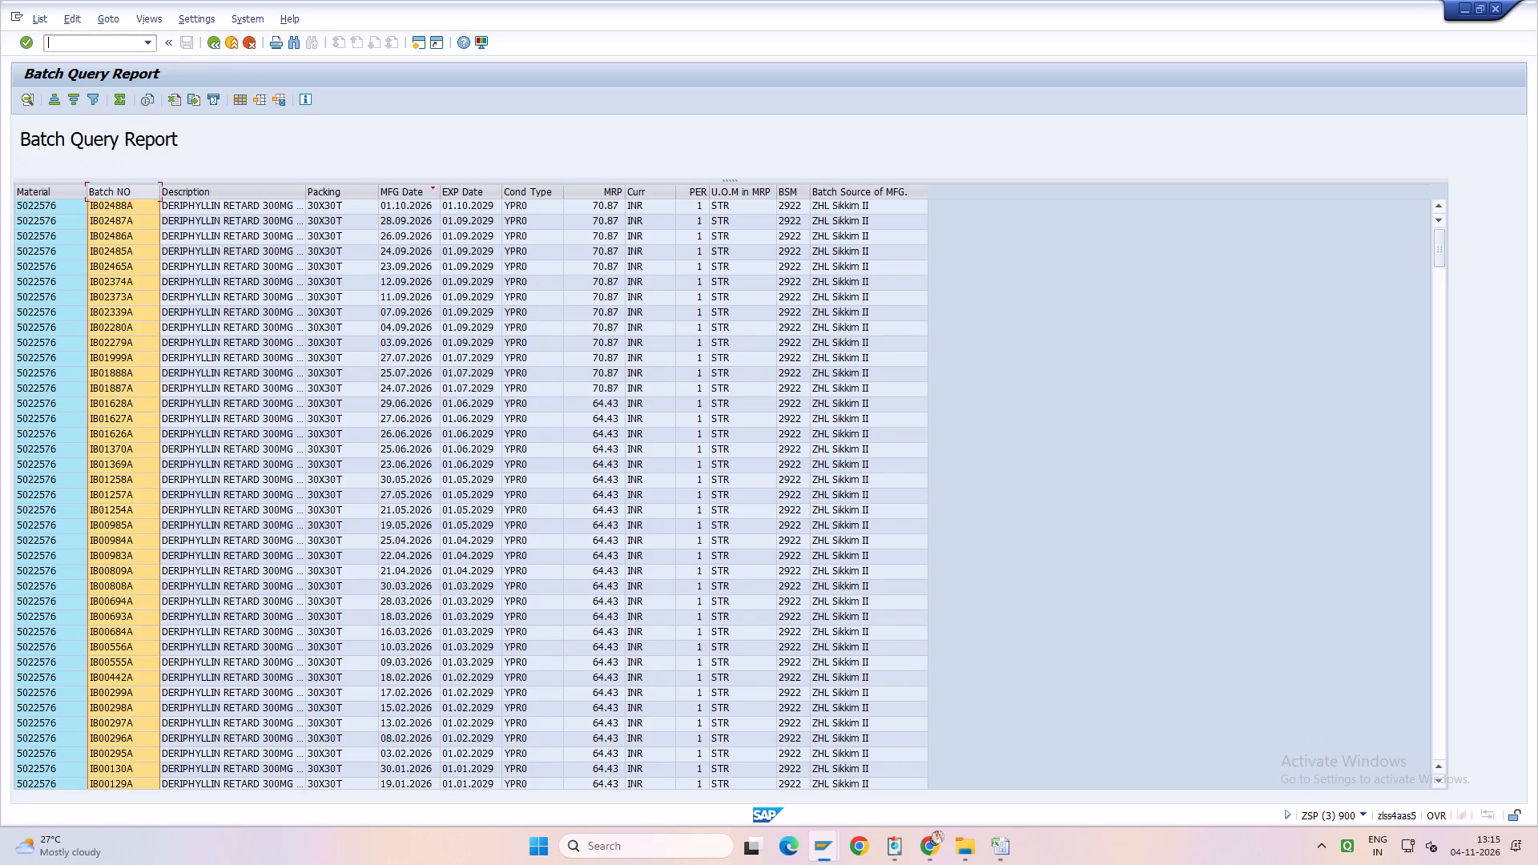
key(ctrl+f)
key(ctrl+v)
key(Return)
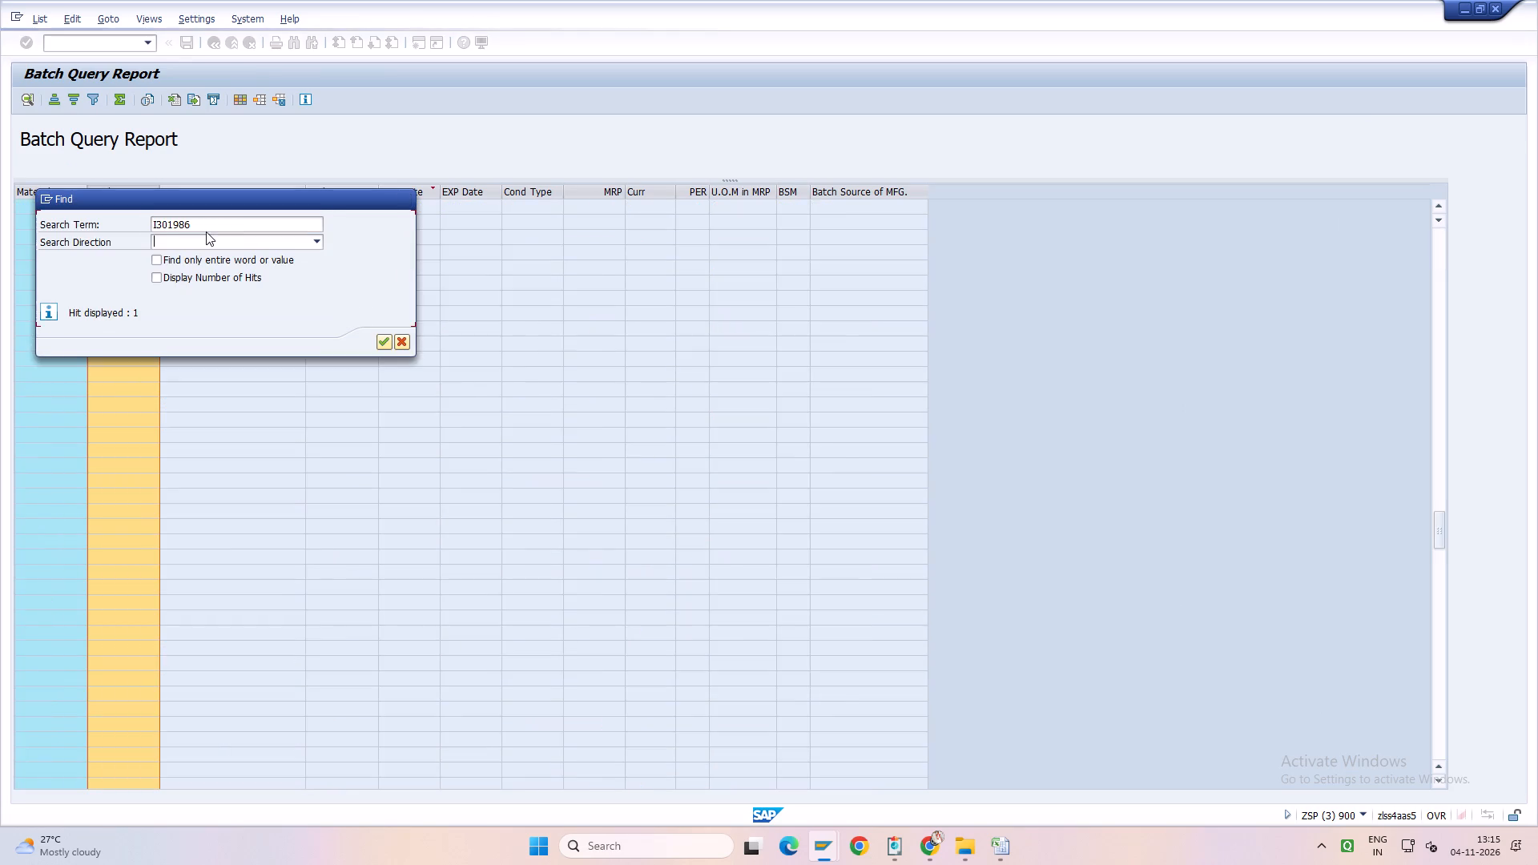
drag(269, 199, 295, 376)
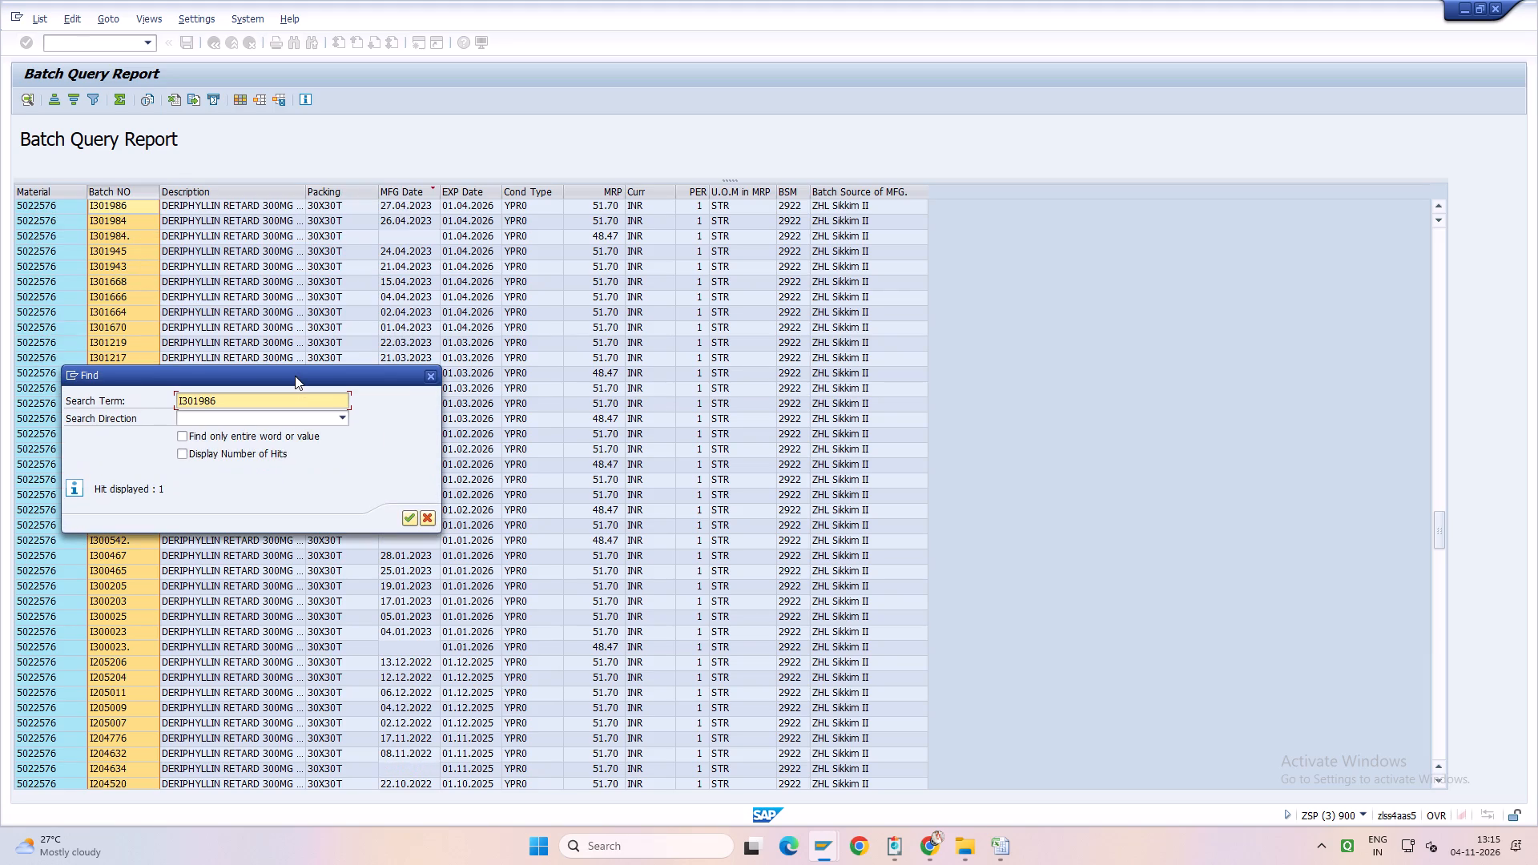
click(427, 374)
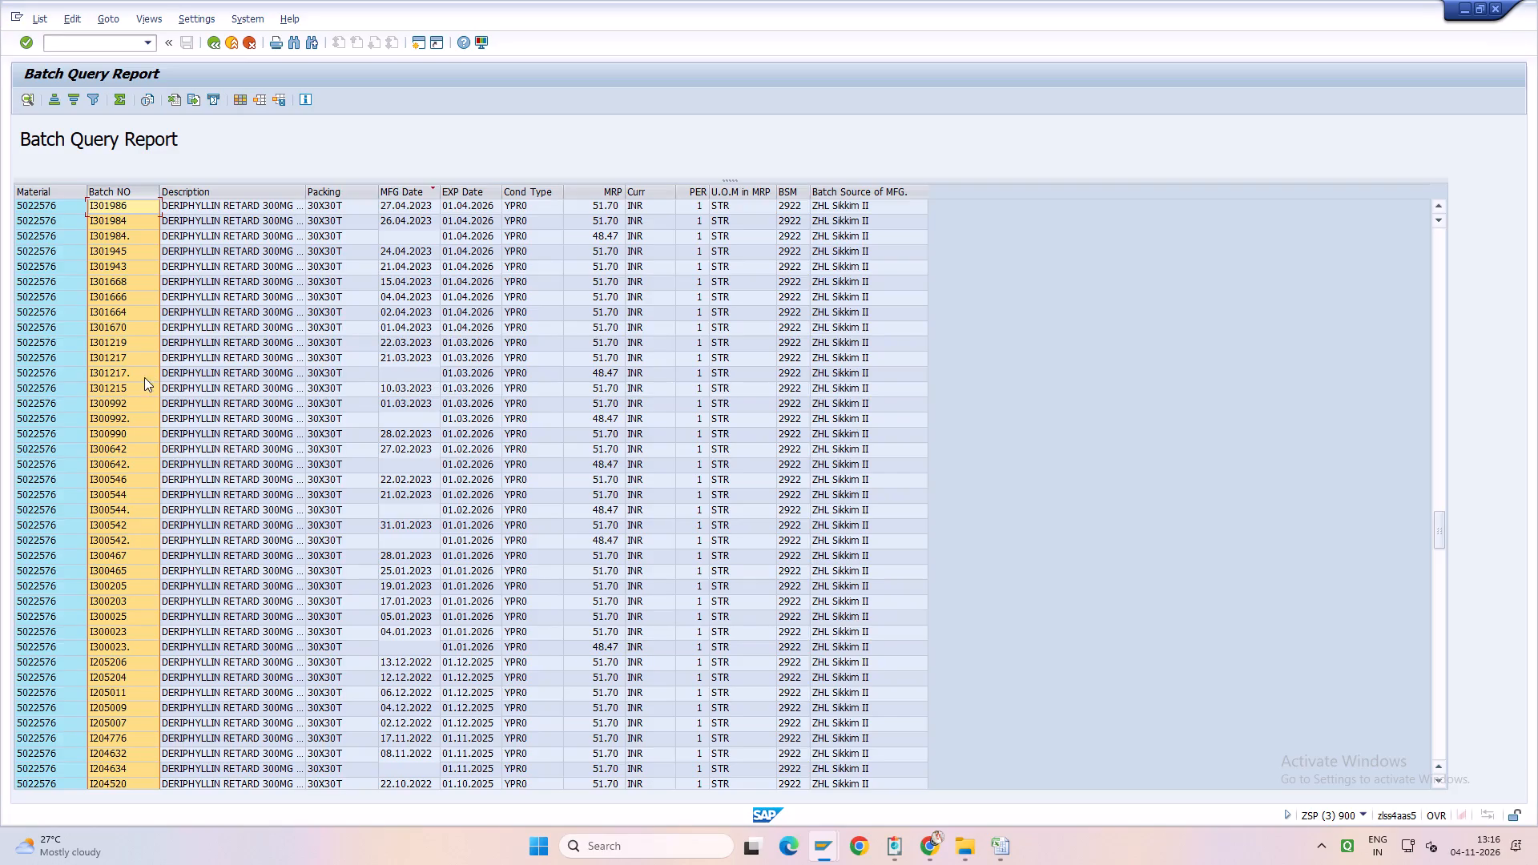
scroll(293, 384, up, 2)
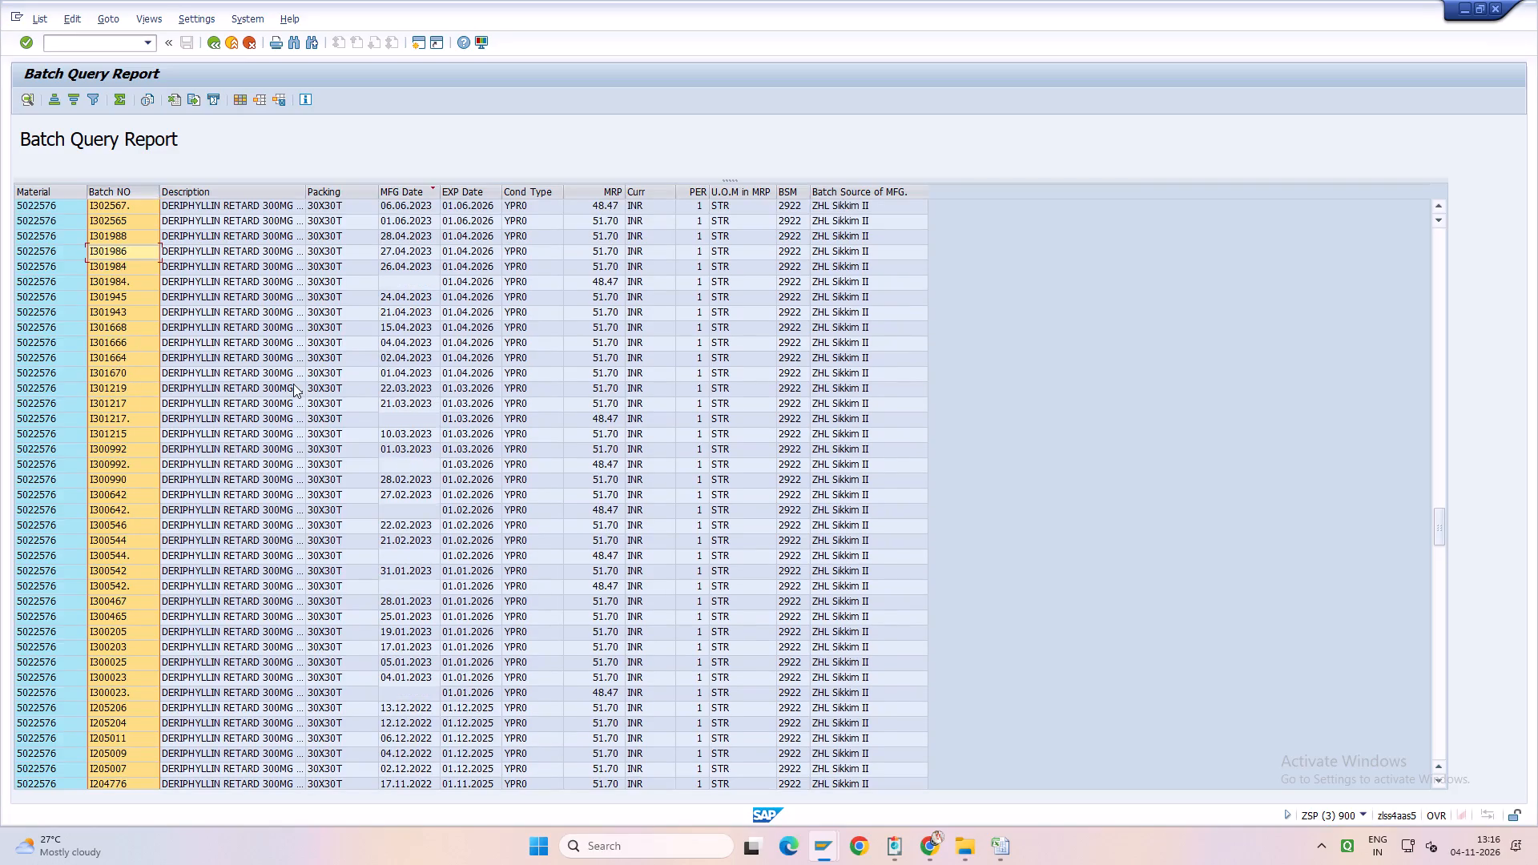
Copy batch I302565 from the billing documents list and look it up in the Batch Query Report.
key(alt+Tab)
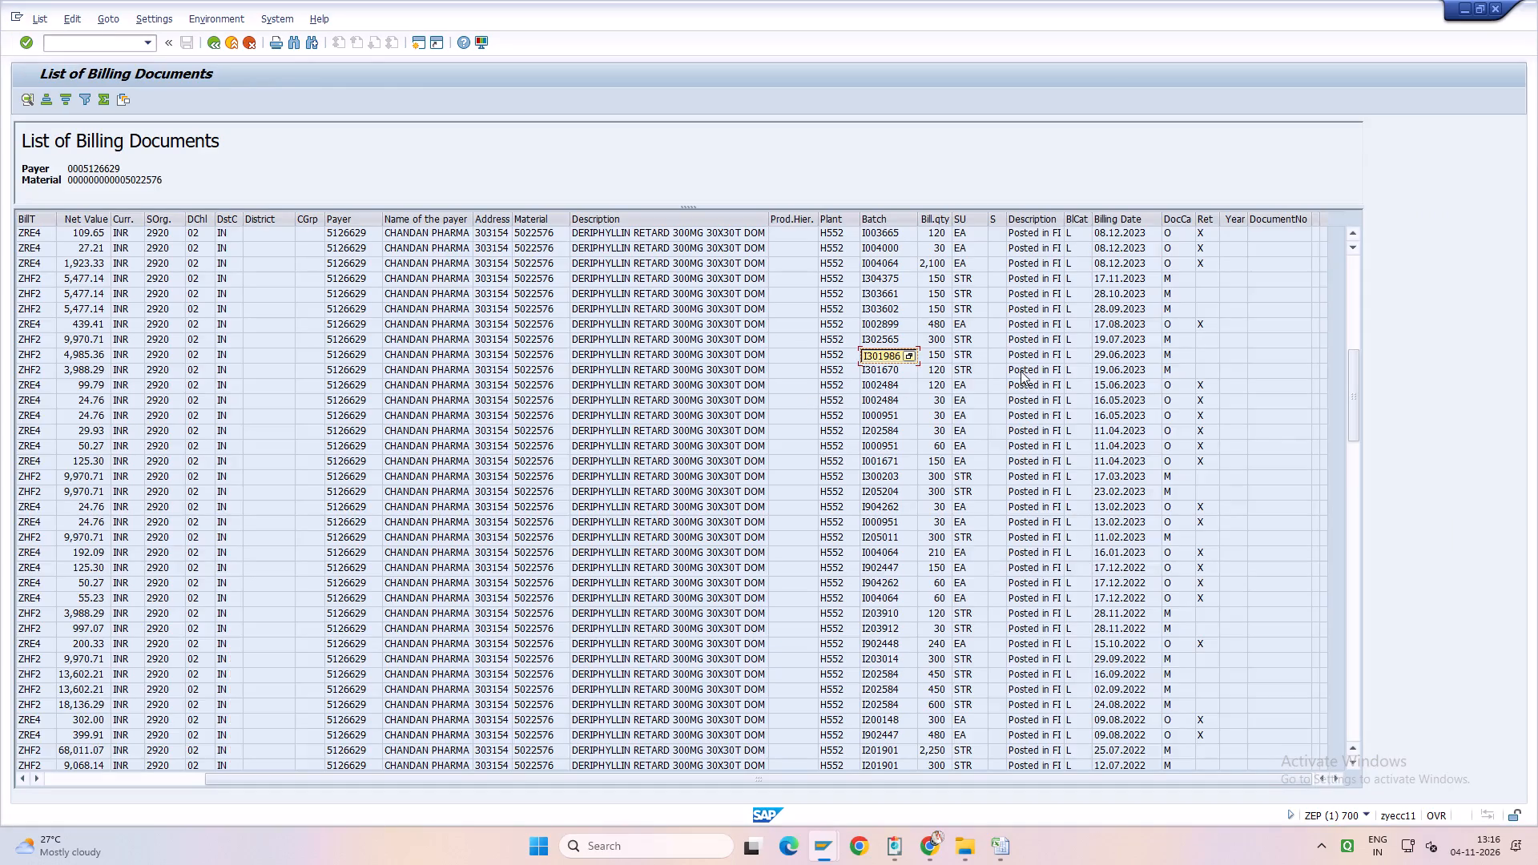
click(882, 341)
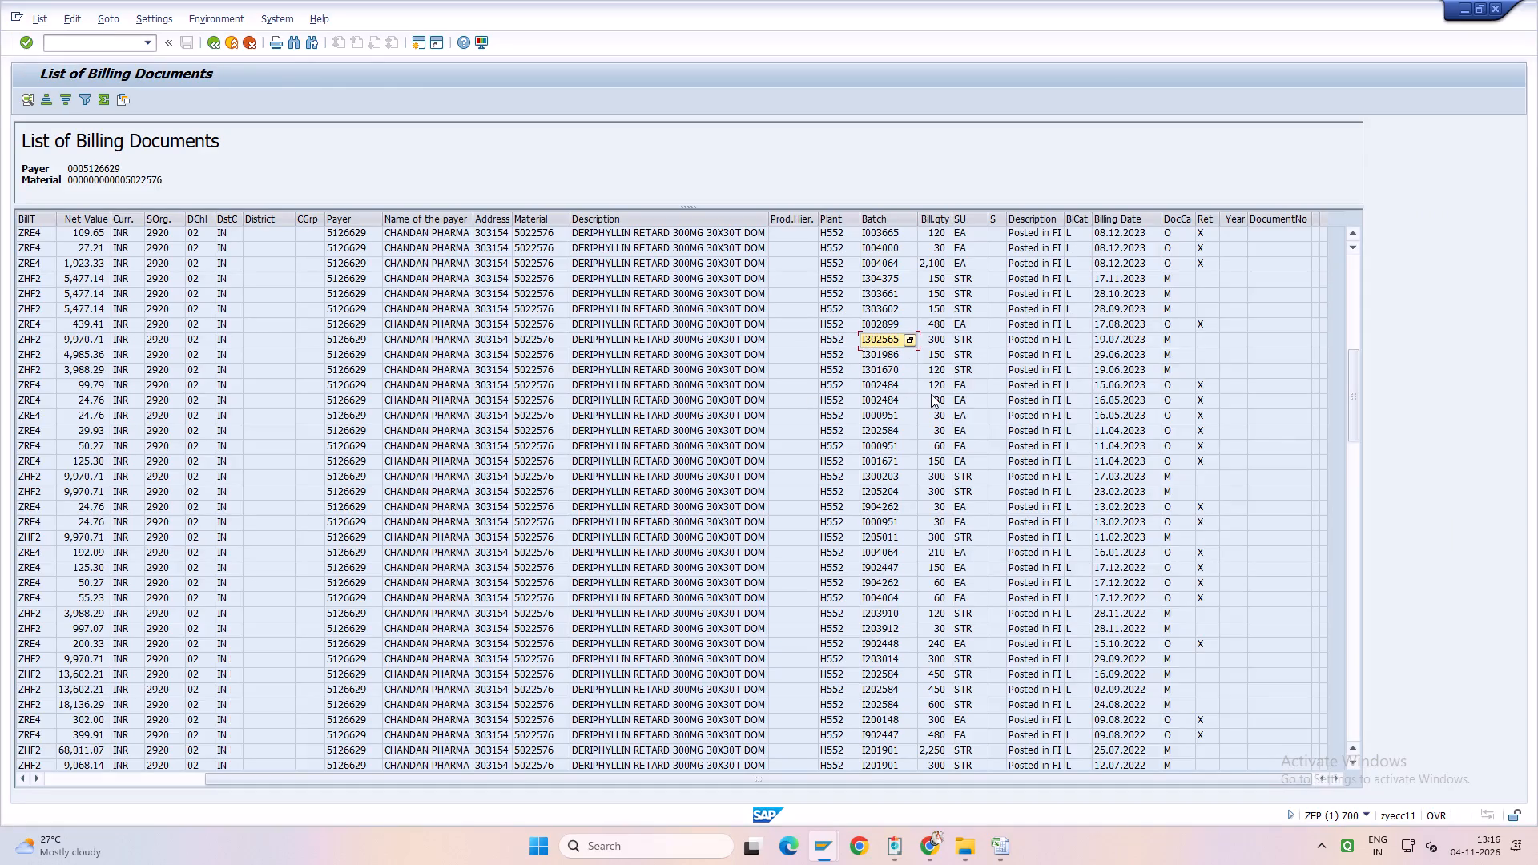
key(ctrl+y)
key(ctrl+c)
key(alt+Tab)
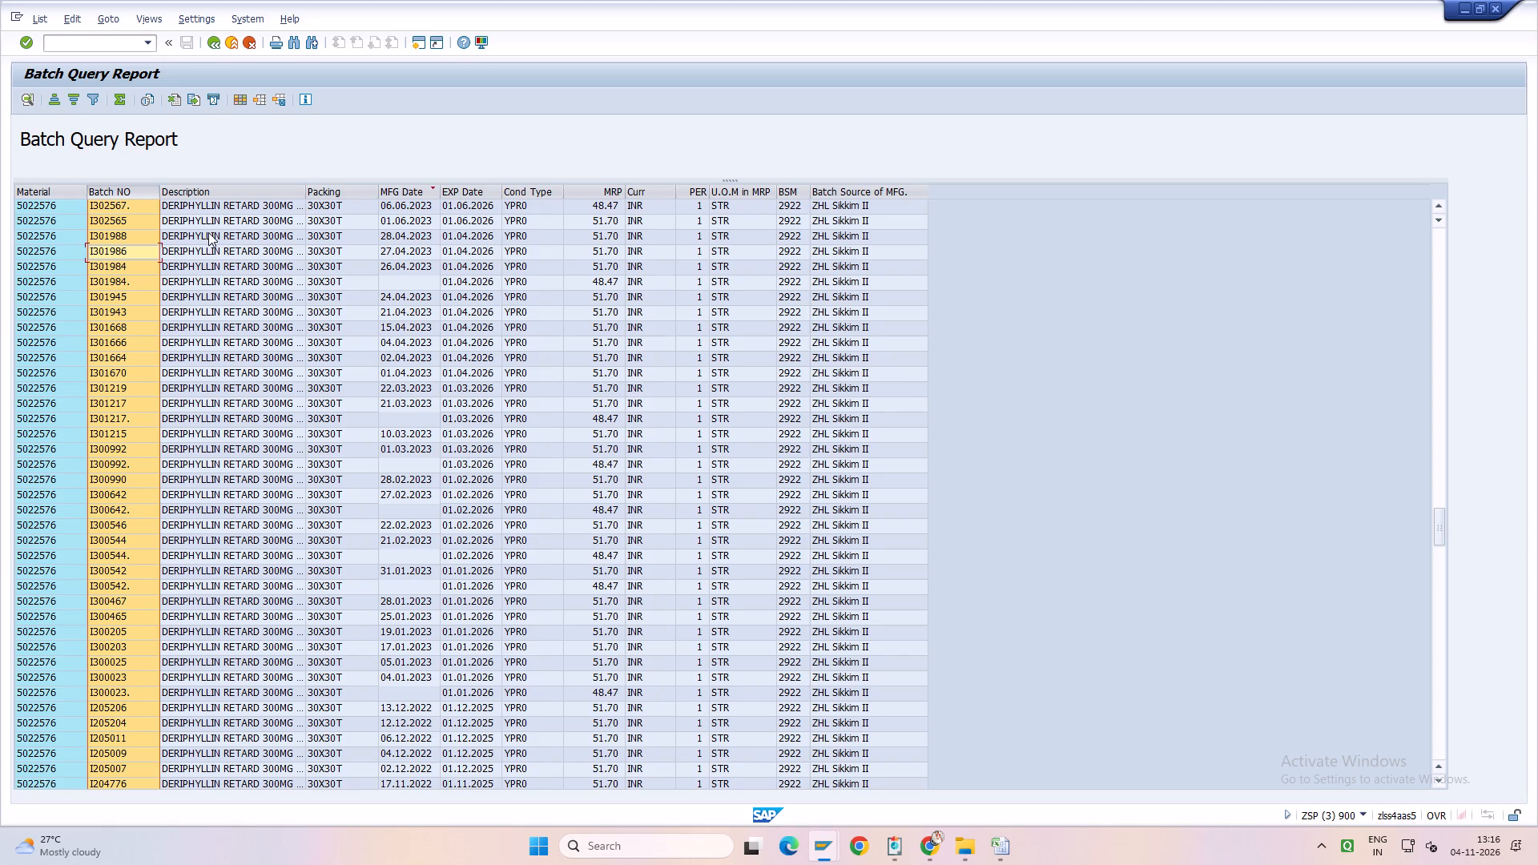
click(191, 187)
click(127, 187)
key(ctrl+f)
key(ctrl+v)
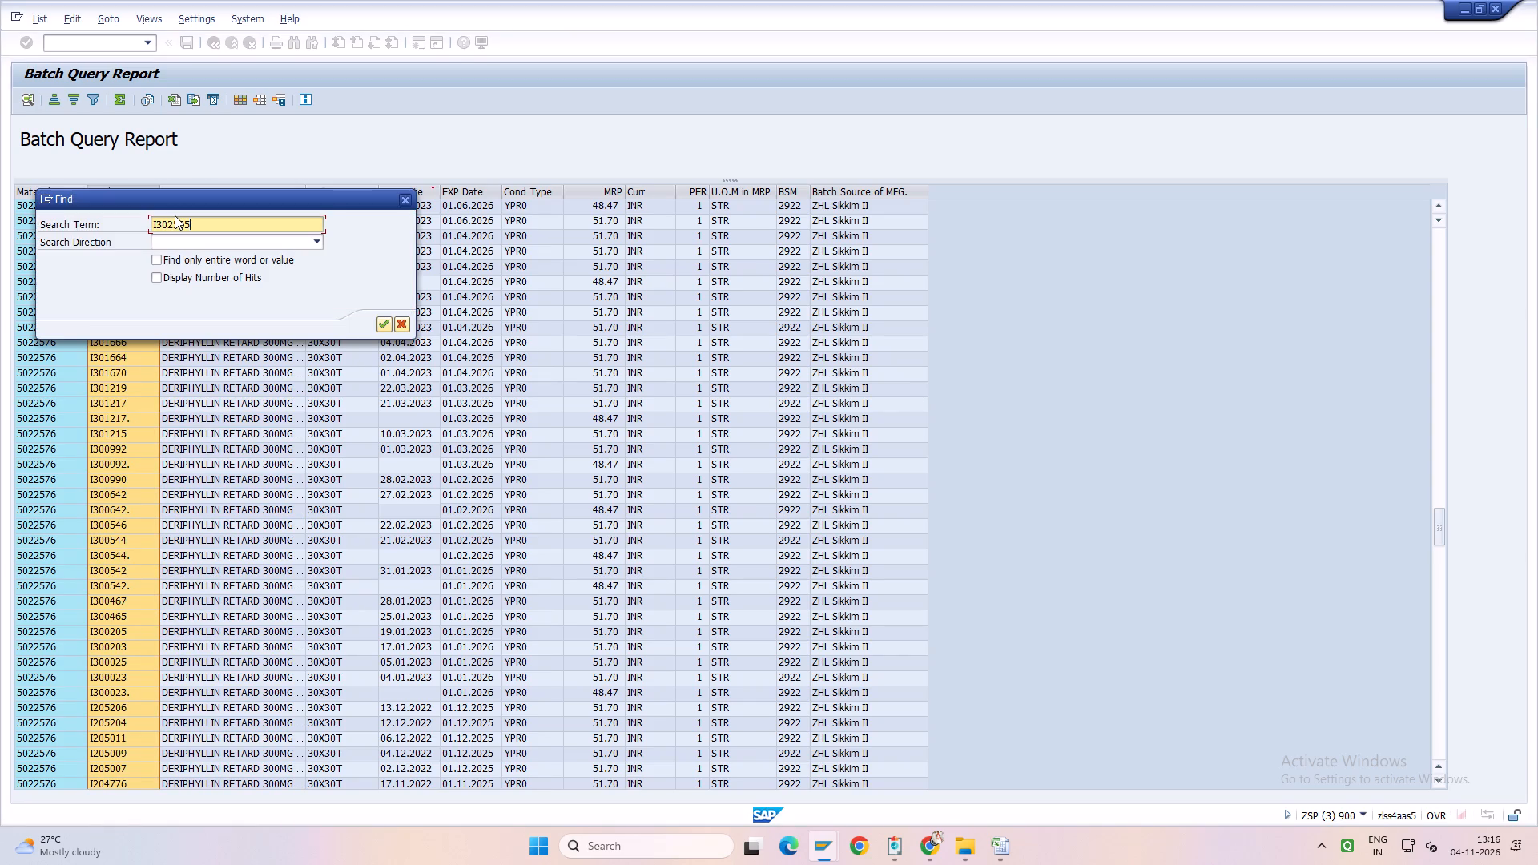
key(Return)
drag(307, 199, 346, 393)
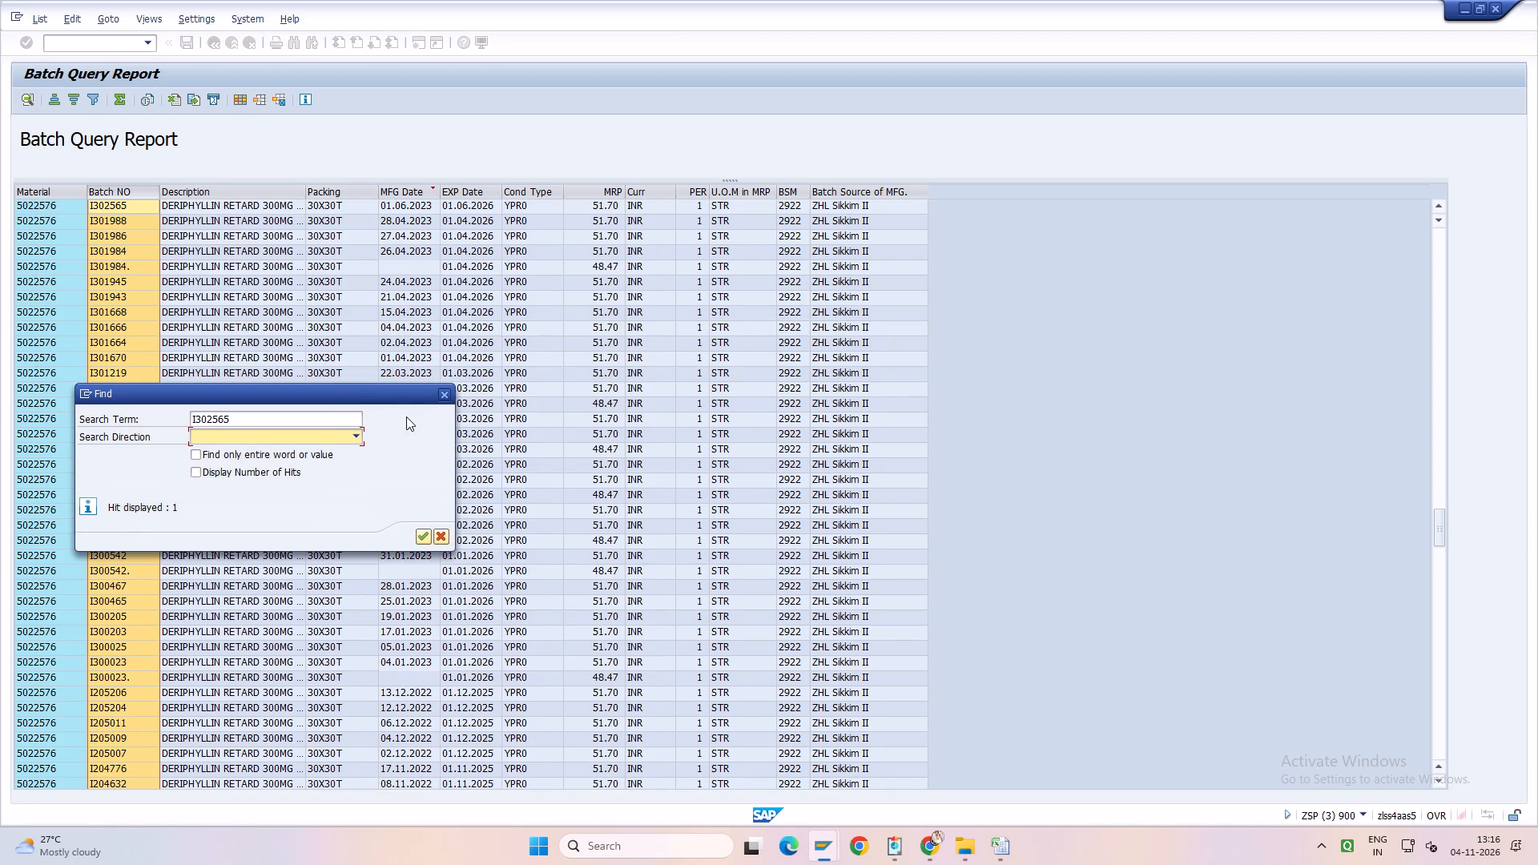
click(440, 395)
Replace the batch in the first claim line with I302565 copied from the Batch Query Report.
click(124, 205)
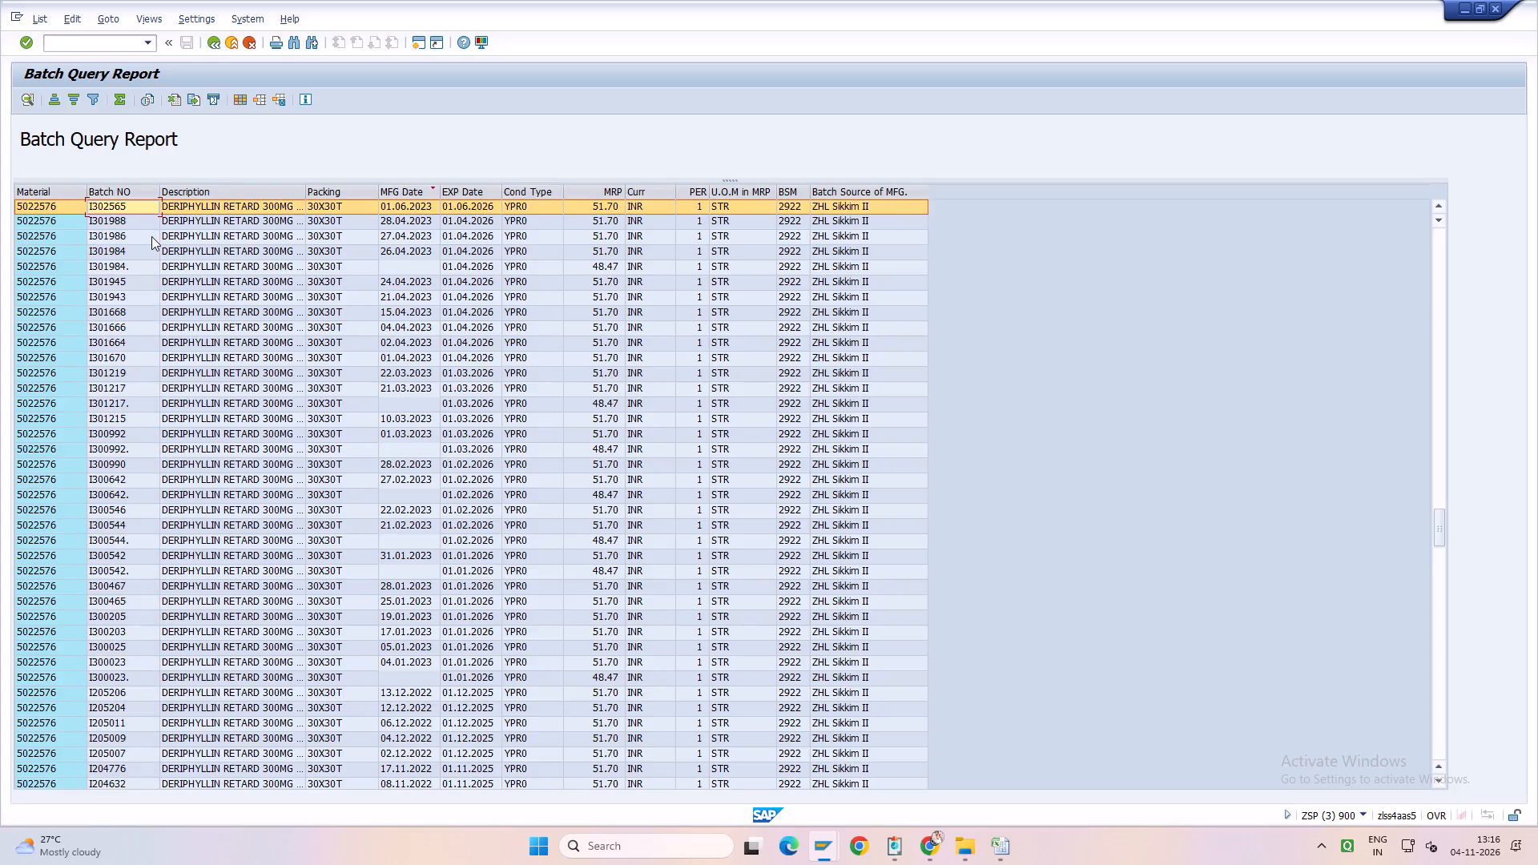
key(ctrl+y)
key(ctrl+c)
key(alt+Tab)
key(alt+Tab)
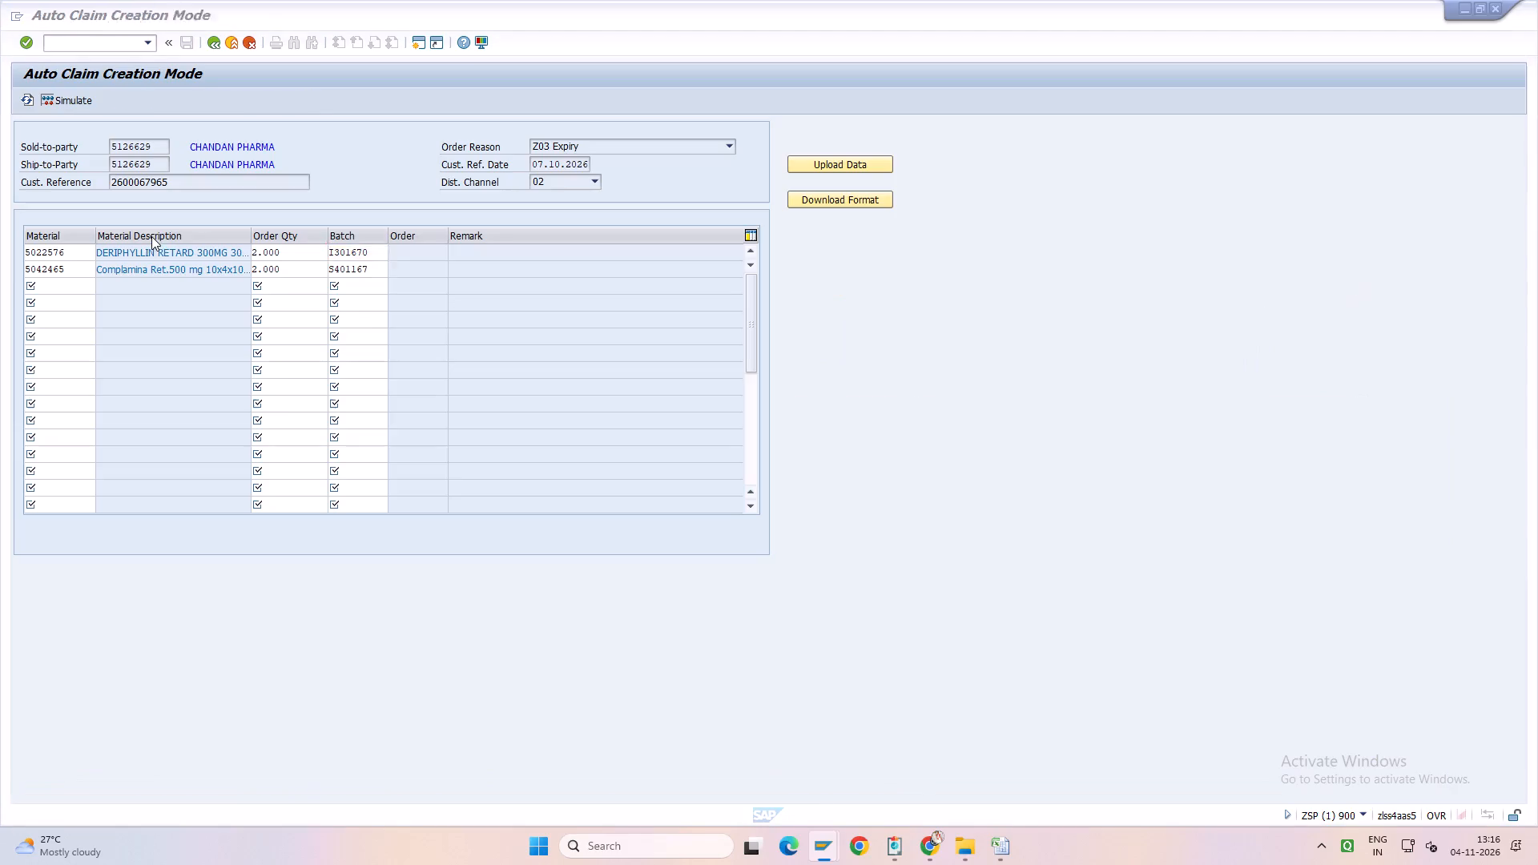
drag(375, 253, 298, 255)
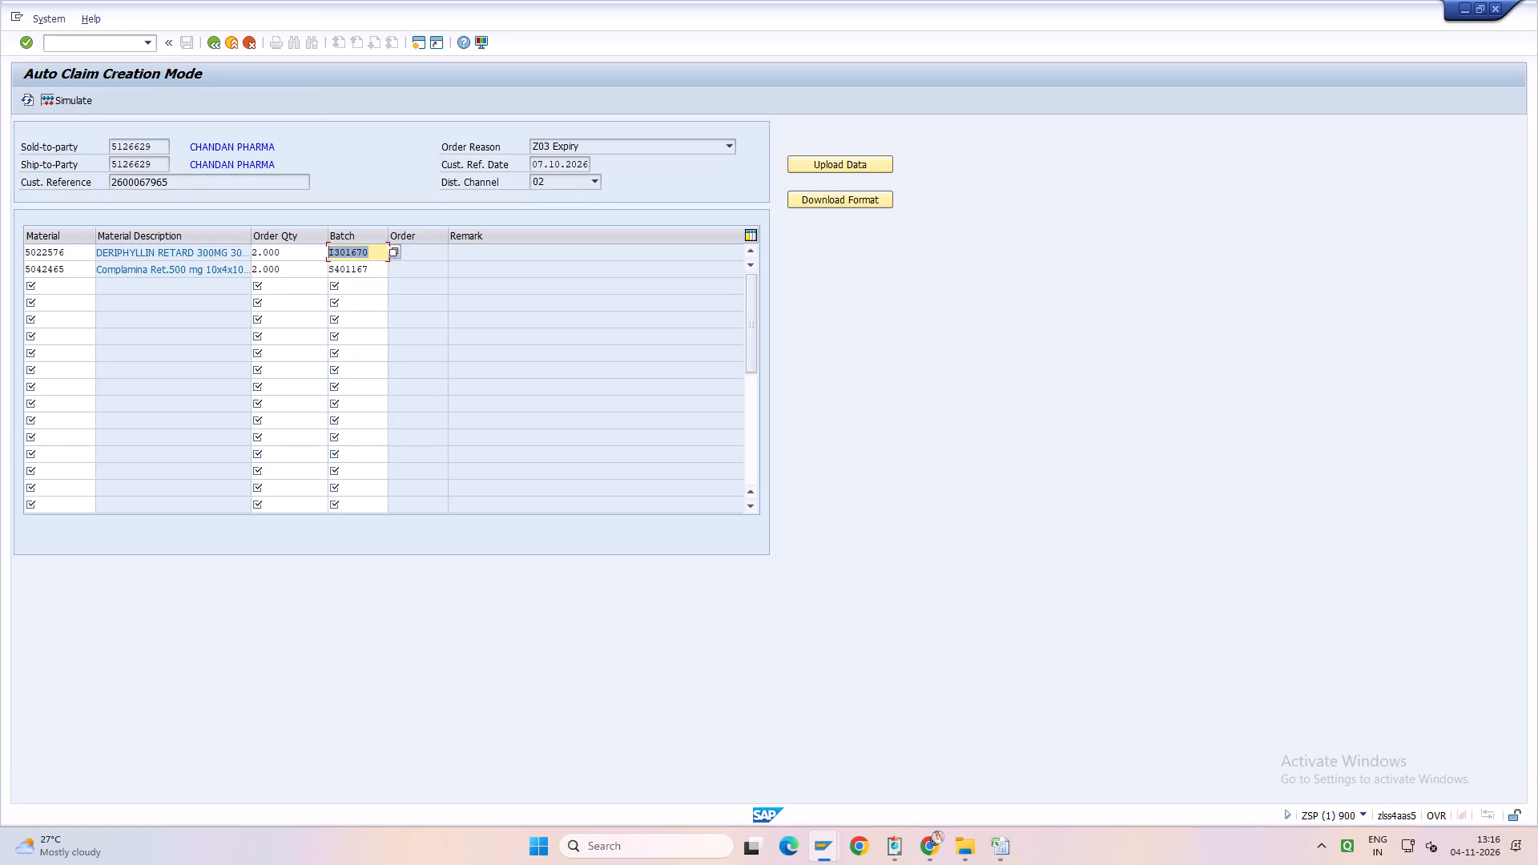
key(ctrl+v)
drag(74, 271, 0, 275)
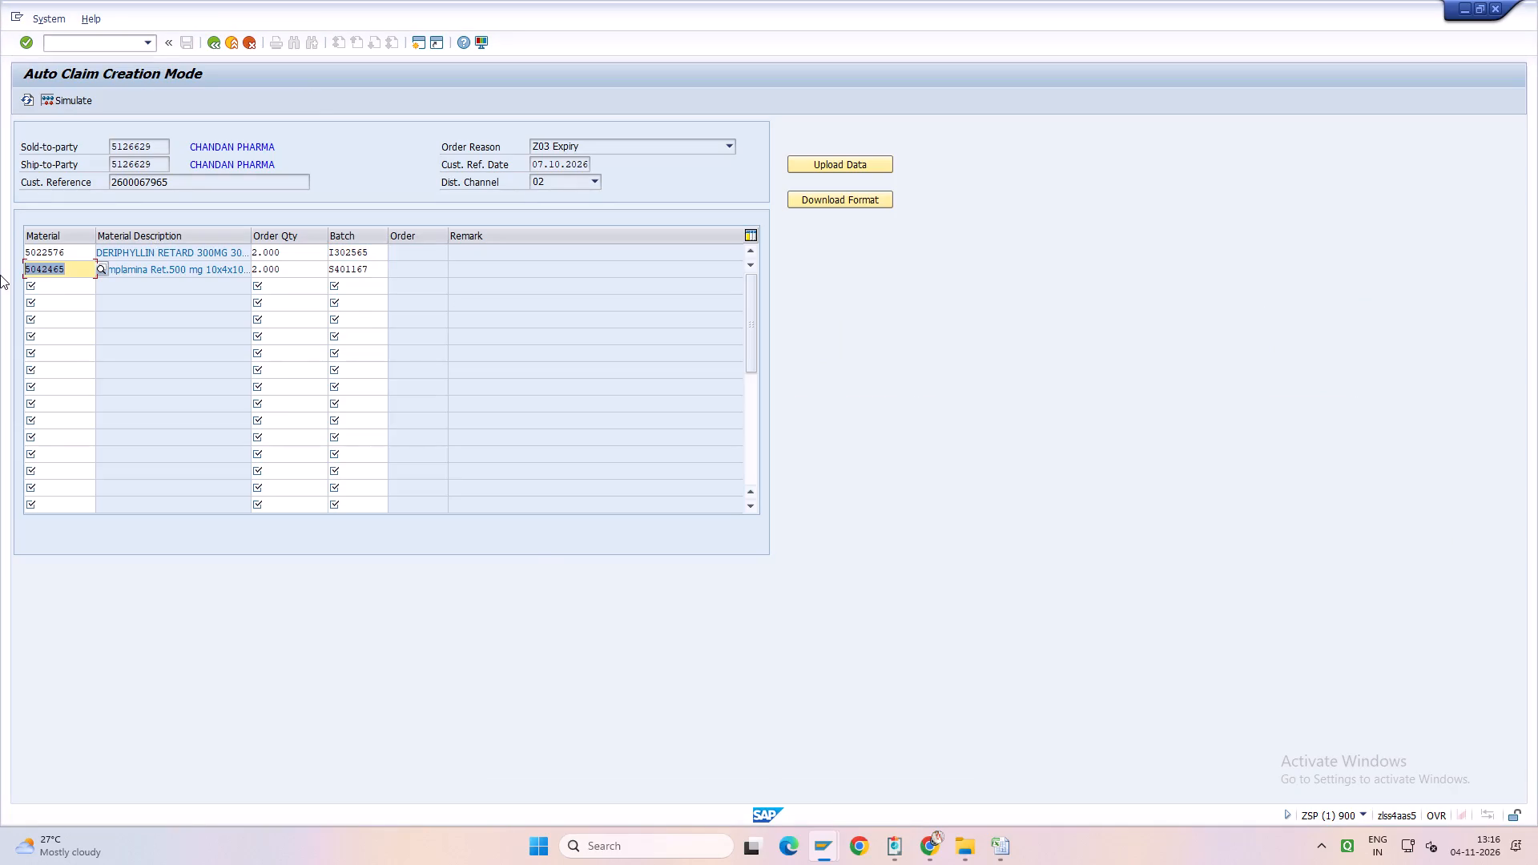
key(ctrl+c)
key(alt+Tab)
key(alt+Tab)
key(F3)
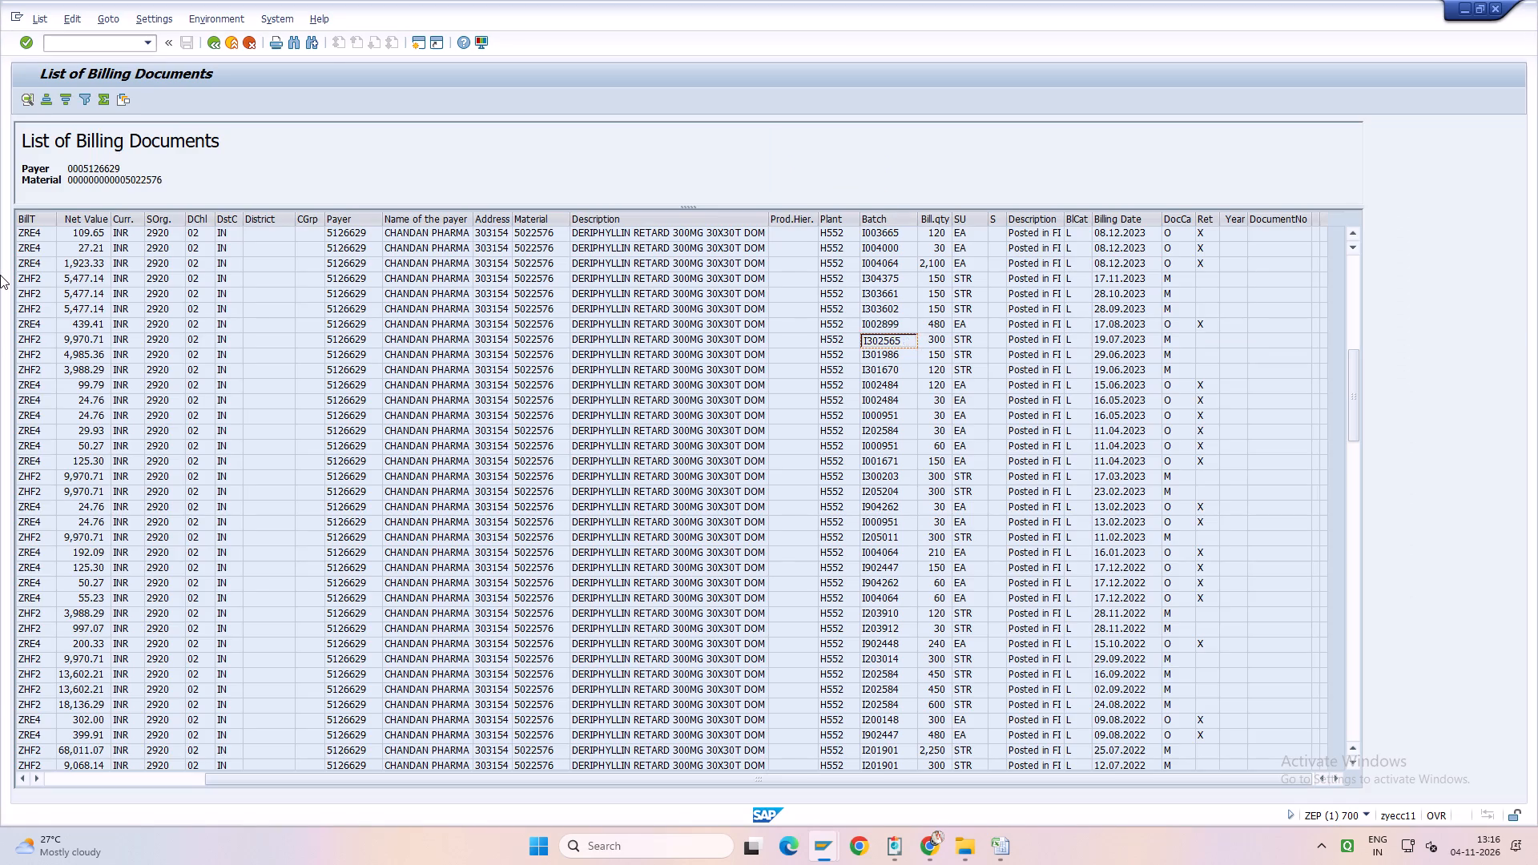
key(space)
key(Down)
key(Return)
key(Down)
key(ctrl+v)
key(Down)
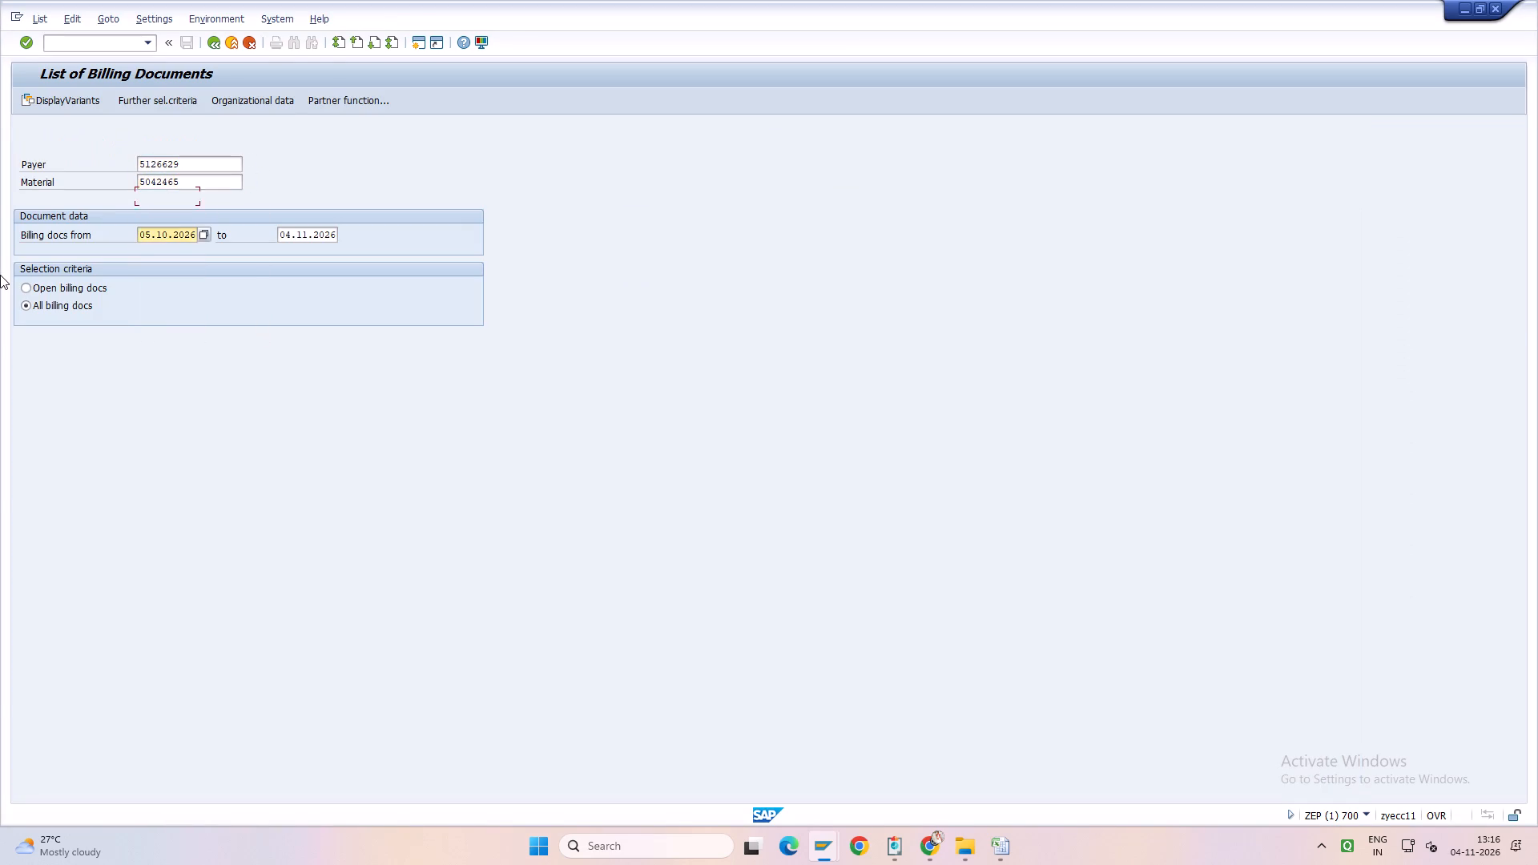
key(ctrl+a)
key(BackSpace)
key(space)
key(Down)
key(Return)
key(Return)
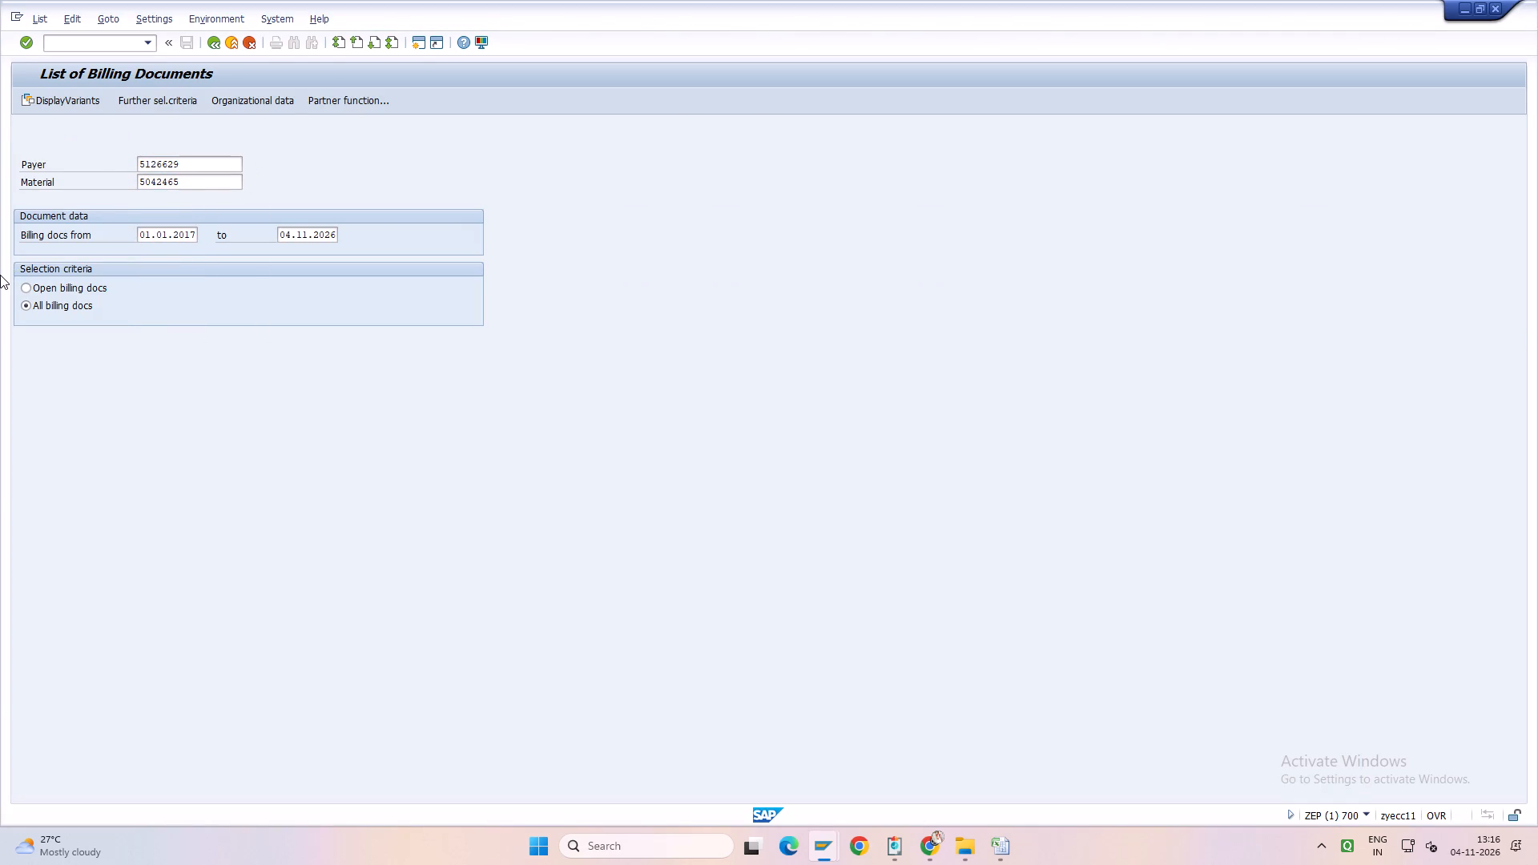
Rerun the Batch Query Report with material 5042465.
key(alt+Tab)
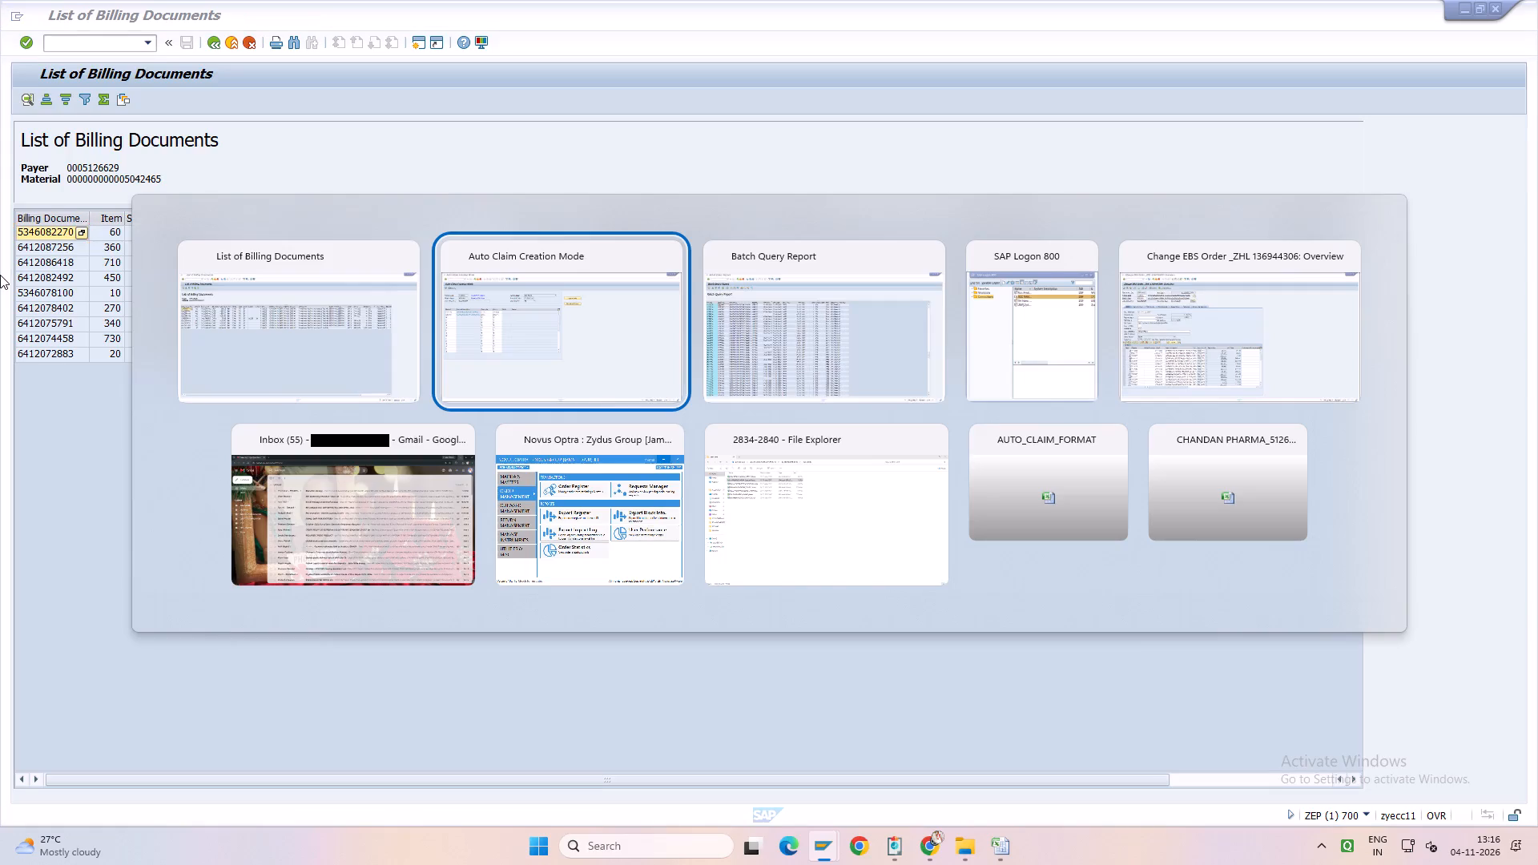
key(alt+Tab)
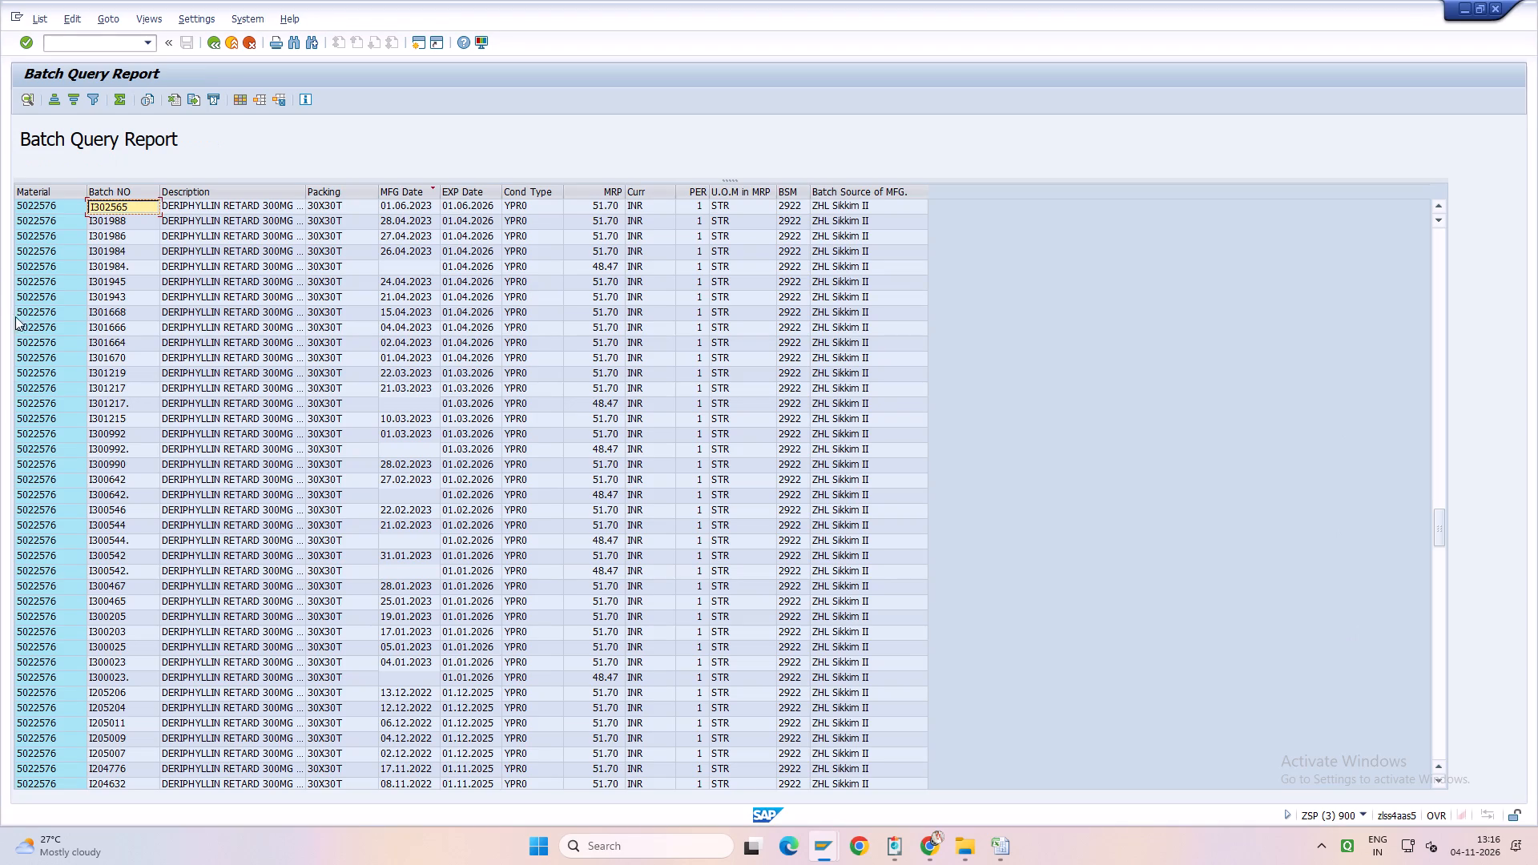
click(217, 46)
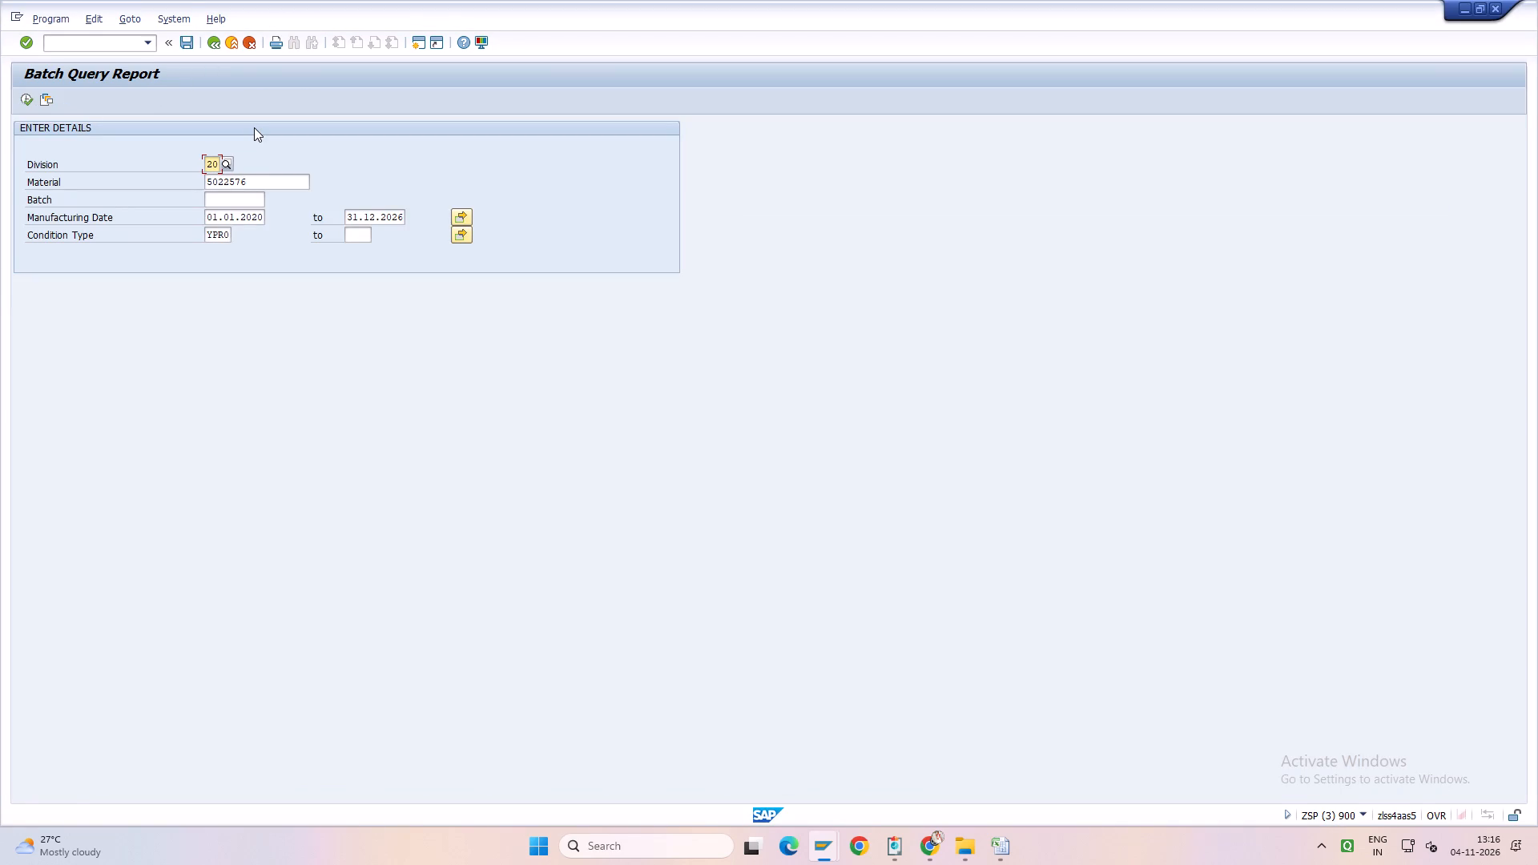
key(Down)
key(ctrl+a)
key(ctrl+v)
key(F8)
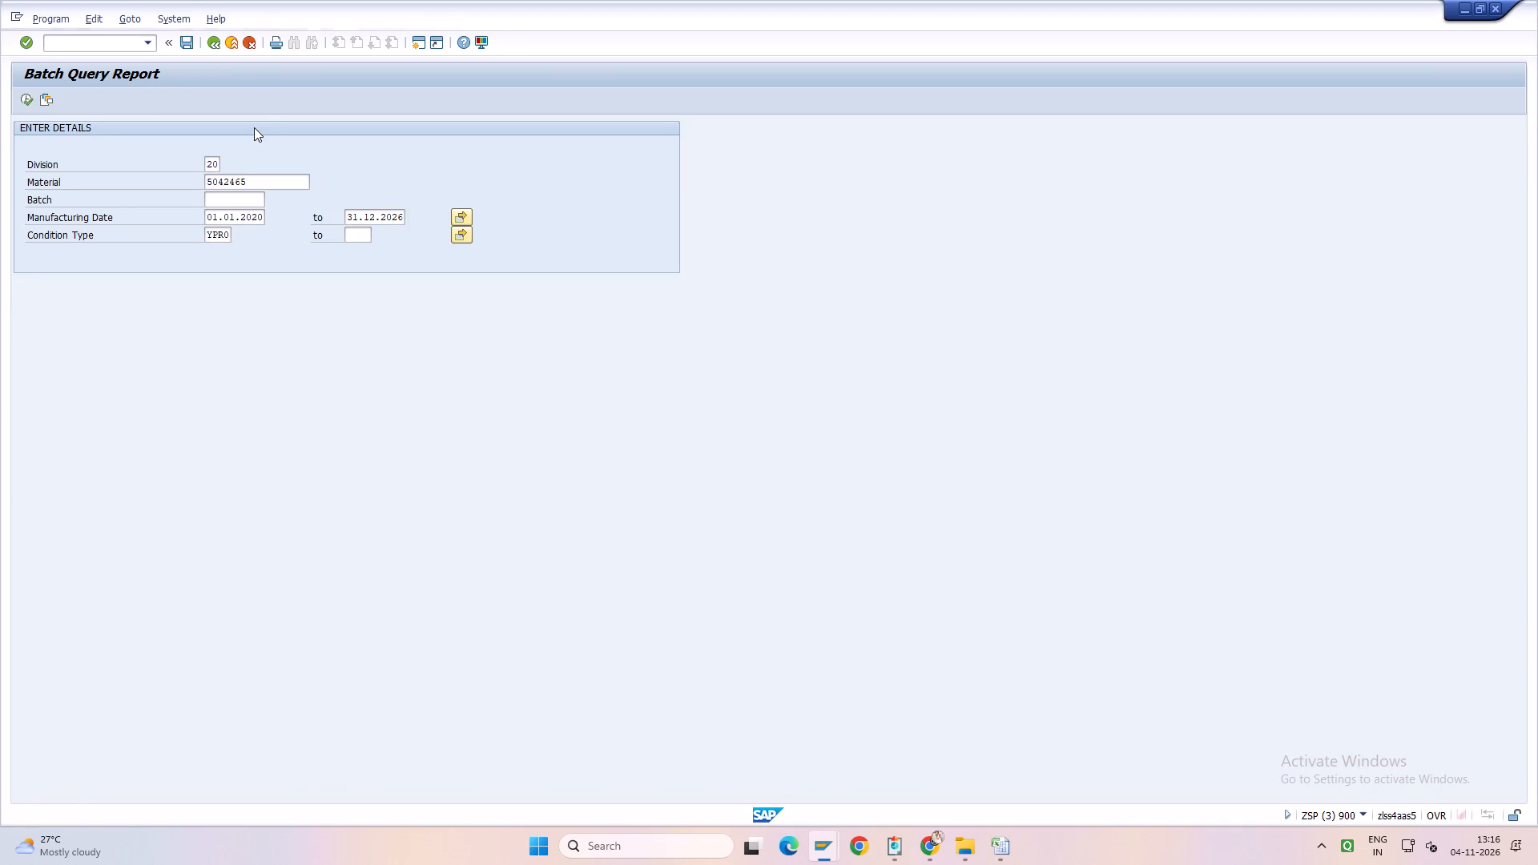
Copy batch S401167 from the second claim line and search for it in the billing documents list of material 5042465.
key(alt+Tab)
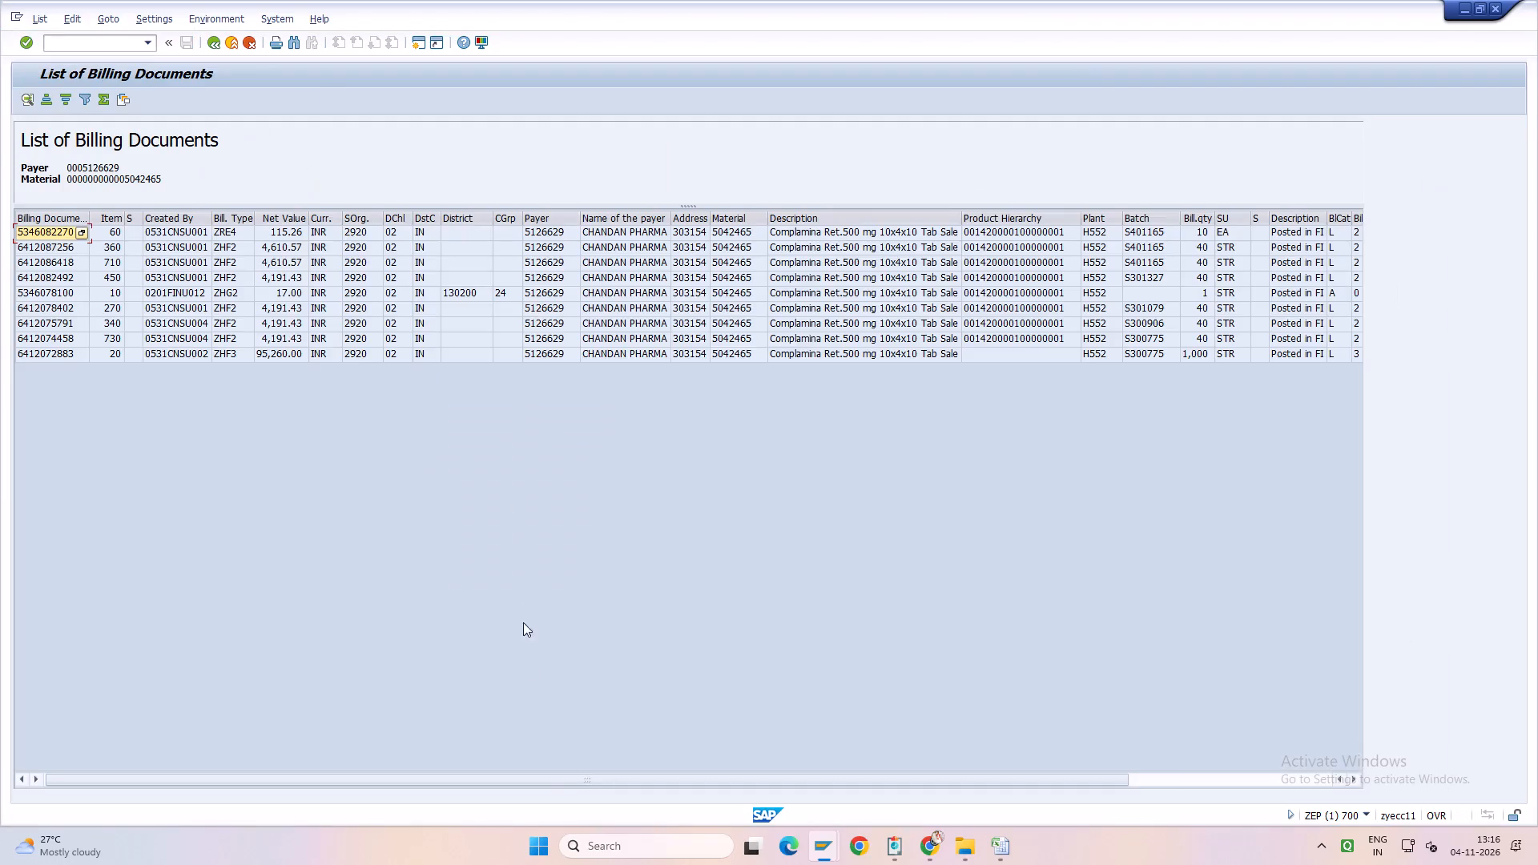
drag(562, 777, 993, 774)
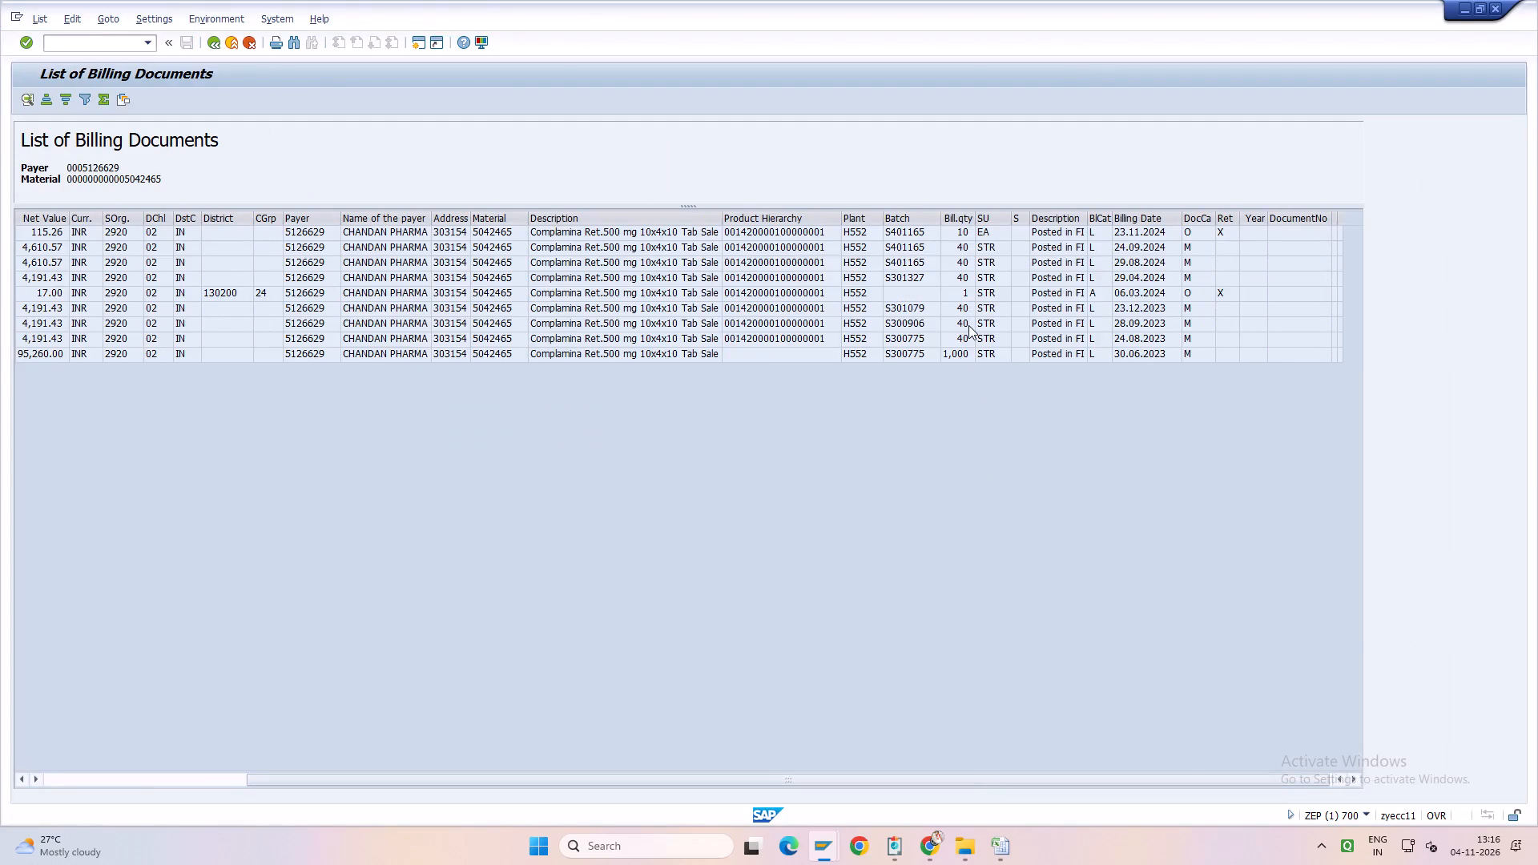
key(alt+Tab)
key(alt+Tab)
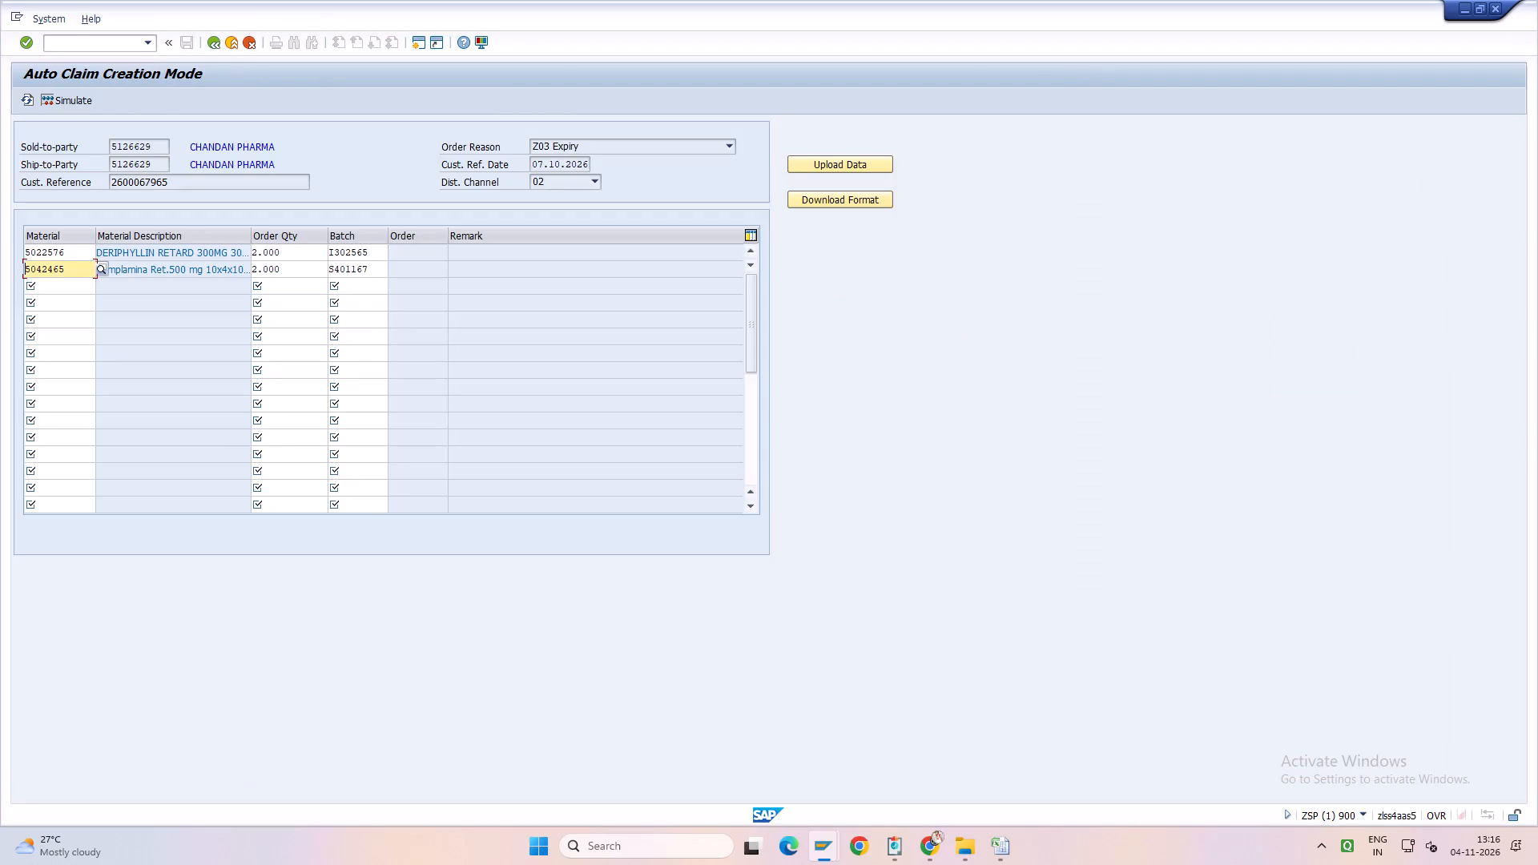
drag(372, 269, 288, 272)
key(ctrl+c)
key(alt+Tab)
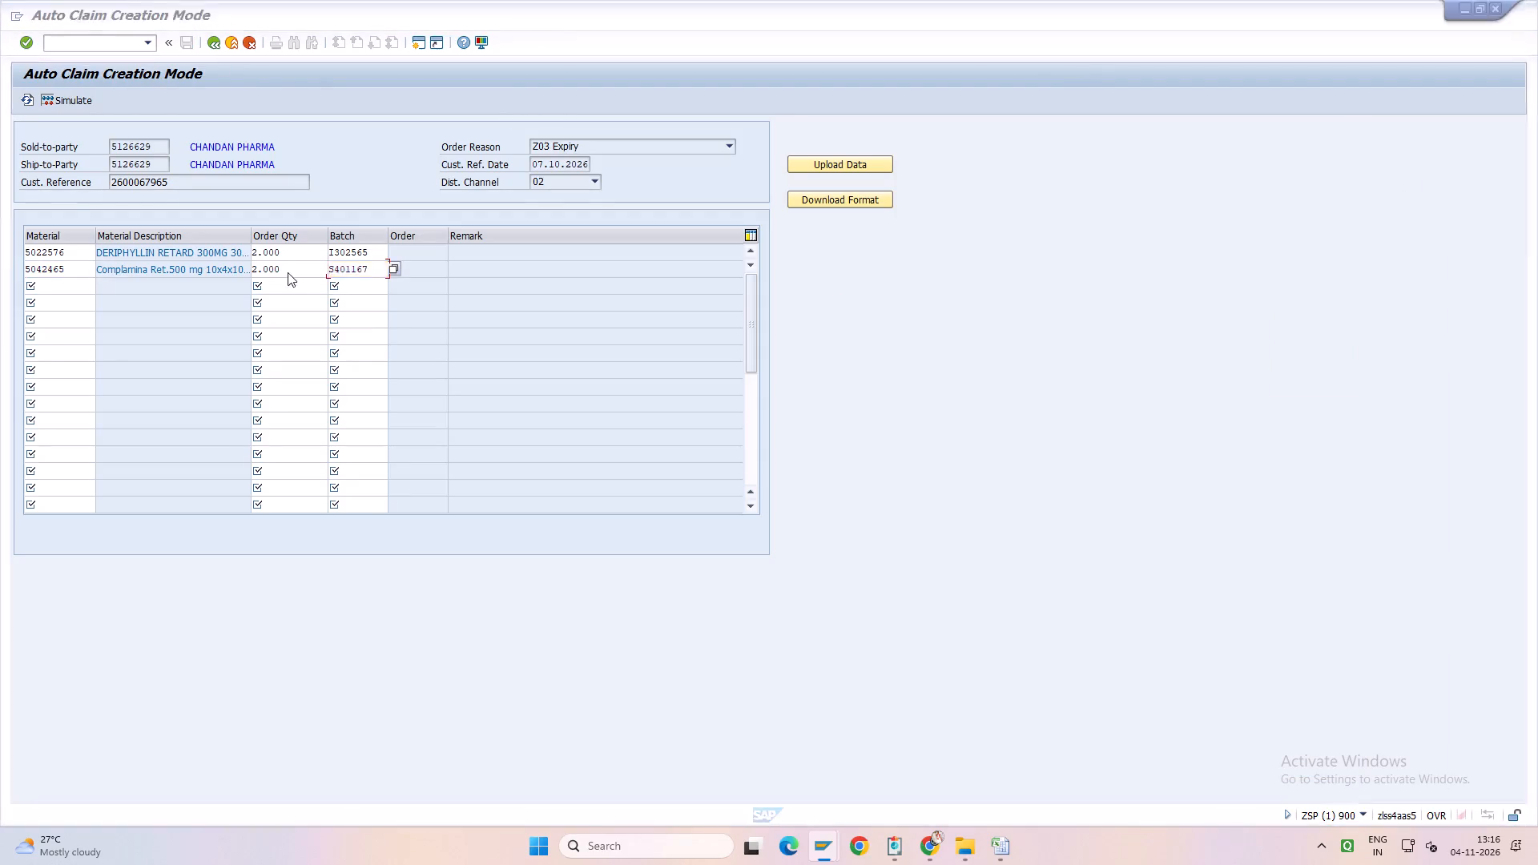
key(ctrl+f)
key(ctrl+v)
key(Return)
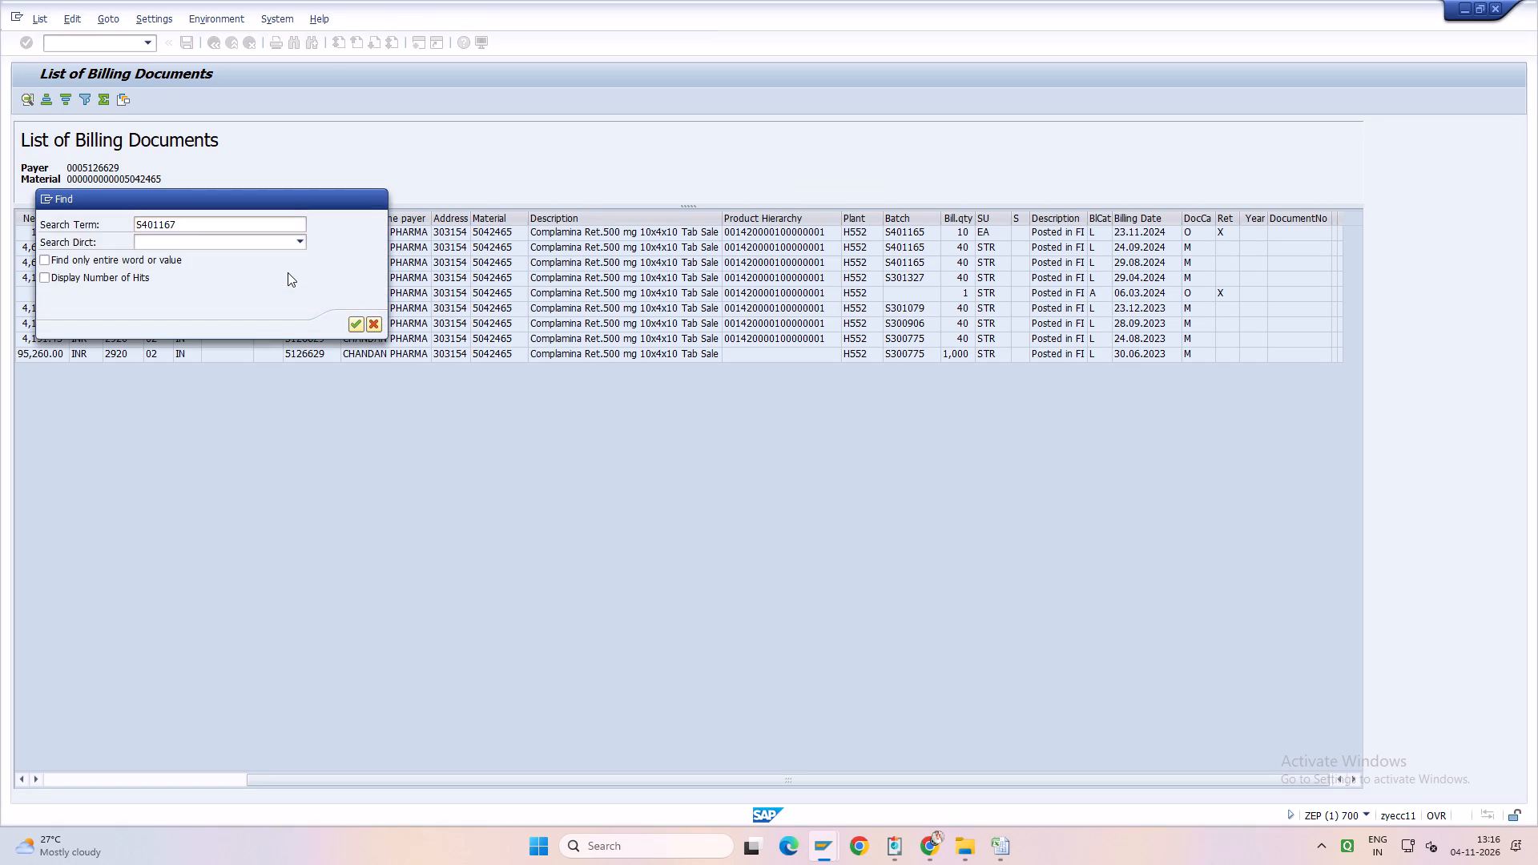
click(368, 197)
click(373, 198)
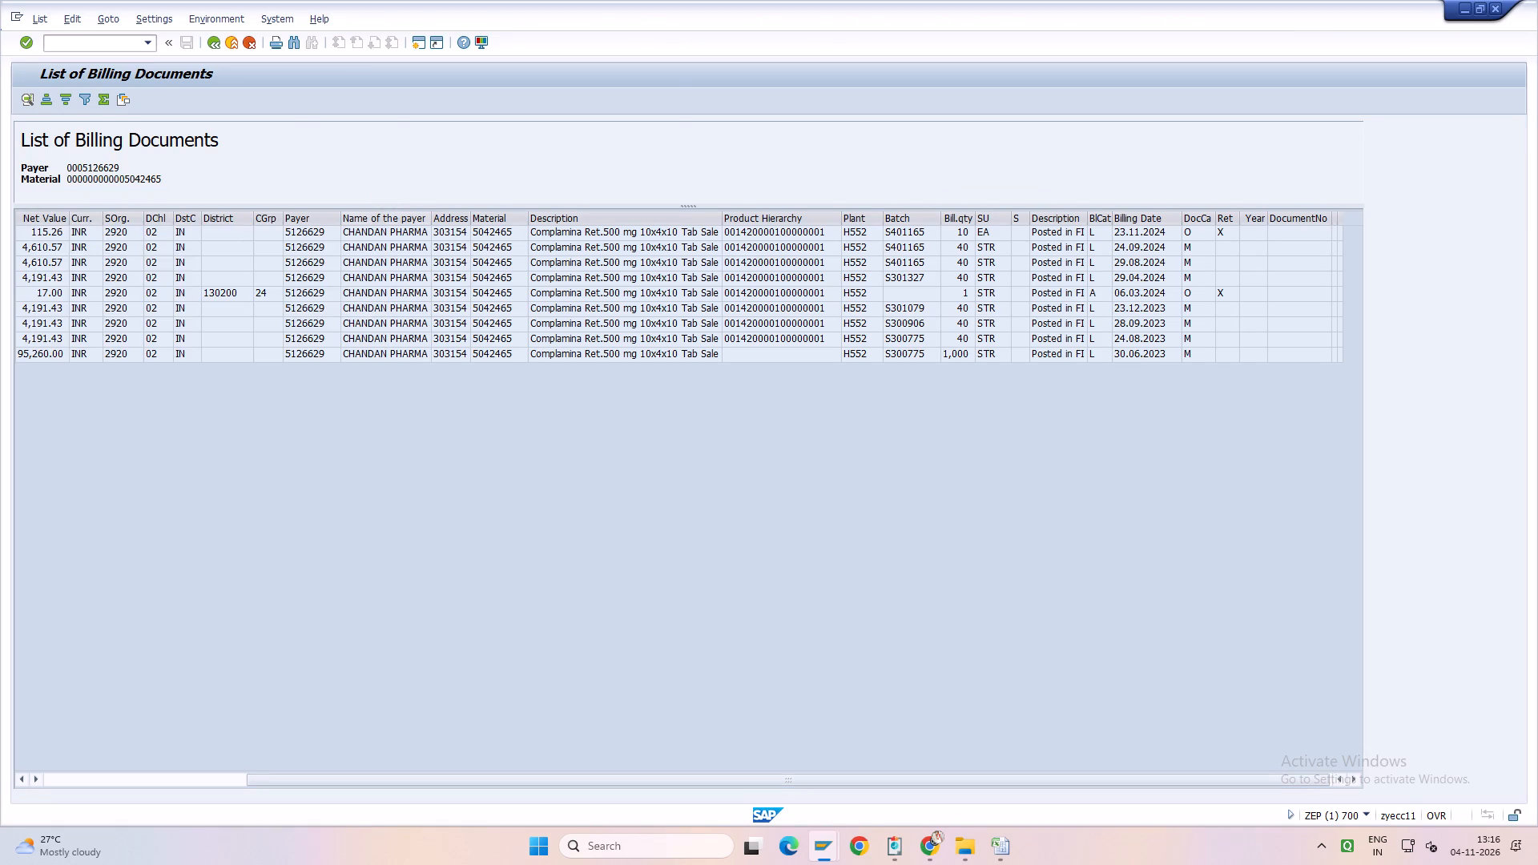
Copy batch S401165 from the billing documents list and look it up in the Batch Query Report.
click(920, 246)
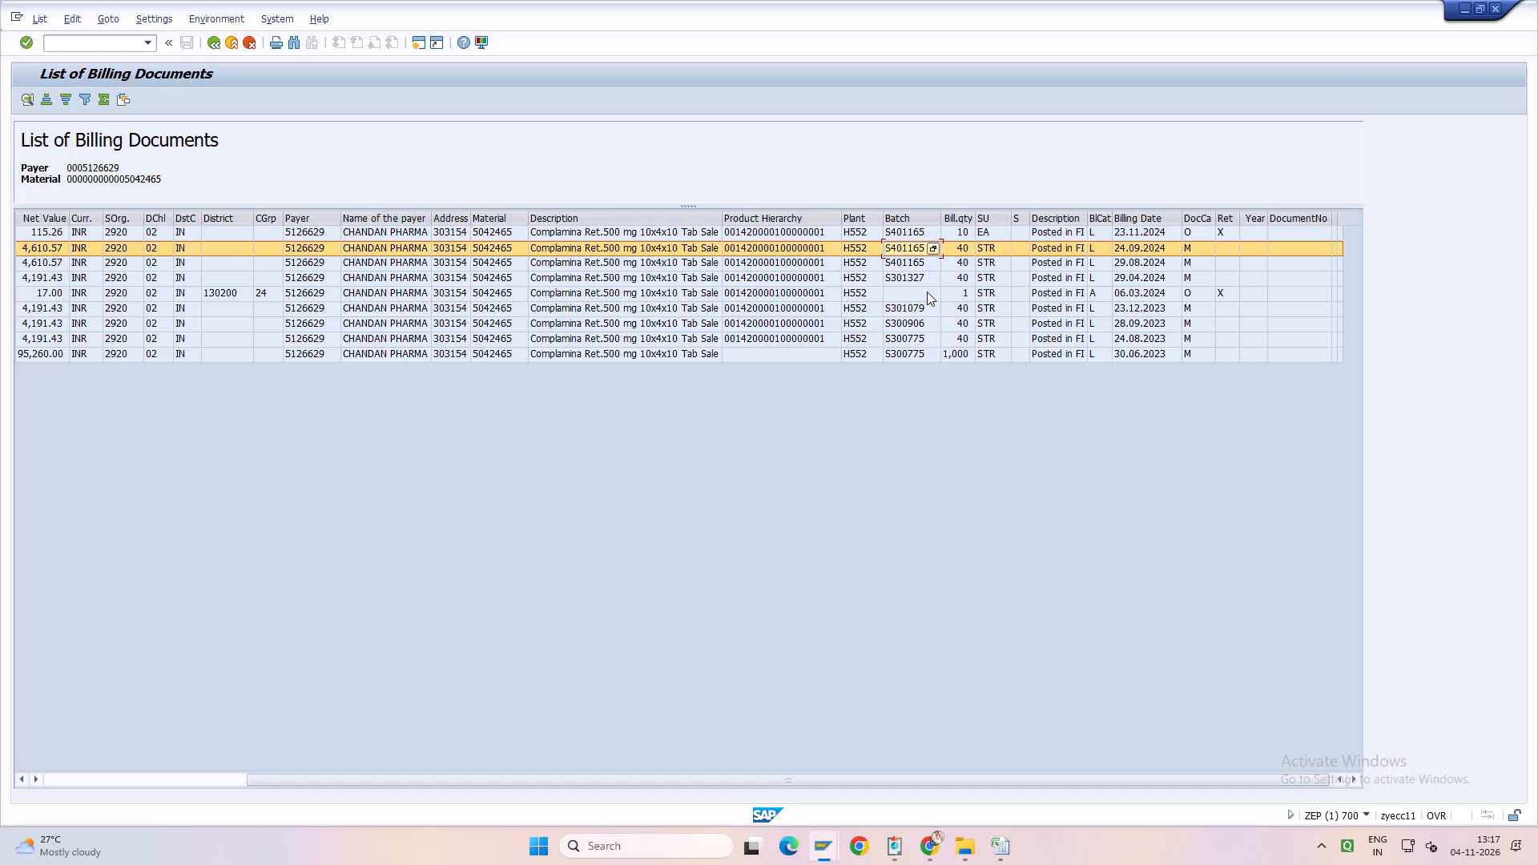
key(ctrl+y)
key(ctrl+c)
key(alt+Tab)
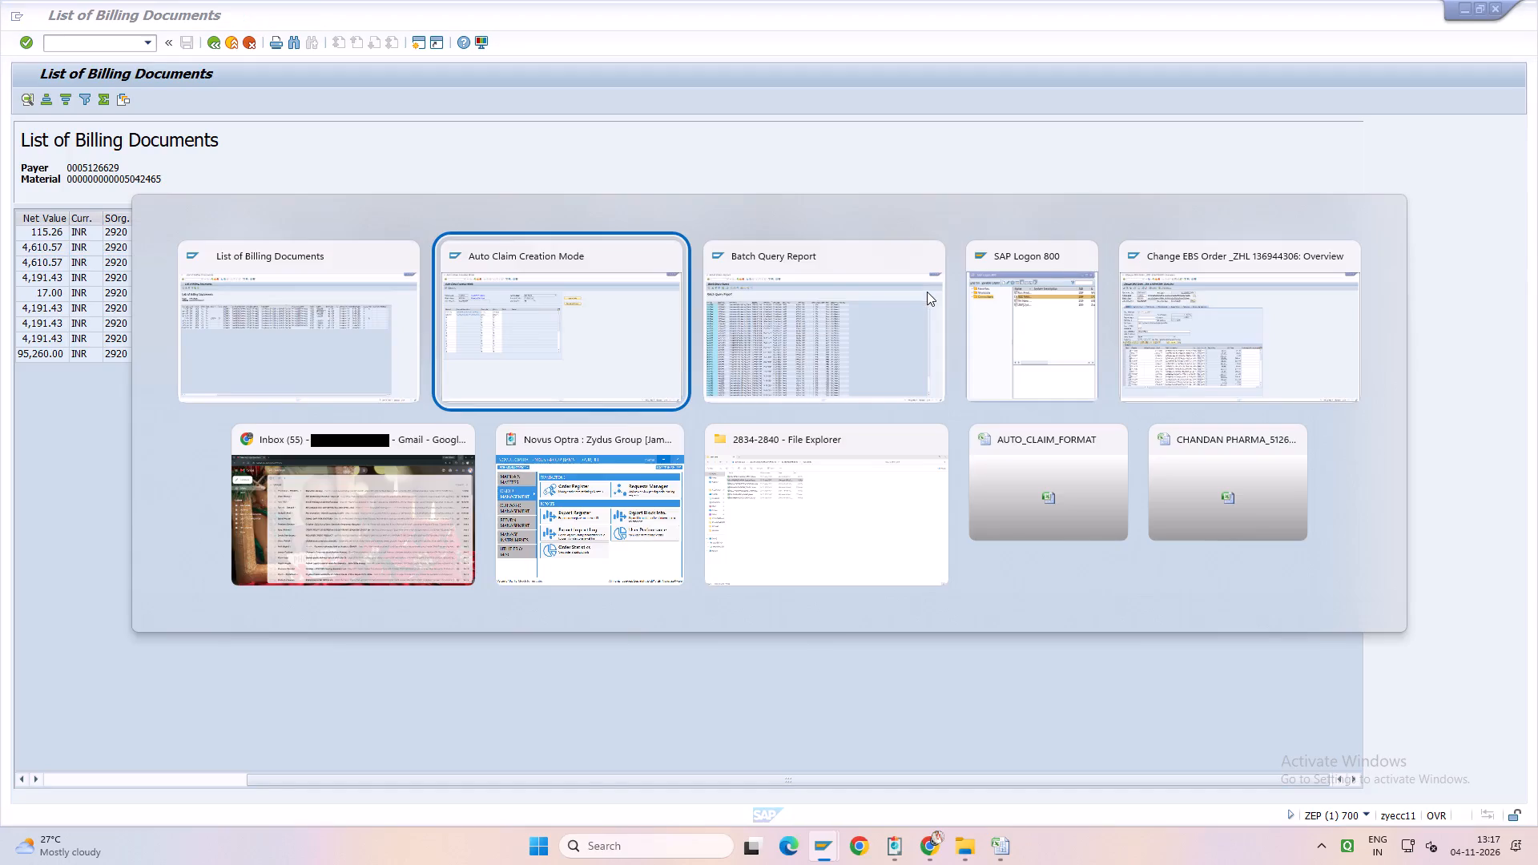
key(alt+Tab)
click(135, 196)
key(ctrl+f)
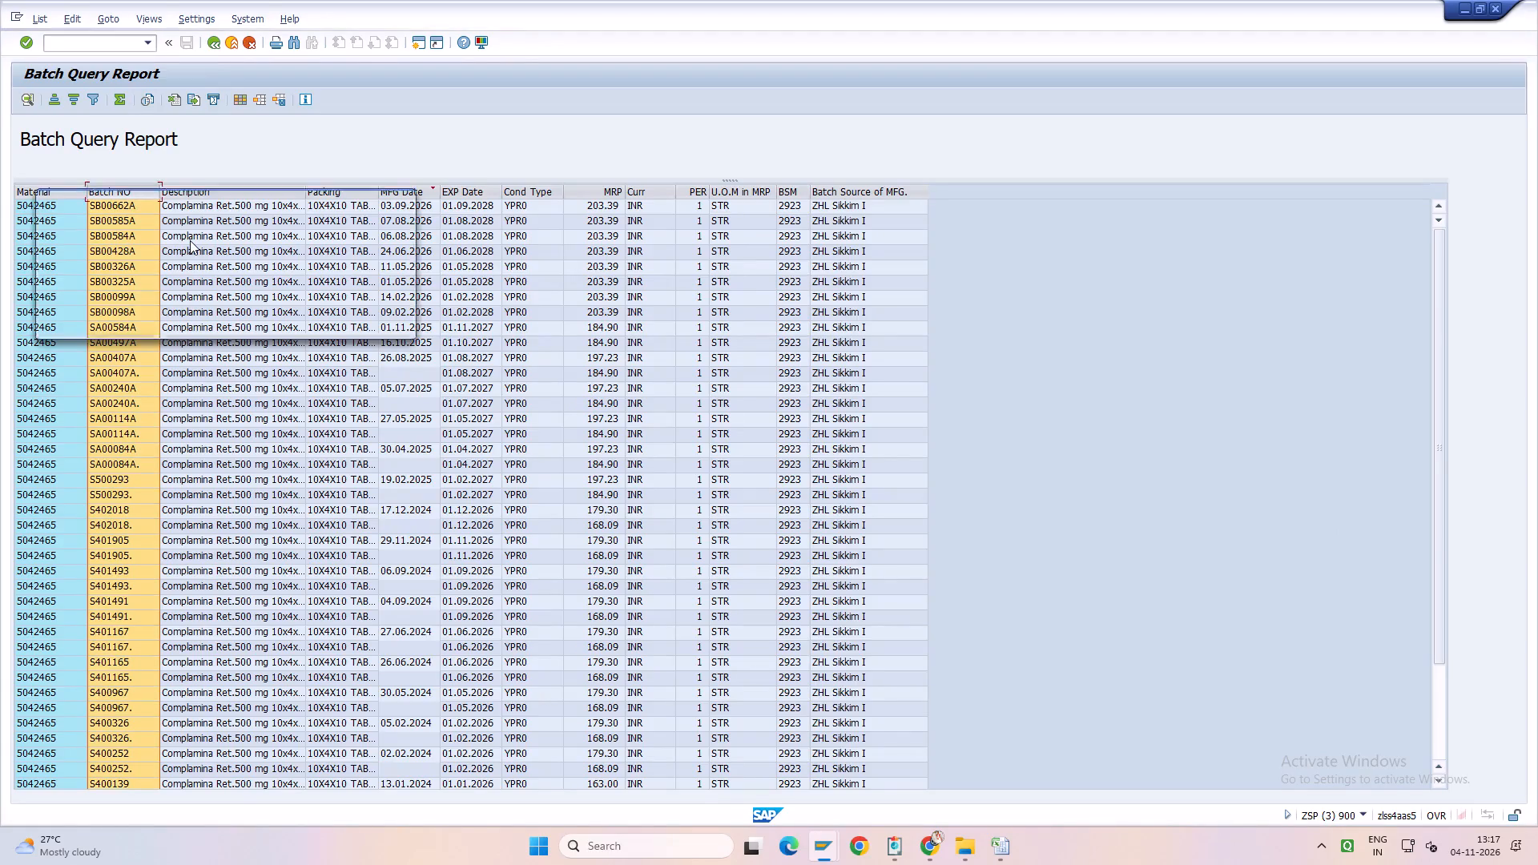
key(ctrl+v)
key(Return)
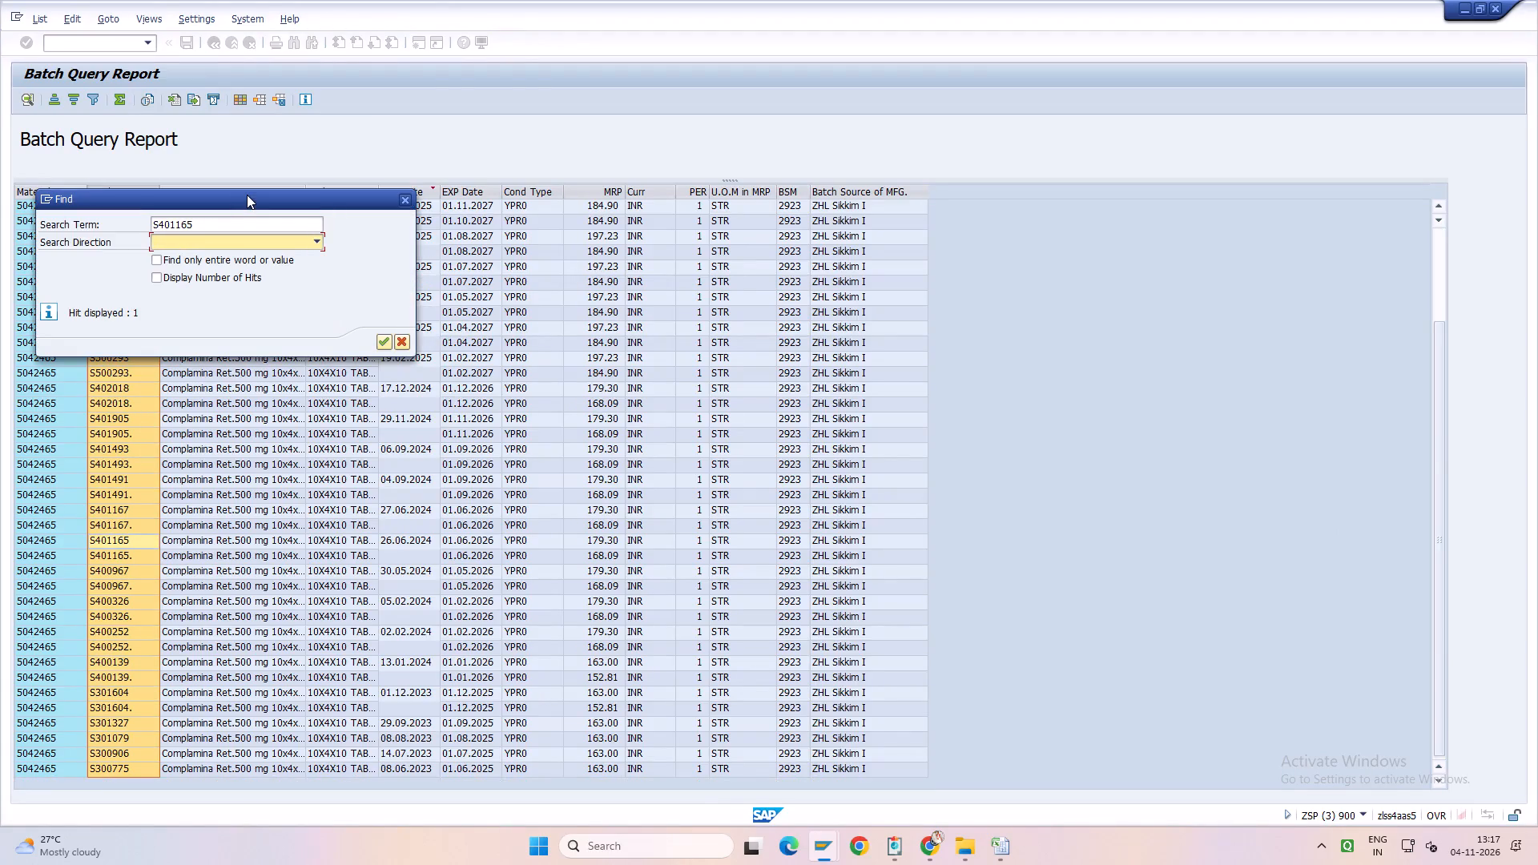
click(403, 202)
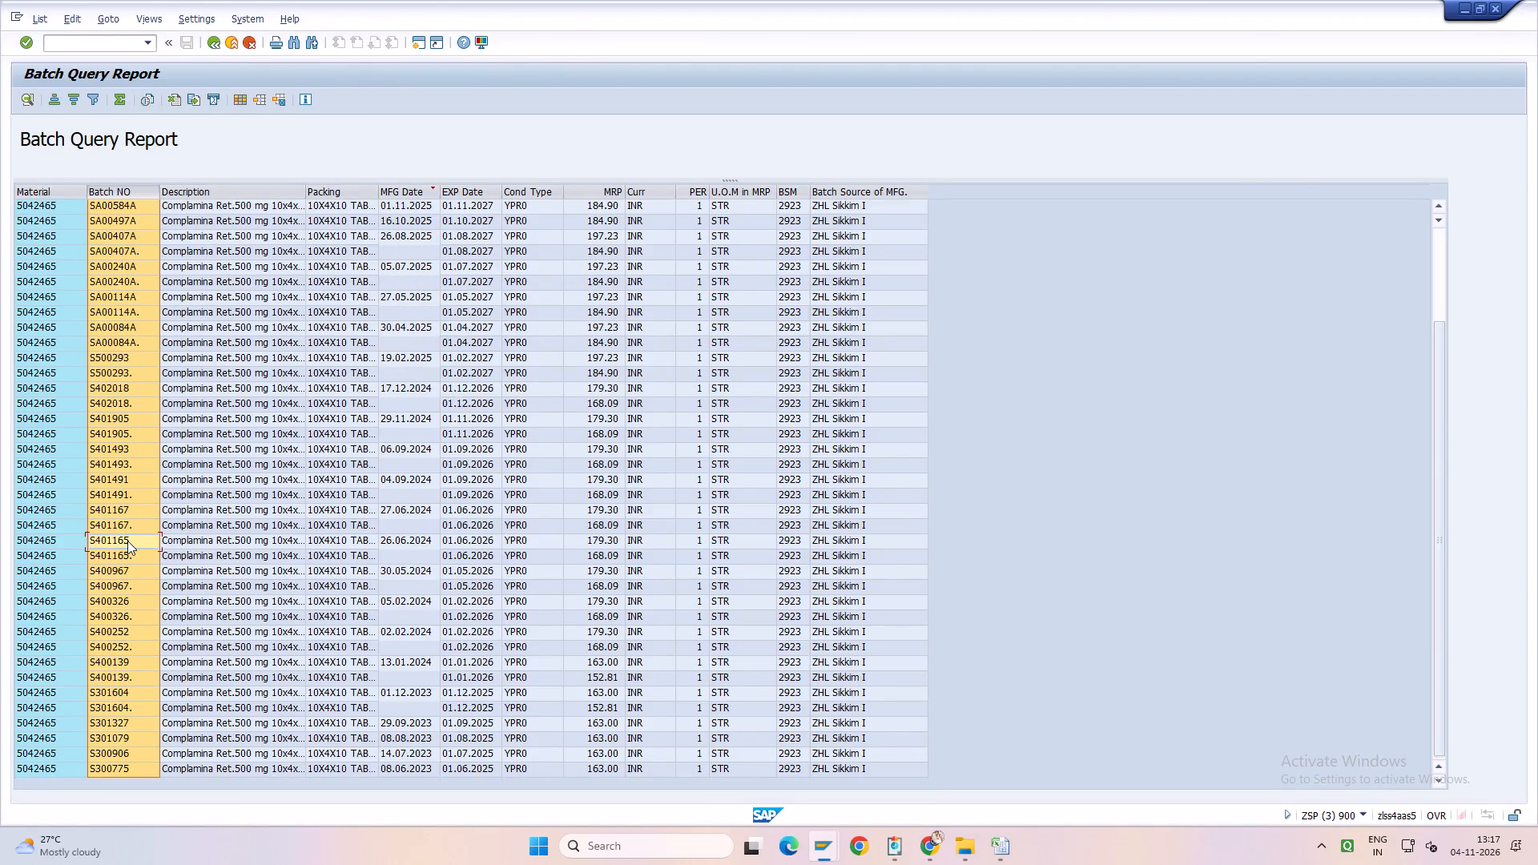
Open the List of Billing Documents transaction VF05 in a new ZSP session.
key(alt+Tab)
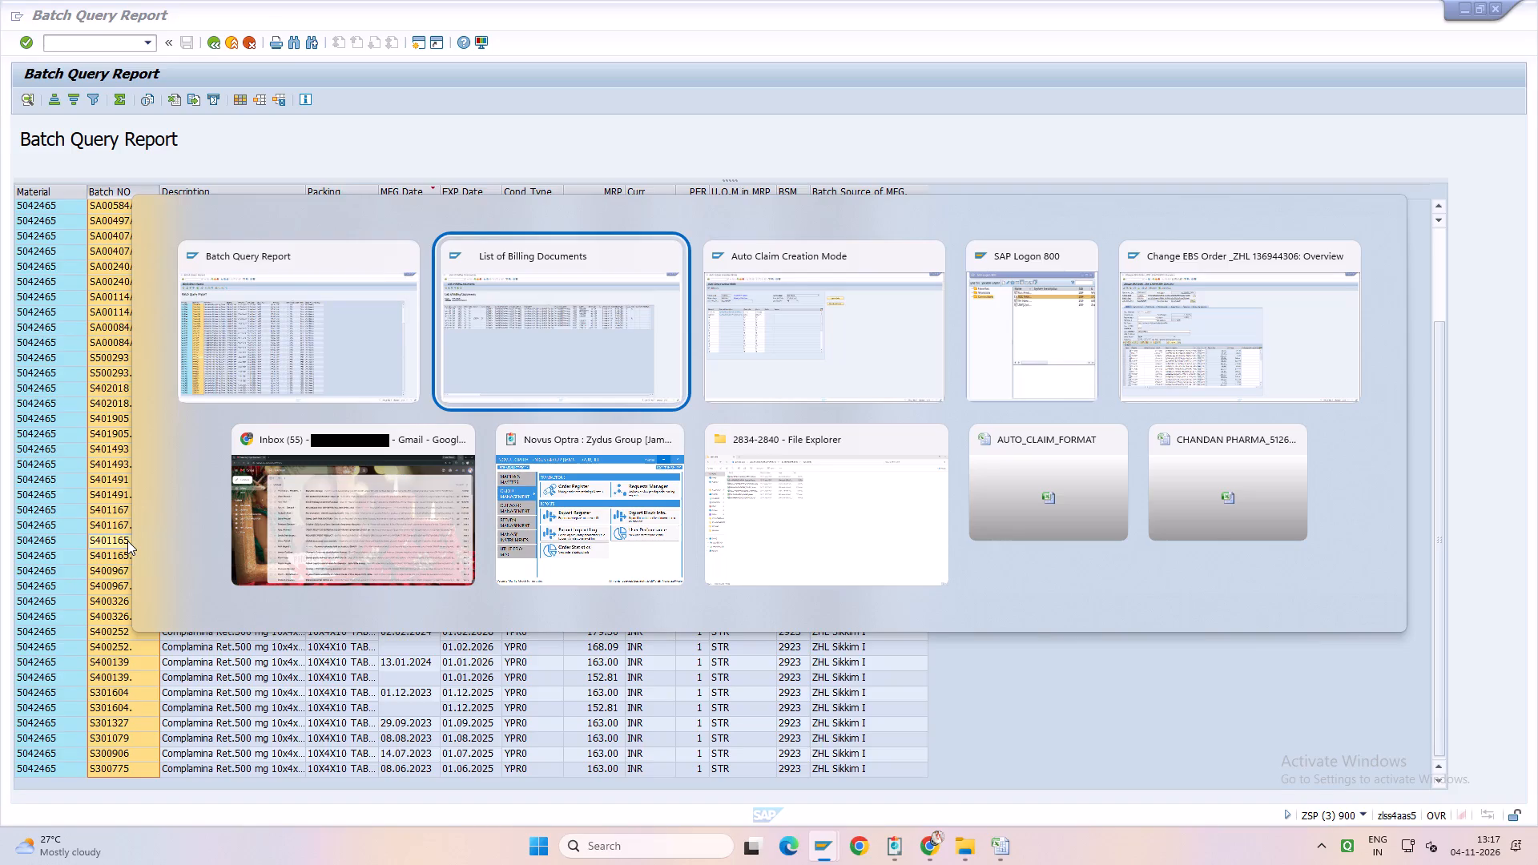
key(alt+Left)
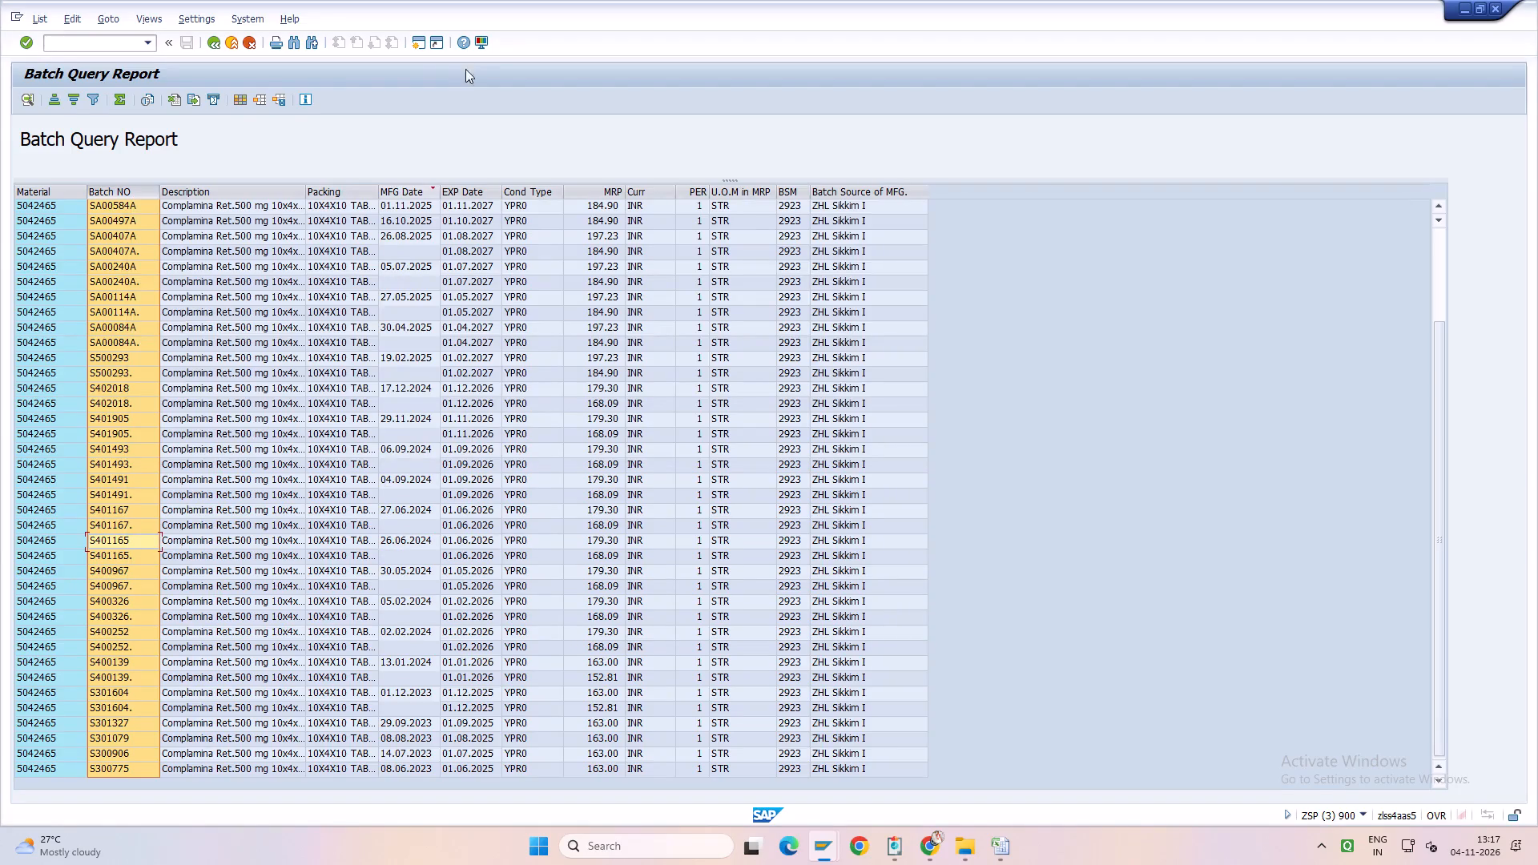
click(419, 44)
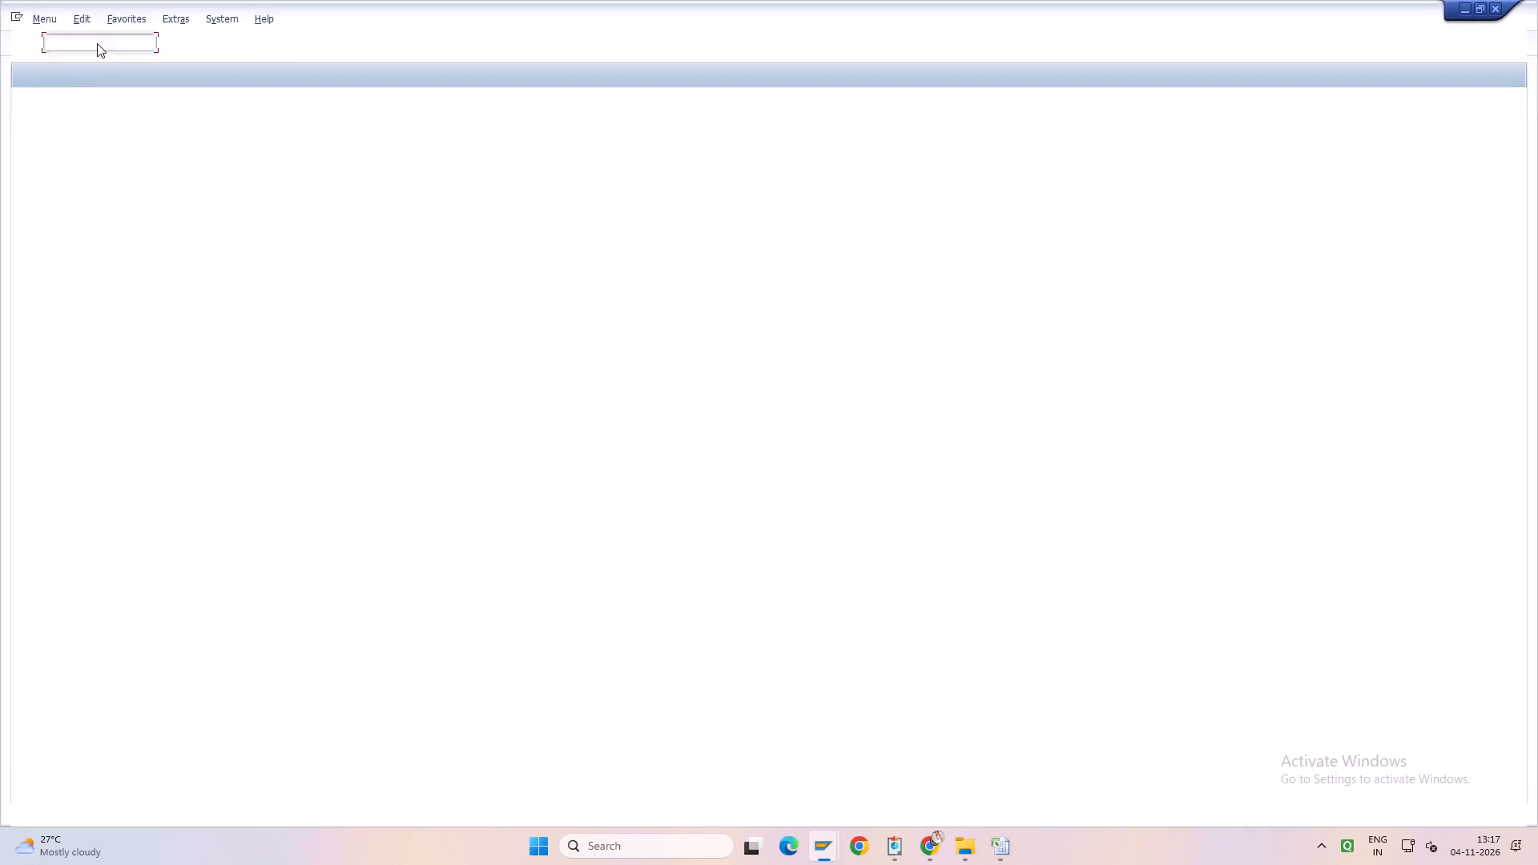
click(98, 42)
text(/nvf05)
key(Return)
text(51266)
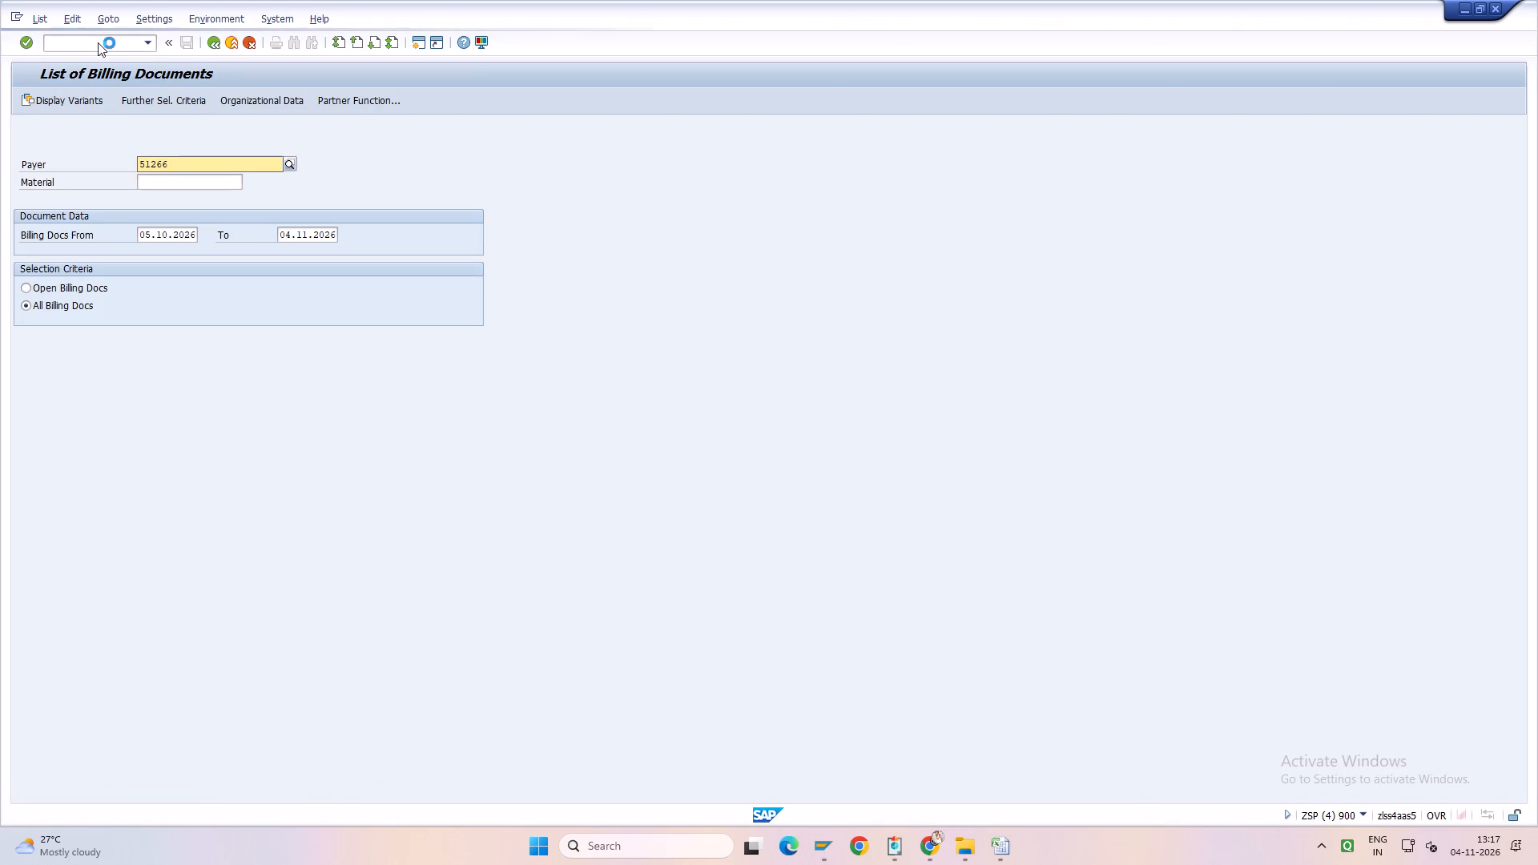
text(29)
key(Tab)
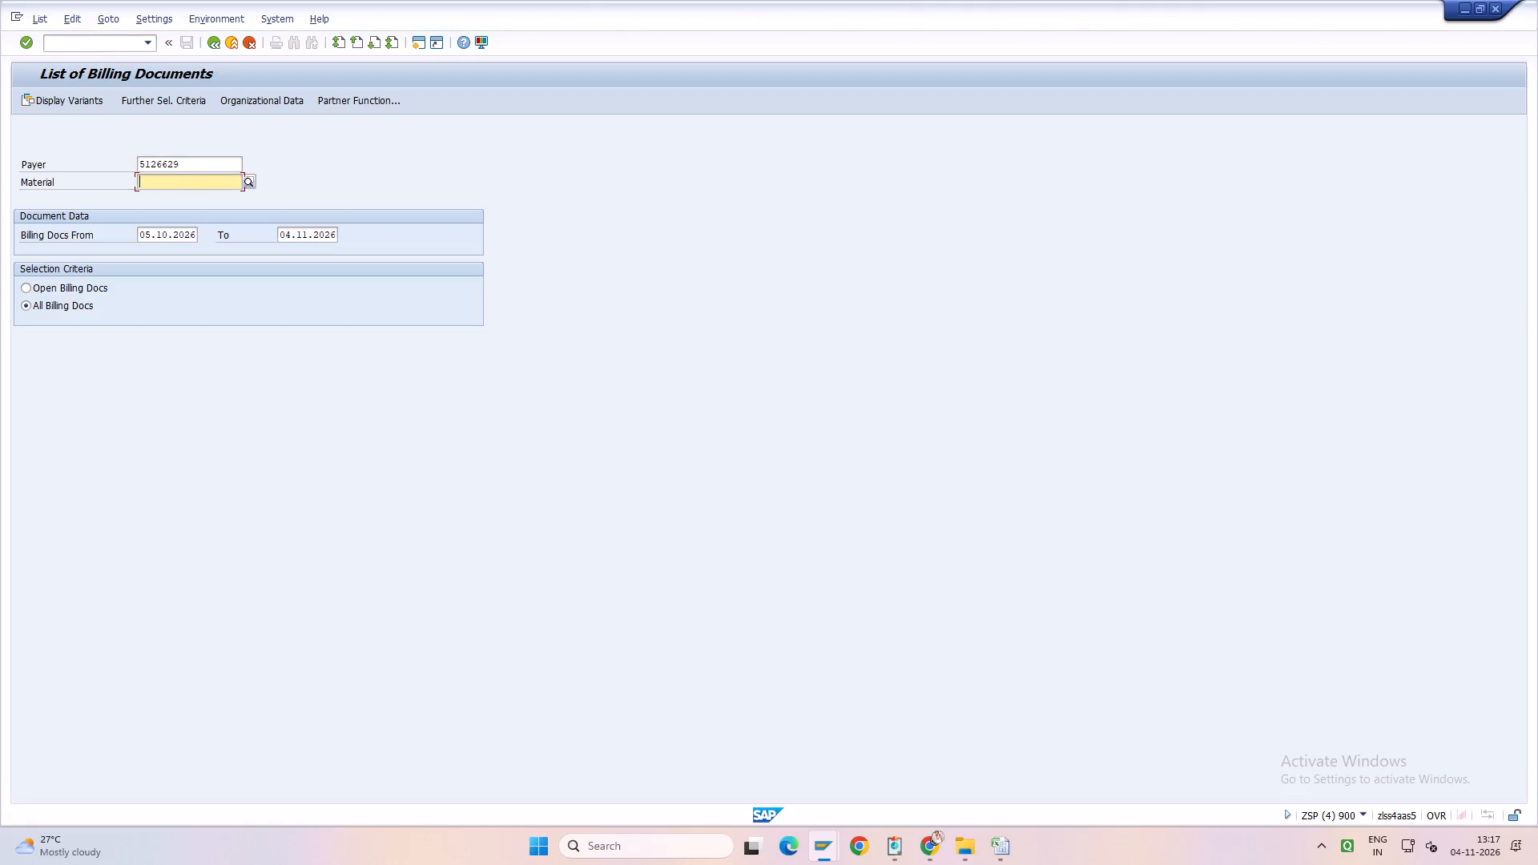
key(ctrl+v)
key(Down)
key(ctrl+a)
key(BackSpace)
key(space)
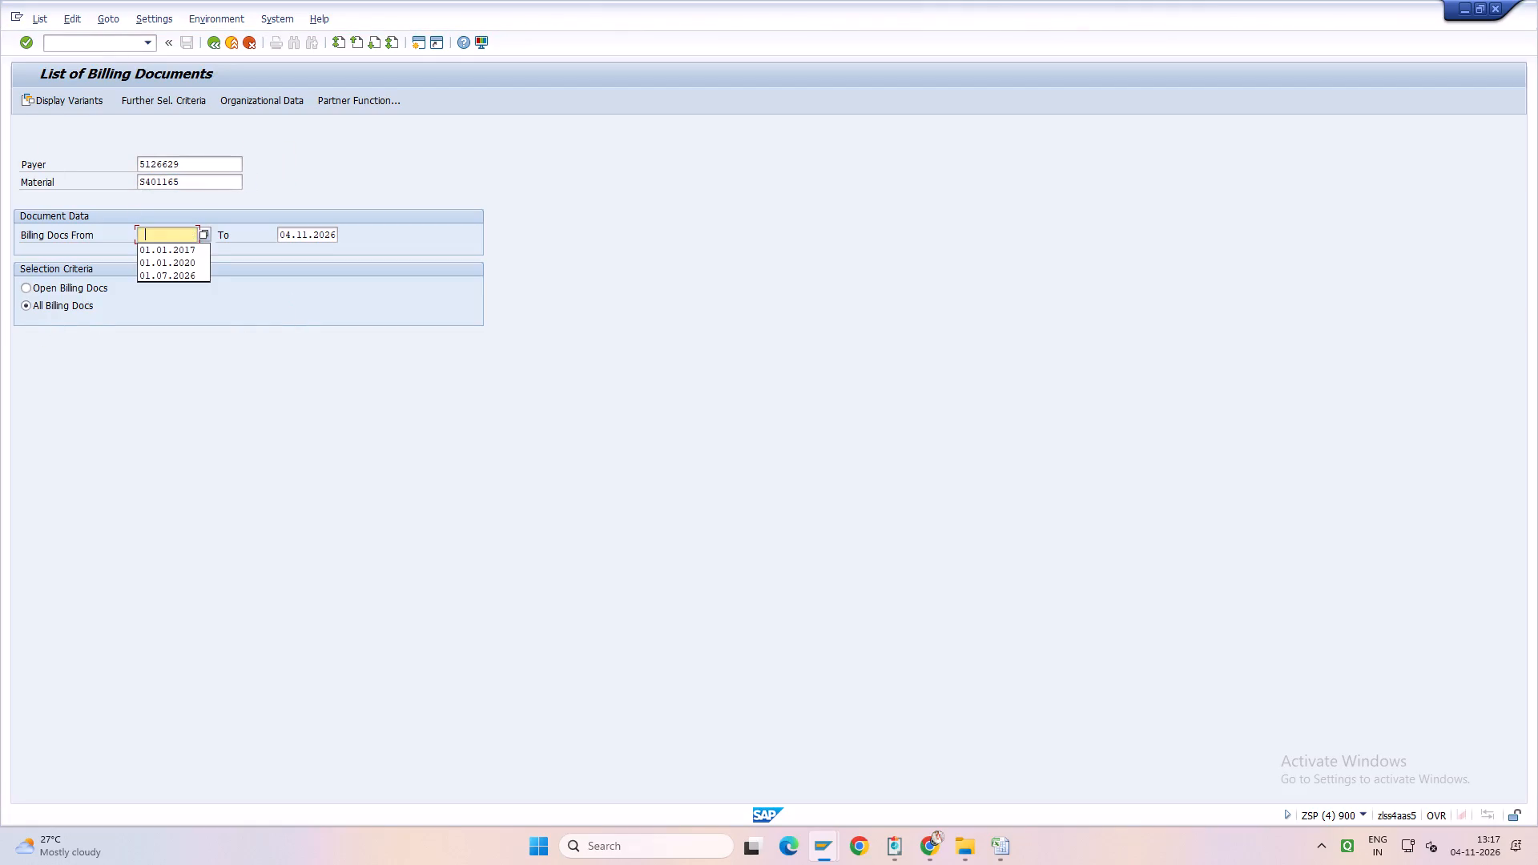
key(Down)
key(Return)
Set the selection's material to 5042465, copied from the Batch Query Report, and list the payer's billing documents.
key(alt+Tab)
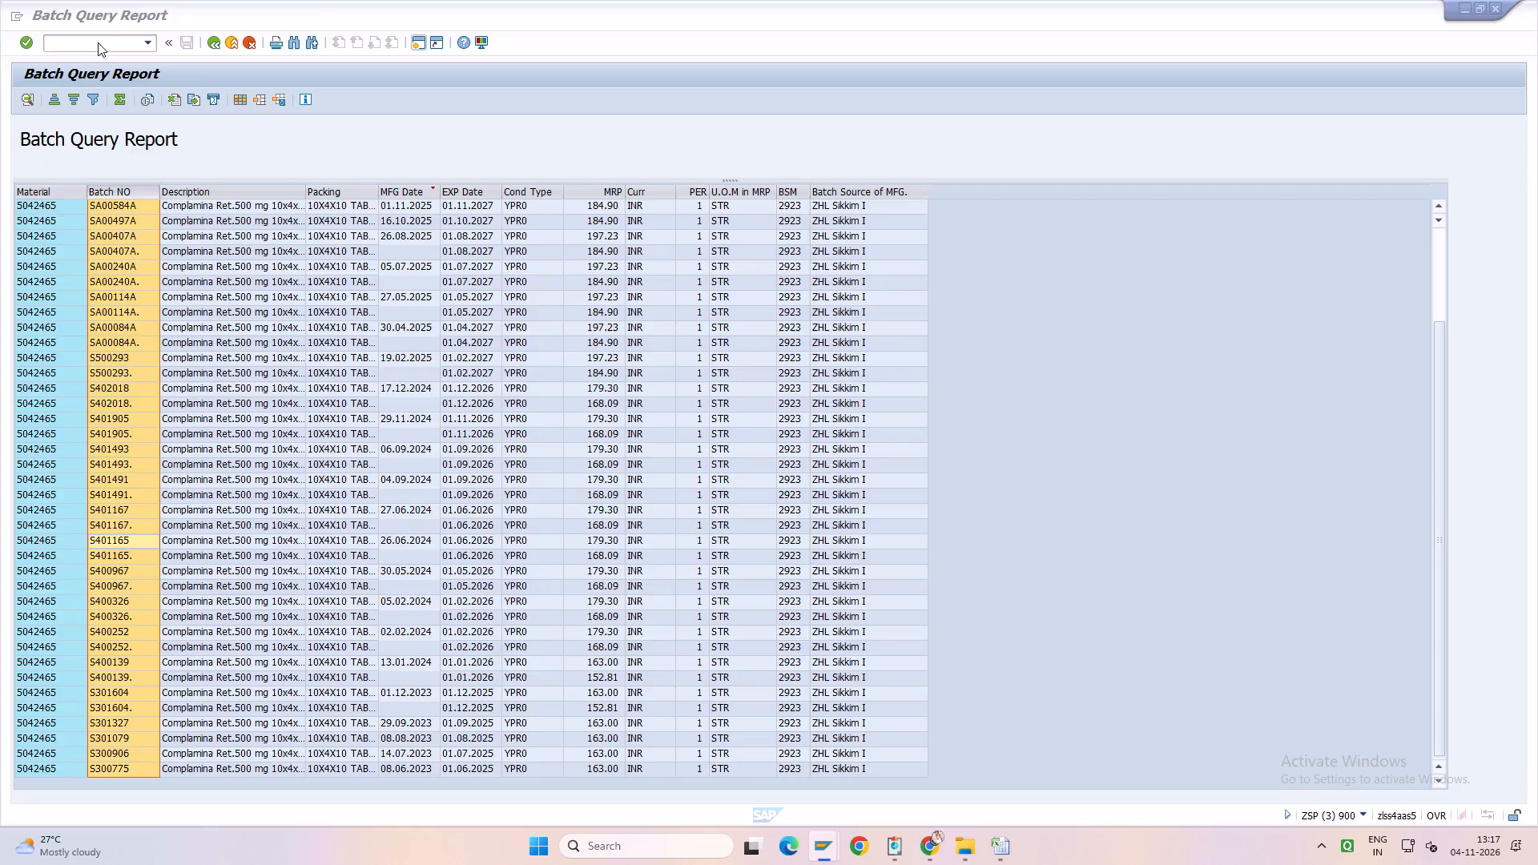
click(44, 205)
key(ctrl+y)
key(ctrl+c)
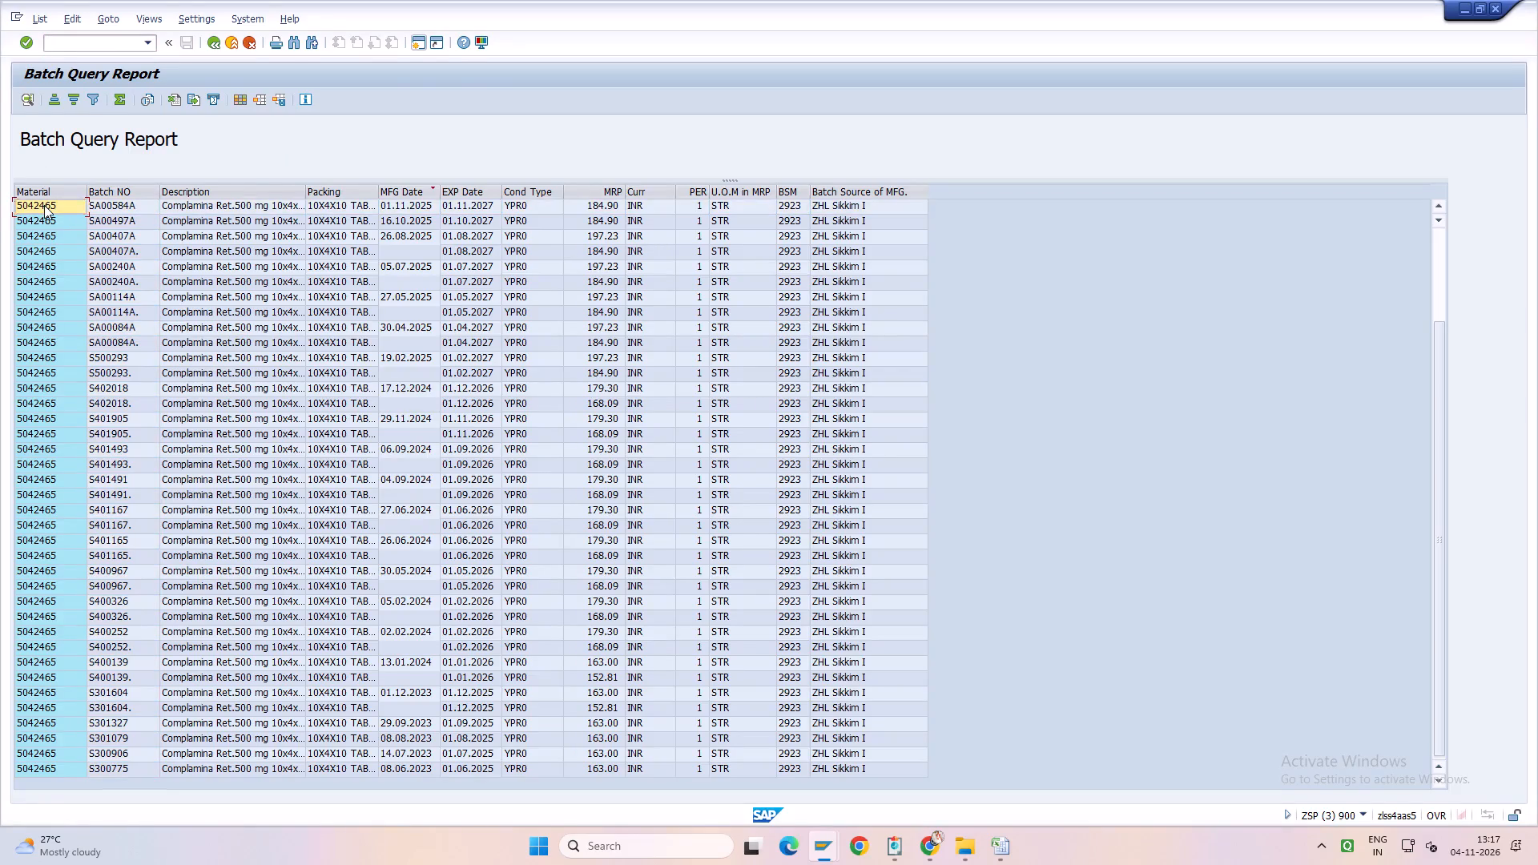
key(alt+Tab)
drag(200, 181, 72, 182)
key(ctrl+v)
key(Return)
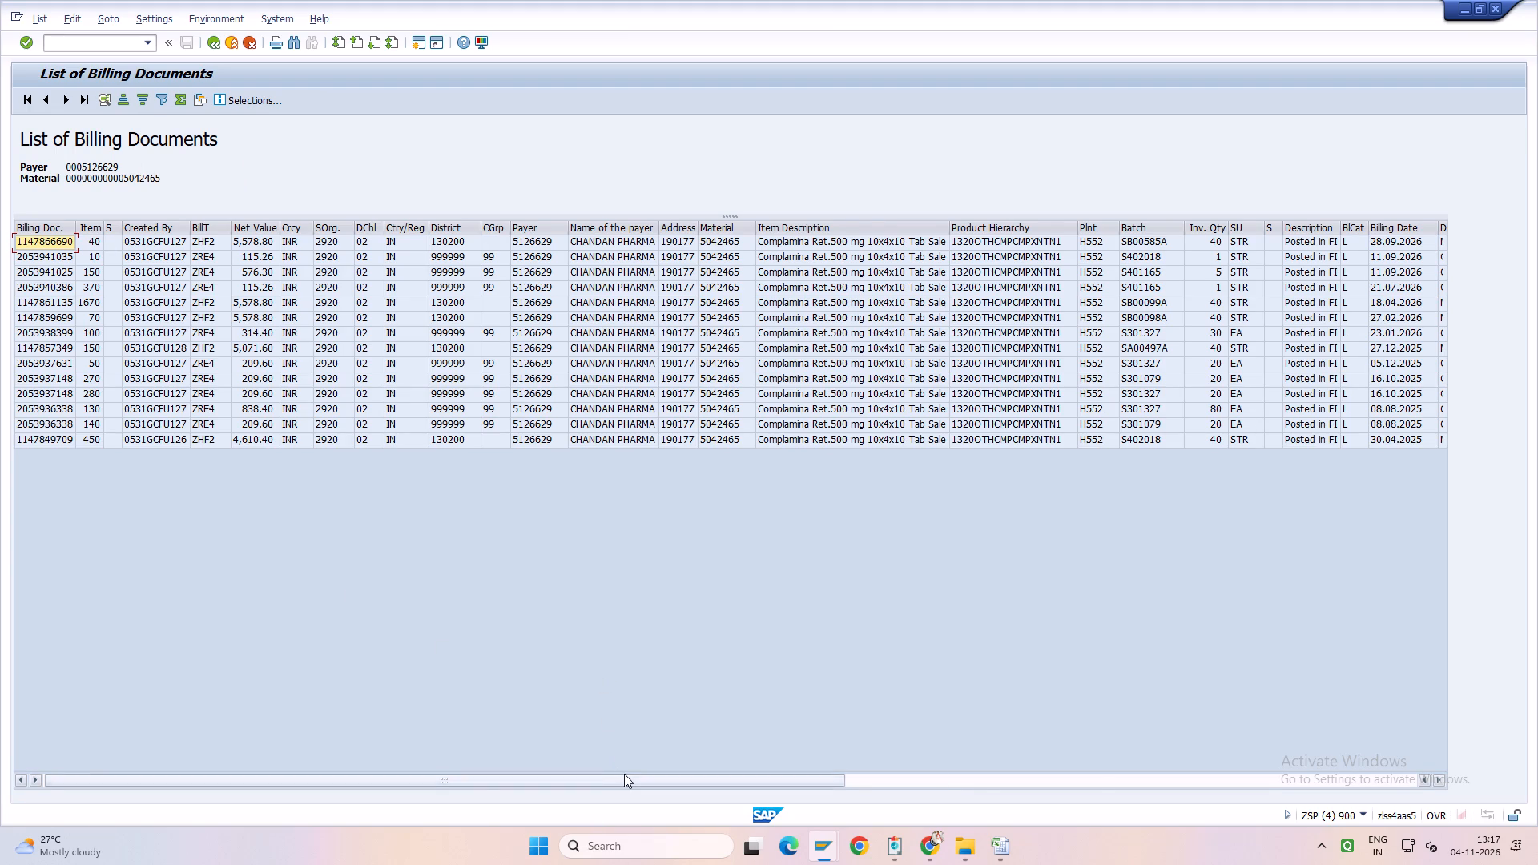
Copy batch S402018 from the oldest entry of the ZSP billing documents list and look it up in the Batch Query Report.
drag(625, 774, 1058, 785)
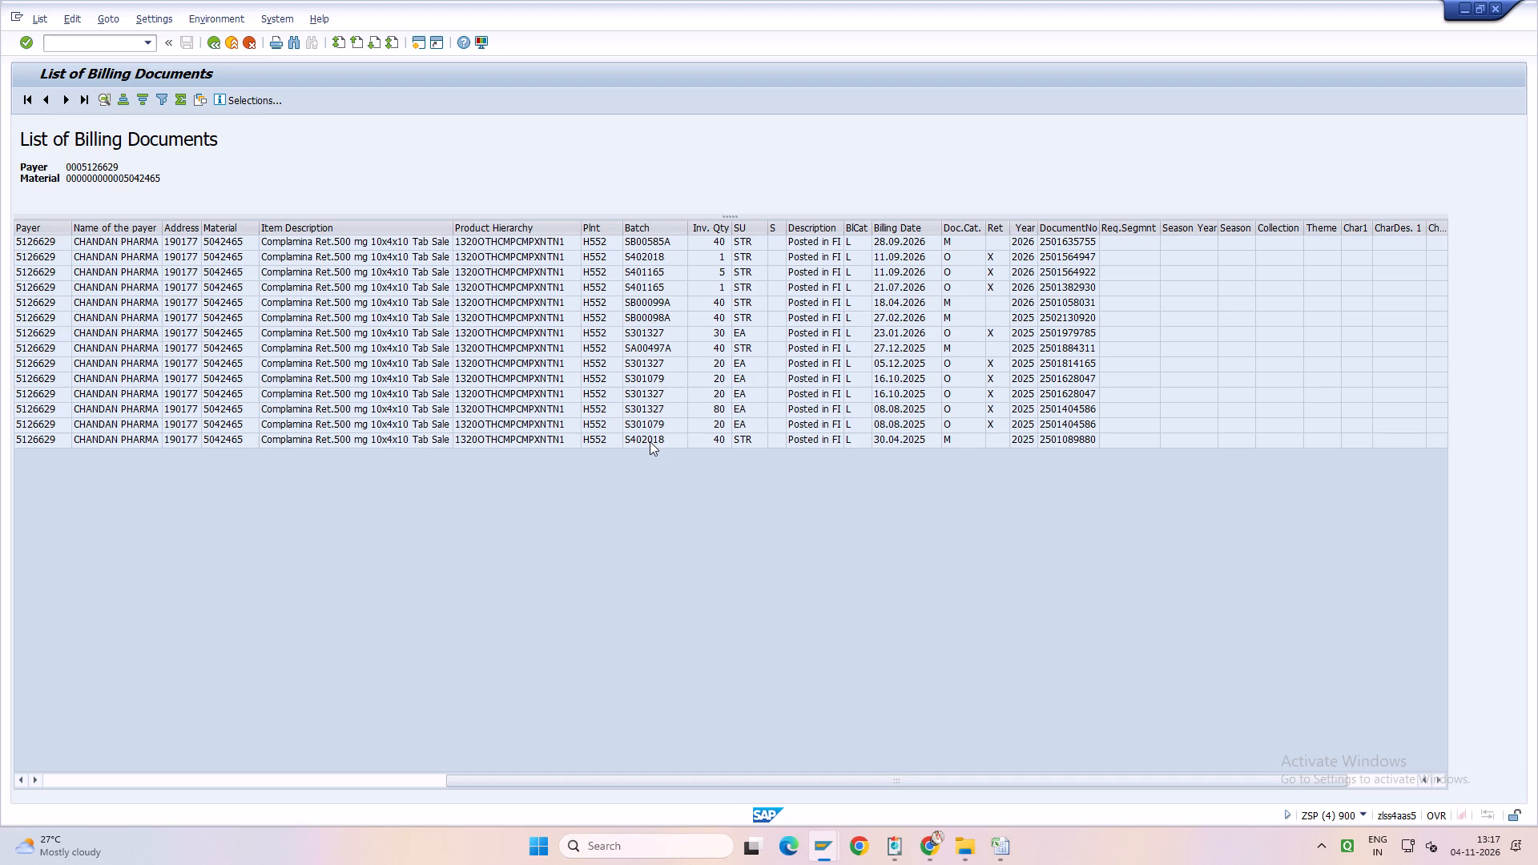
click(650, 441)
key(ctrl+y)
key(ctrl+c)
key(alt+Tab)
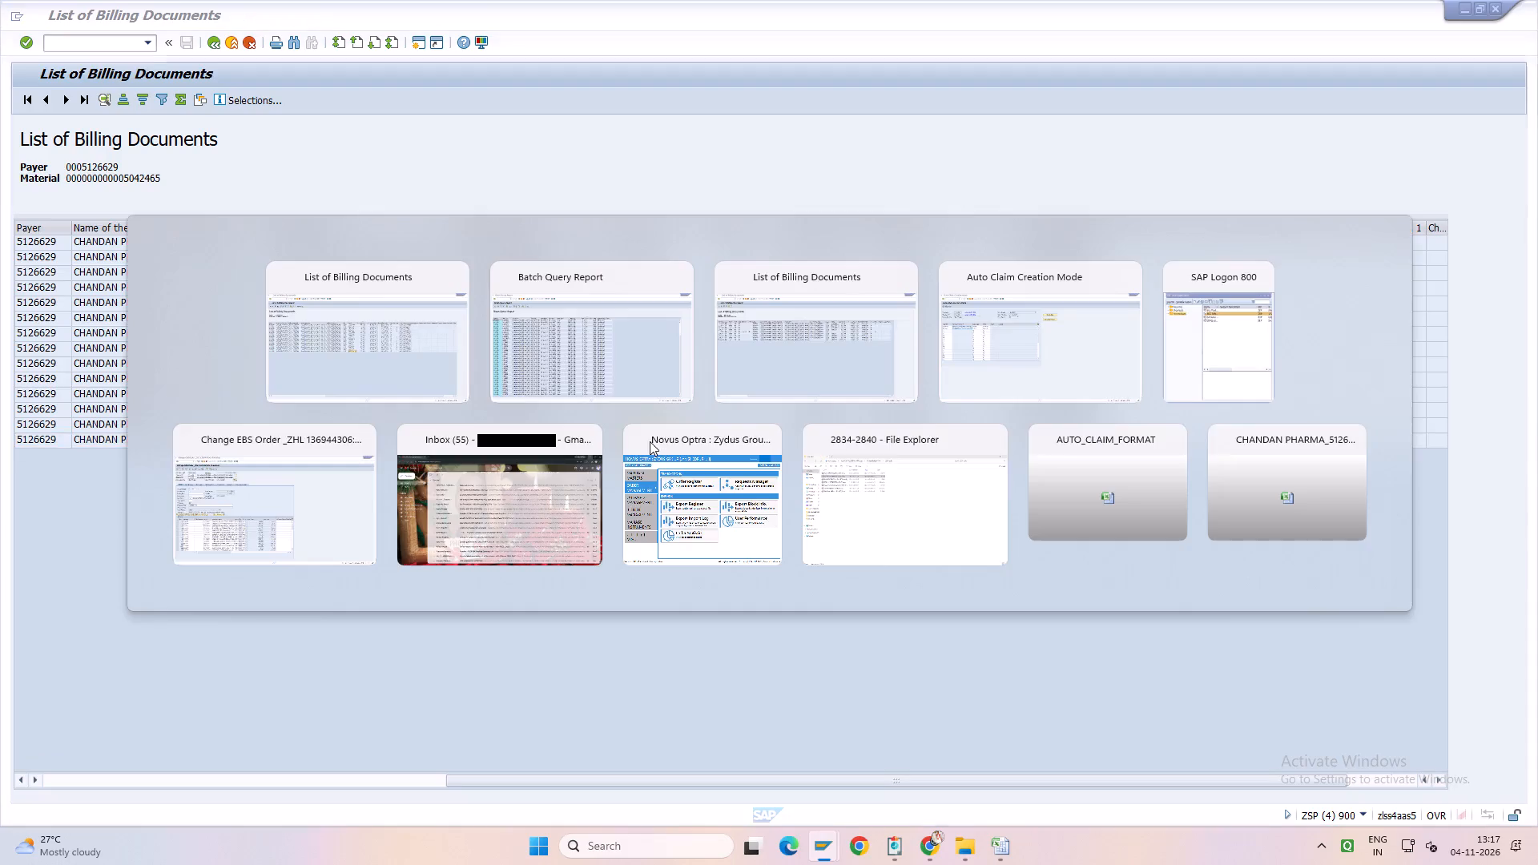
click(139, 183)
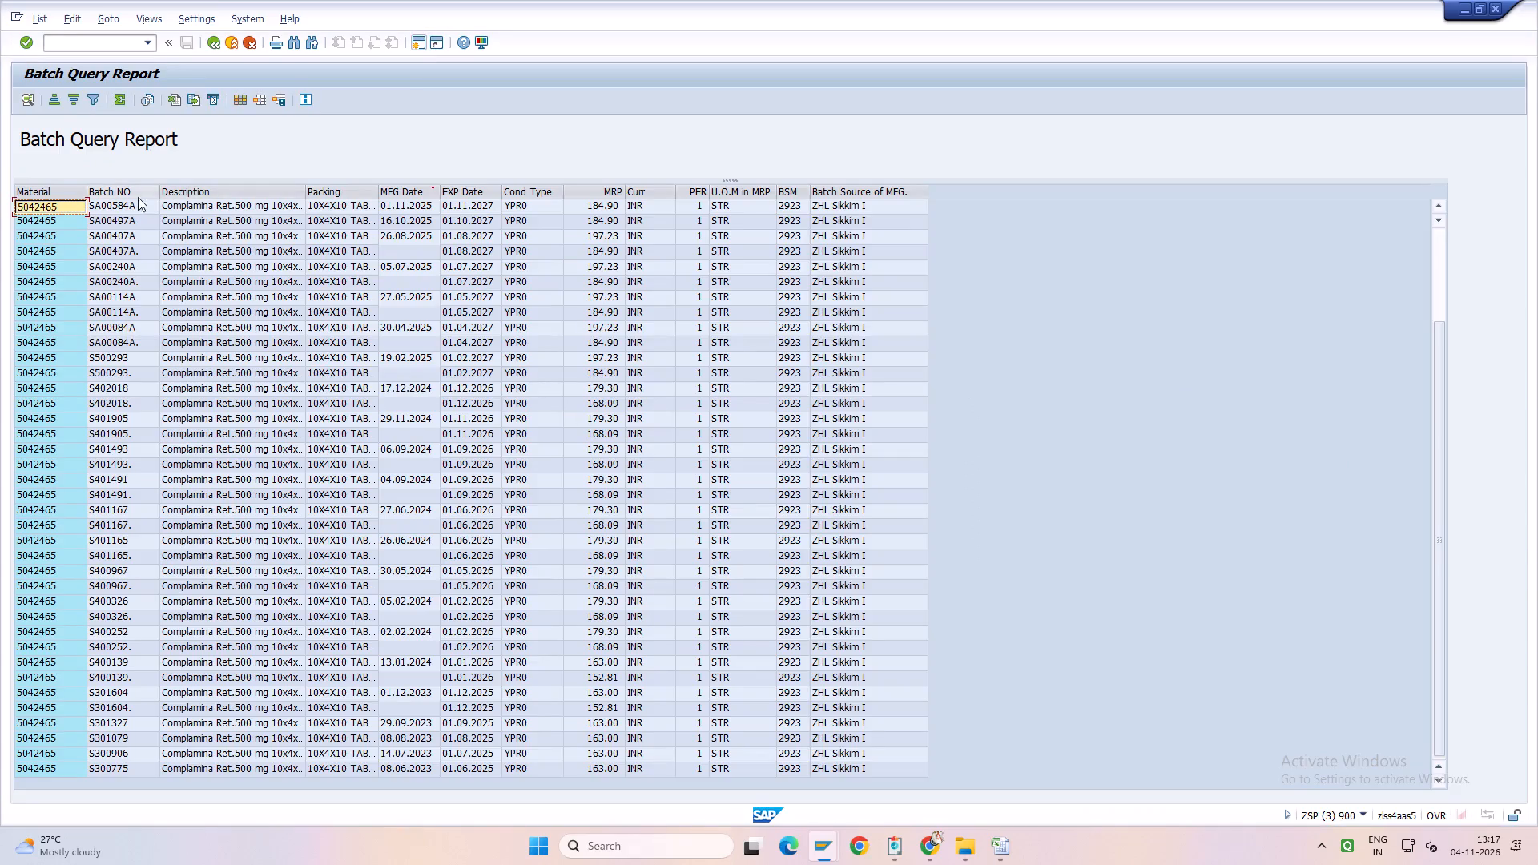
click(138, 197)
key(ctrl+f)
key(ctrl+v)
key(Return)
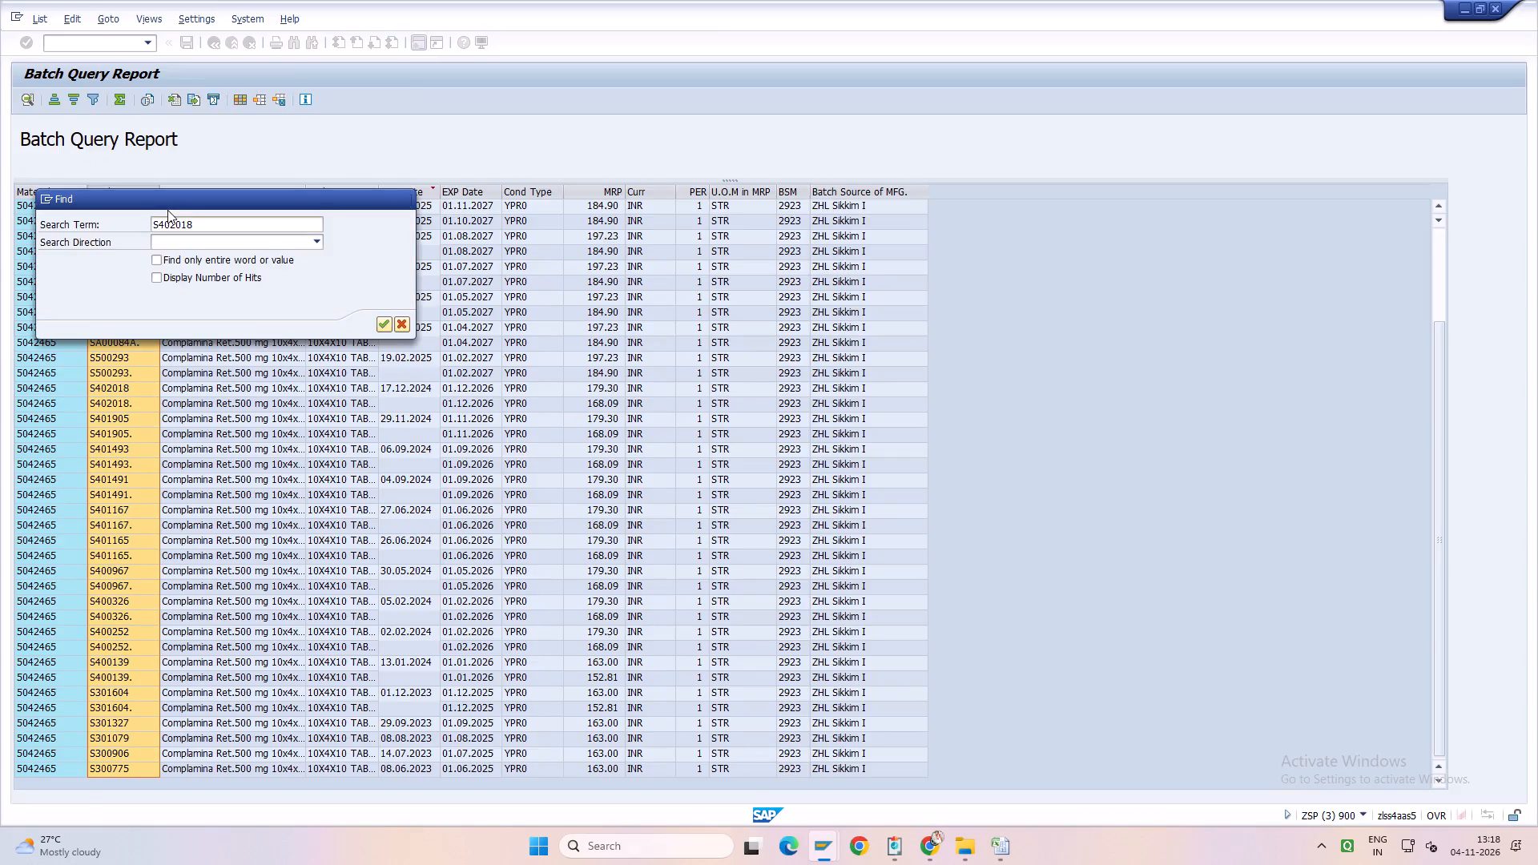
drag(216, 191, 274, 391)
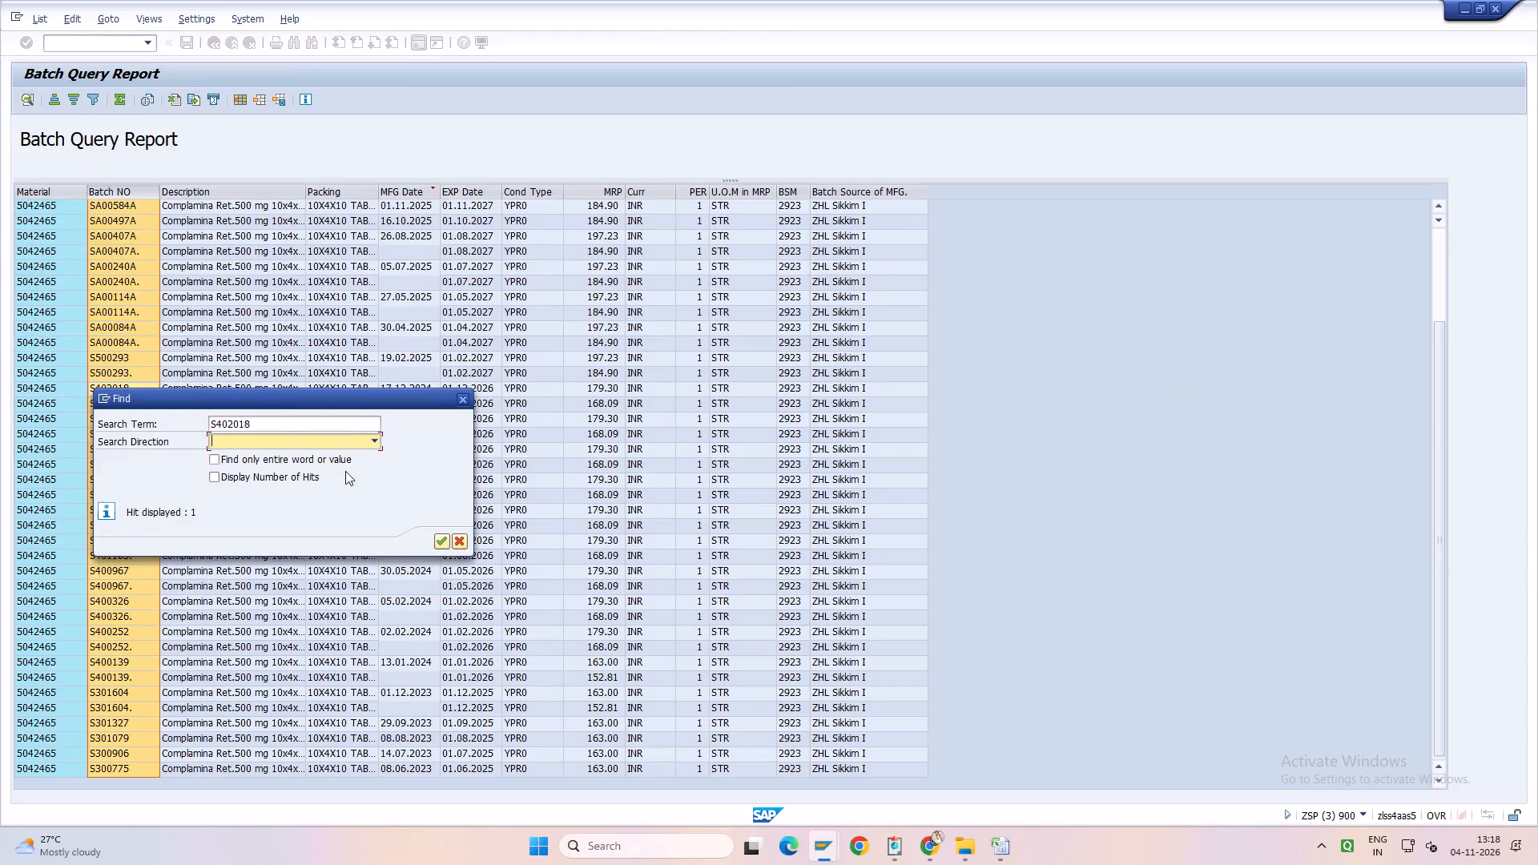
drag(354, 400, 389, 533)
click(499, 530)
Replace the batch in the second claim line with S401165, copied from the ZEP billing documents list.
key(alt+Tab)
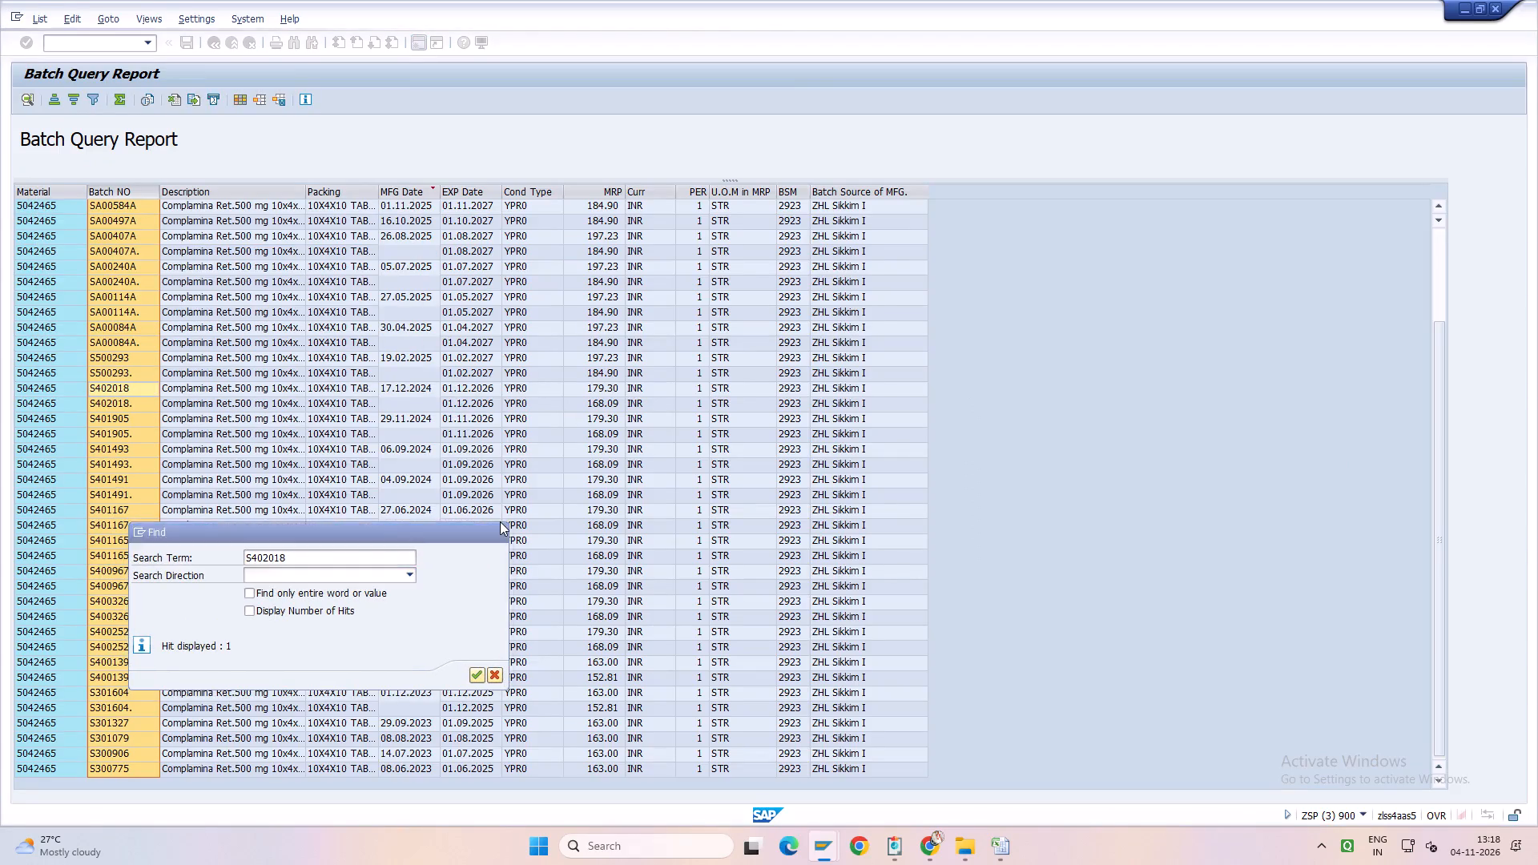
key(alt+Tab)
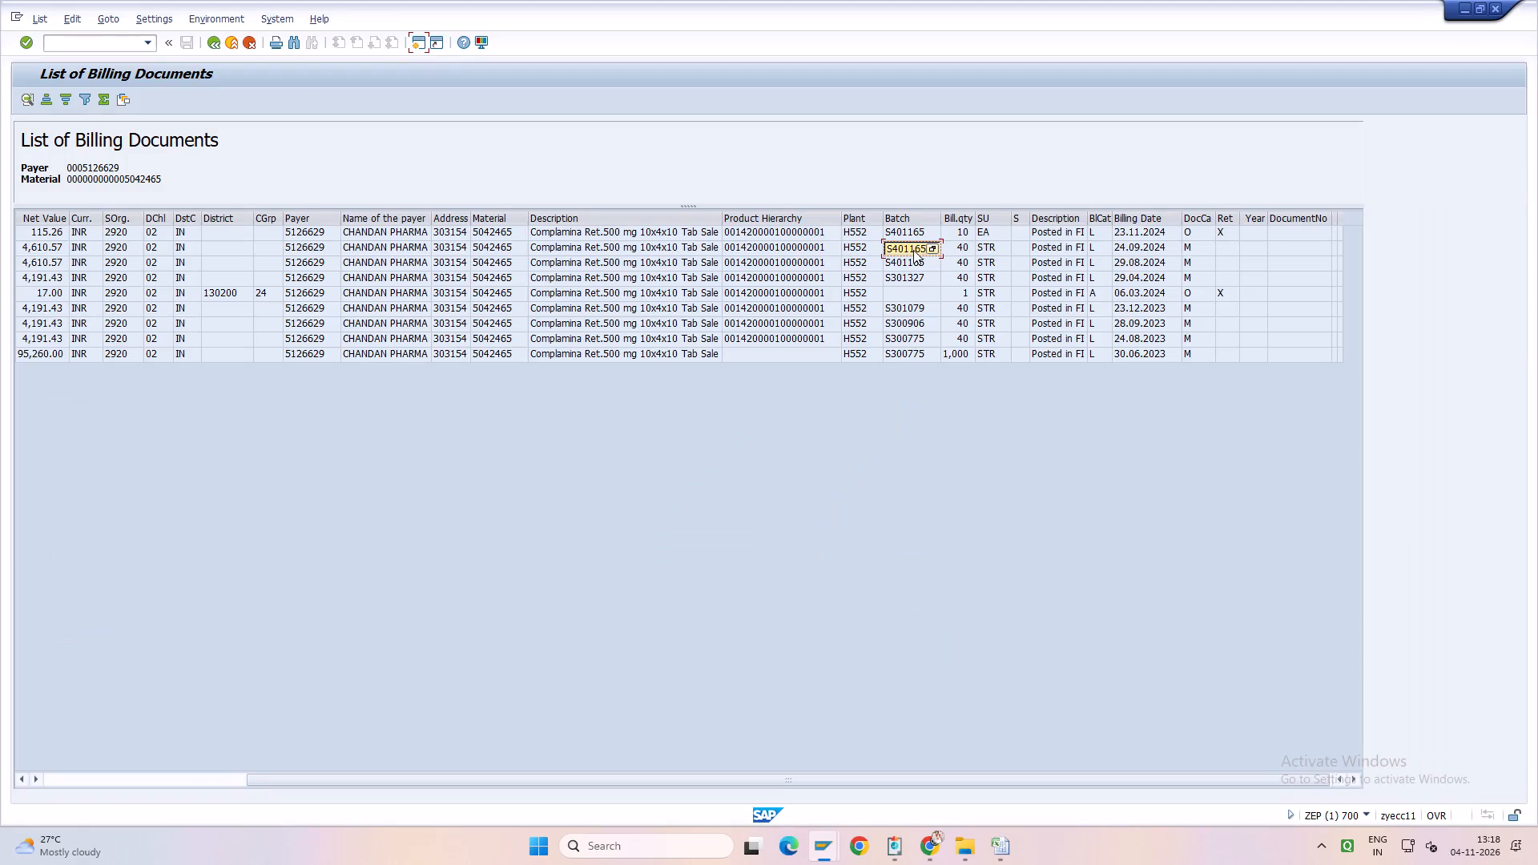
click(913, 250)
key(ctrl+y)
key(ctrl+c)
key(alt+Tab)
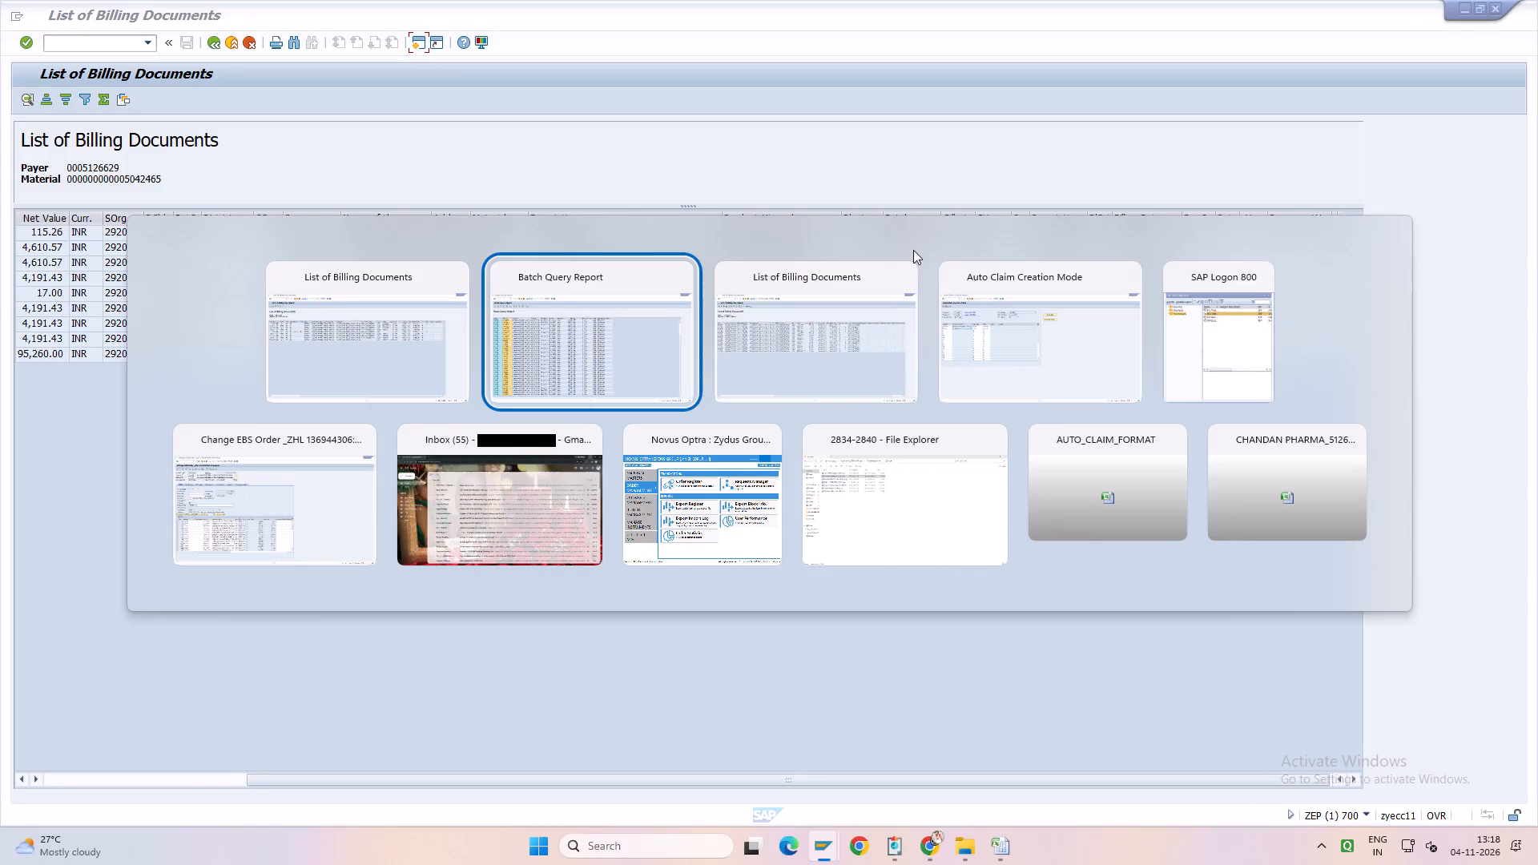
key(alt+Tab)
key(alt+Tab)
drag(368, 272, 306, 271)
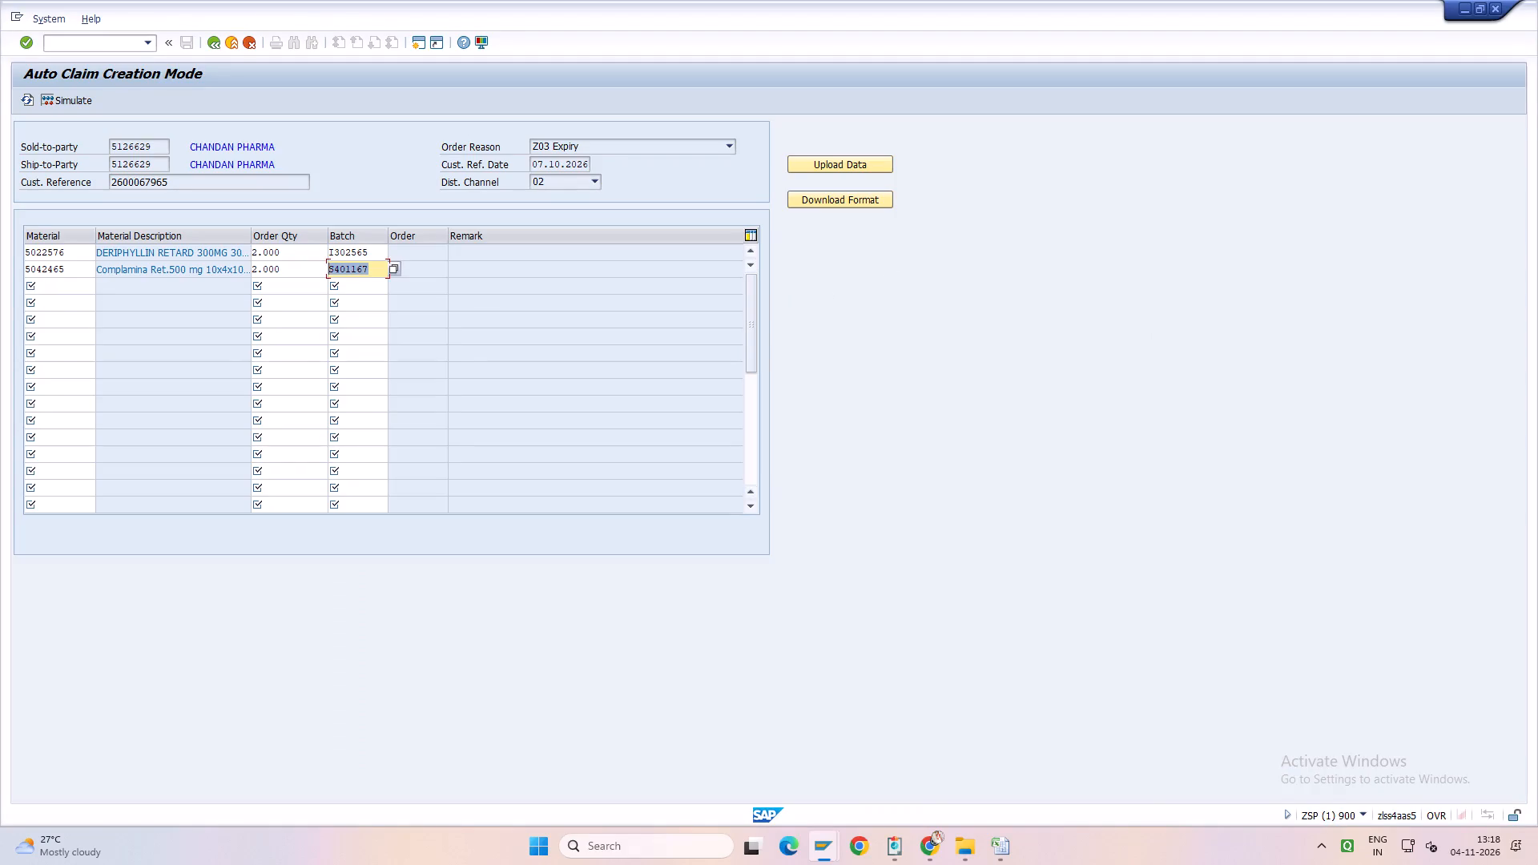
key(ctrl+v)
key(Return)
Look up batch S401165 again in the Batch Query Report and return to the auto claim.
key(alt+Tab)
key(alt+Tab)
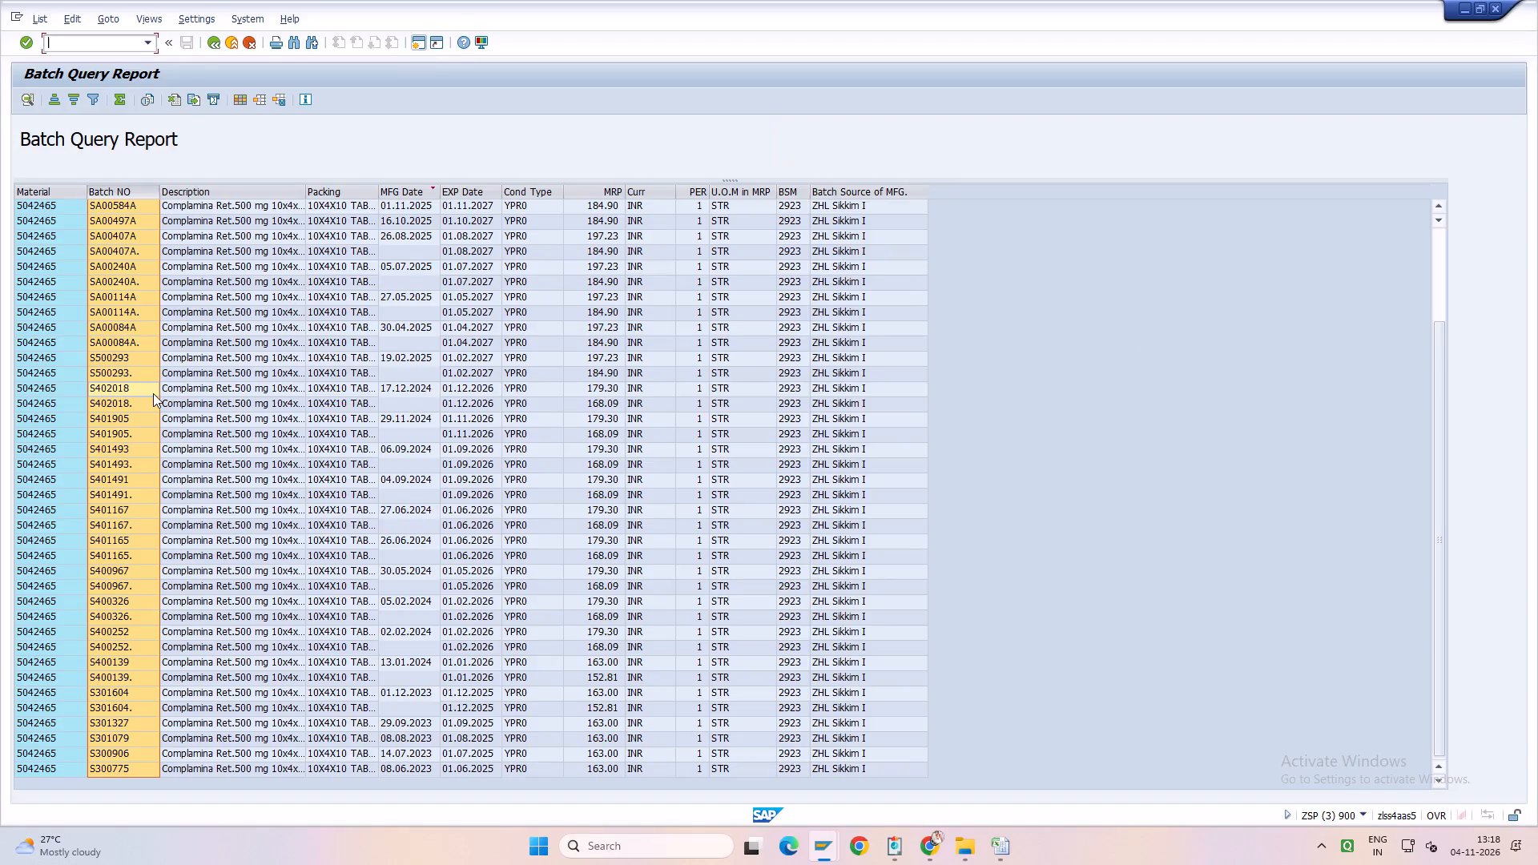
key(ctrl+f)
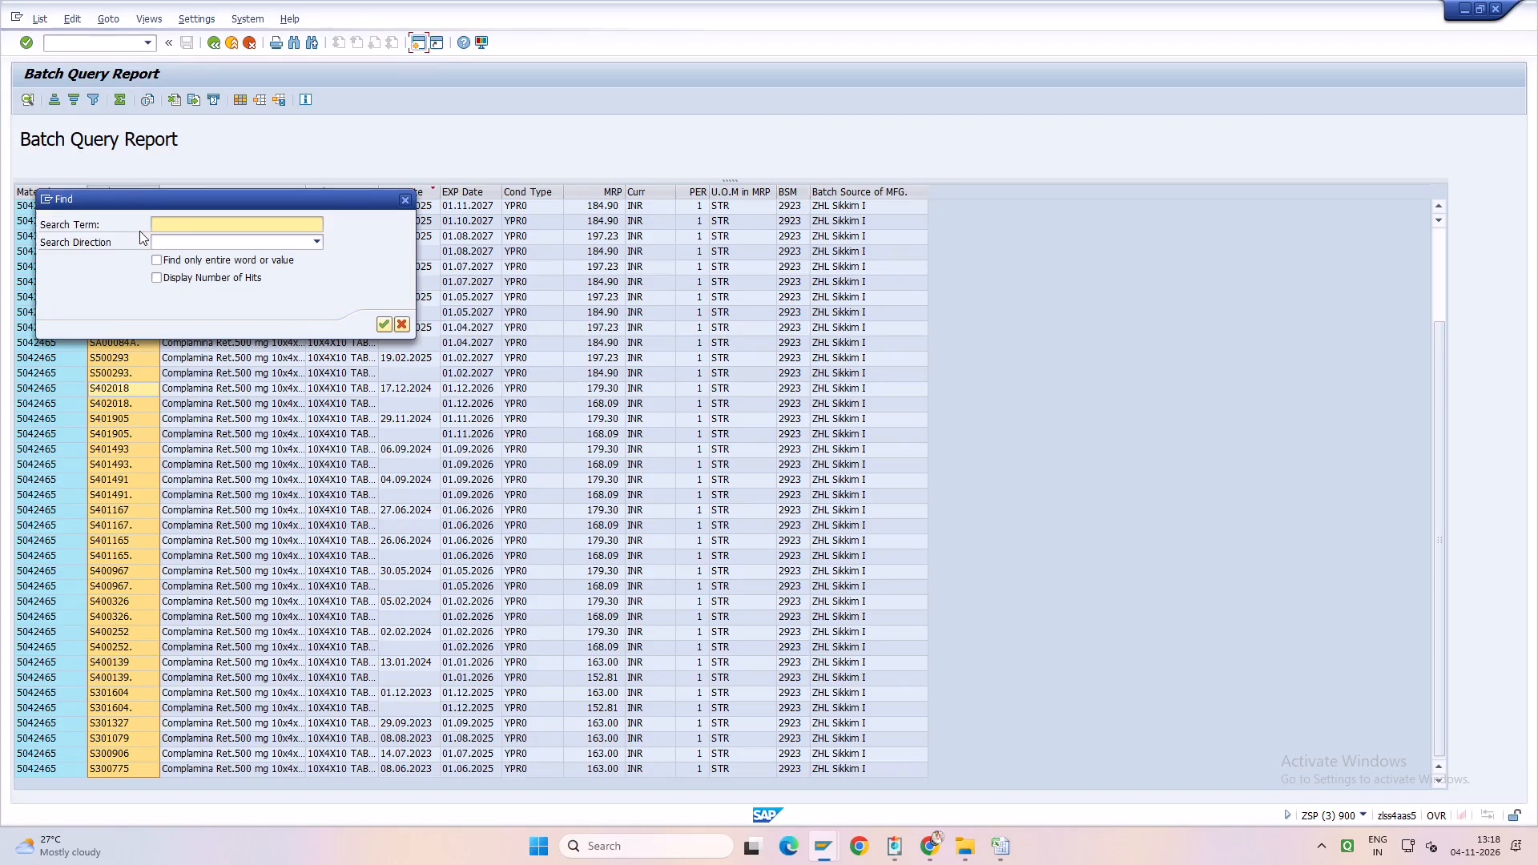
key(ctrl+v)
key(Return)
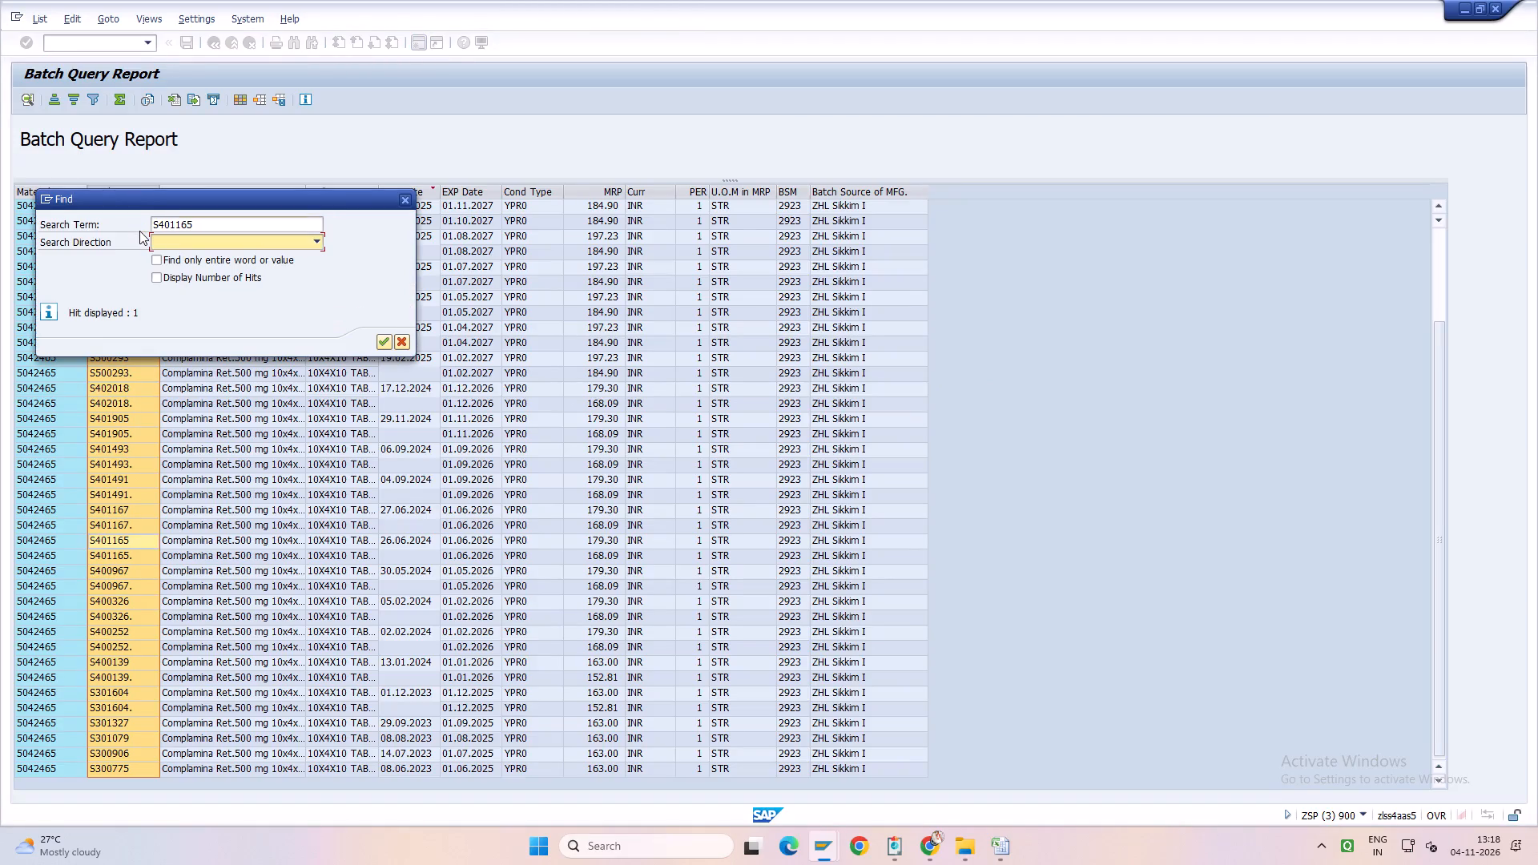
click(410, 196)
key(alt+Tab)
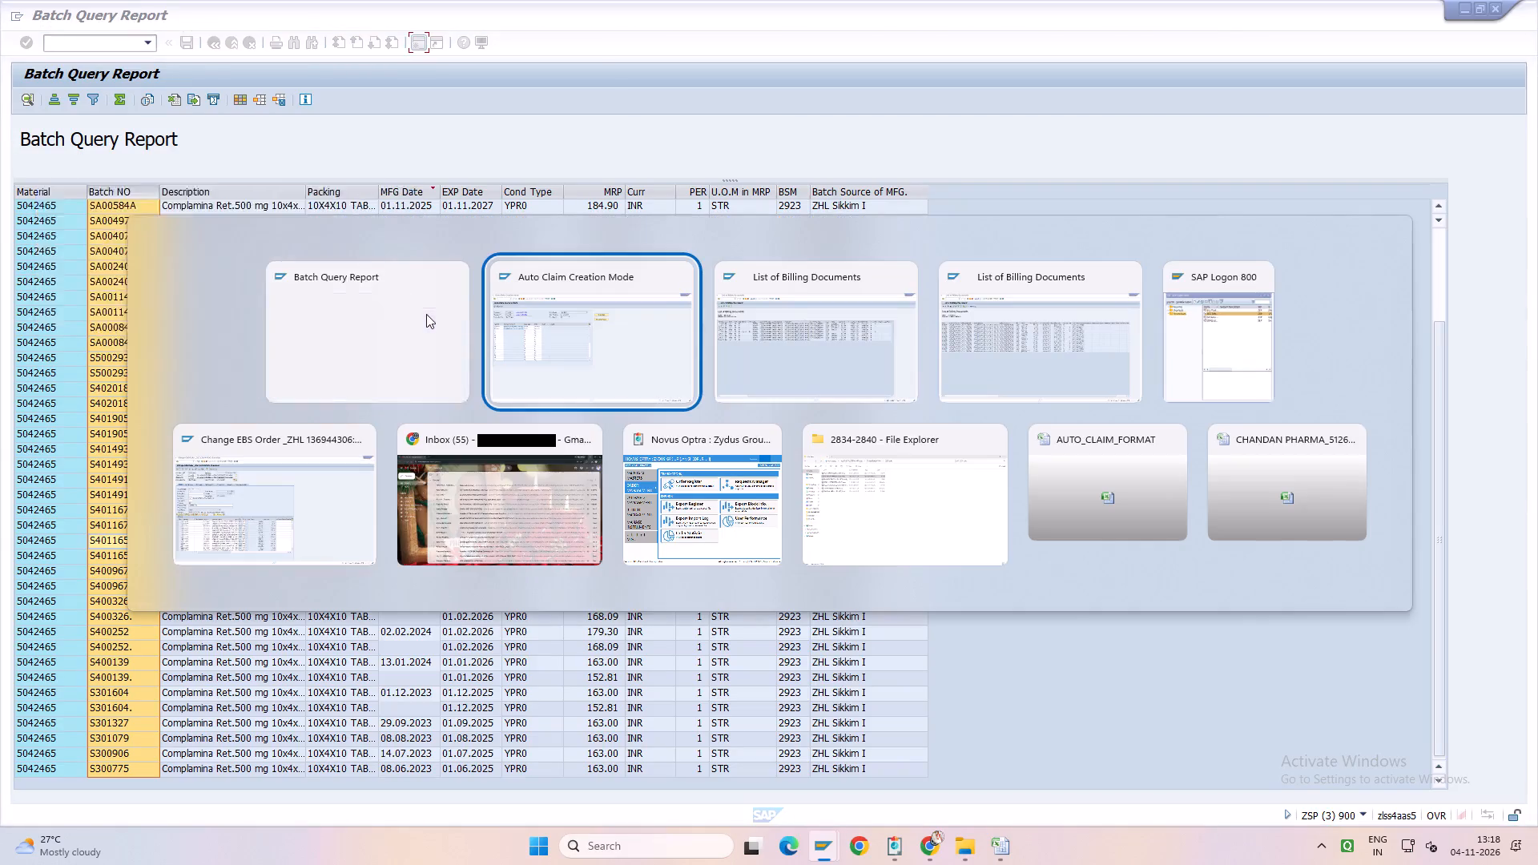
Simulate the two-line auto claim with Desktop as the selected path, and generate the claim order.
click(74, 96)
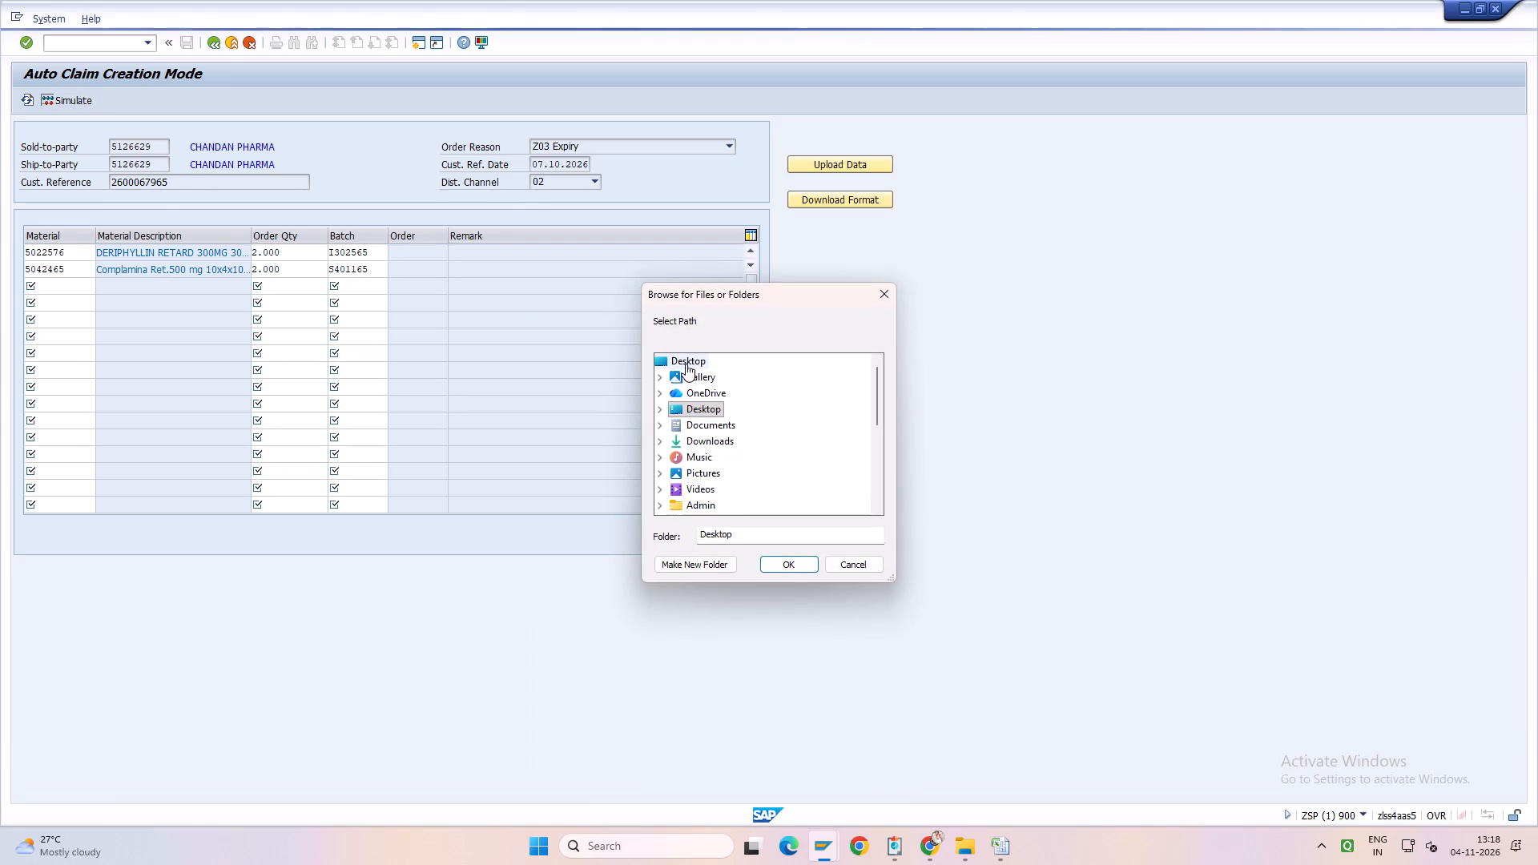
click(686, 364)
click(797, 565)
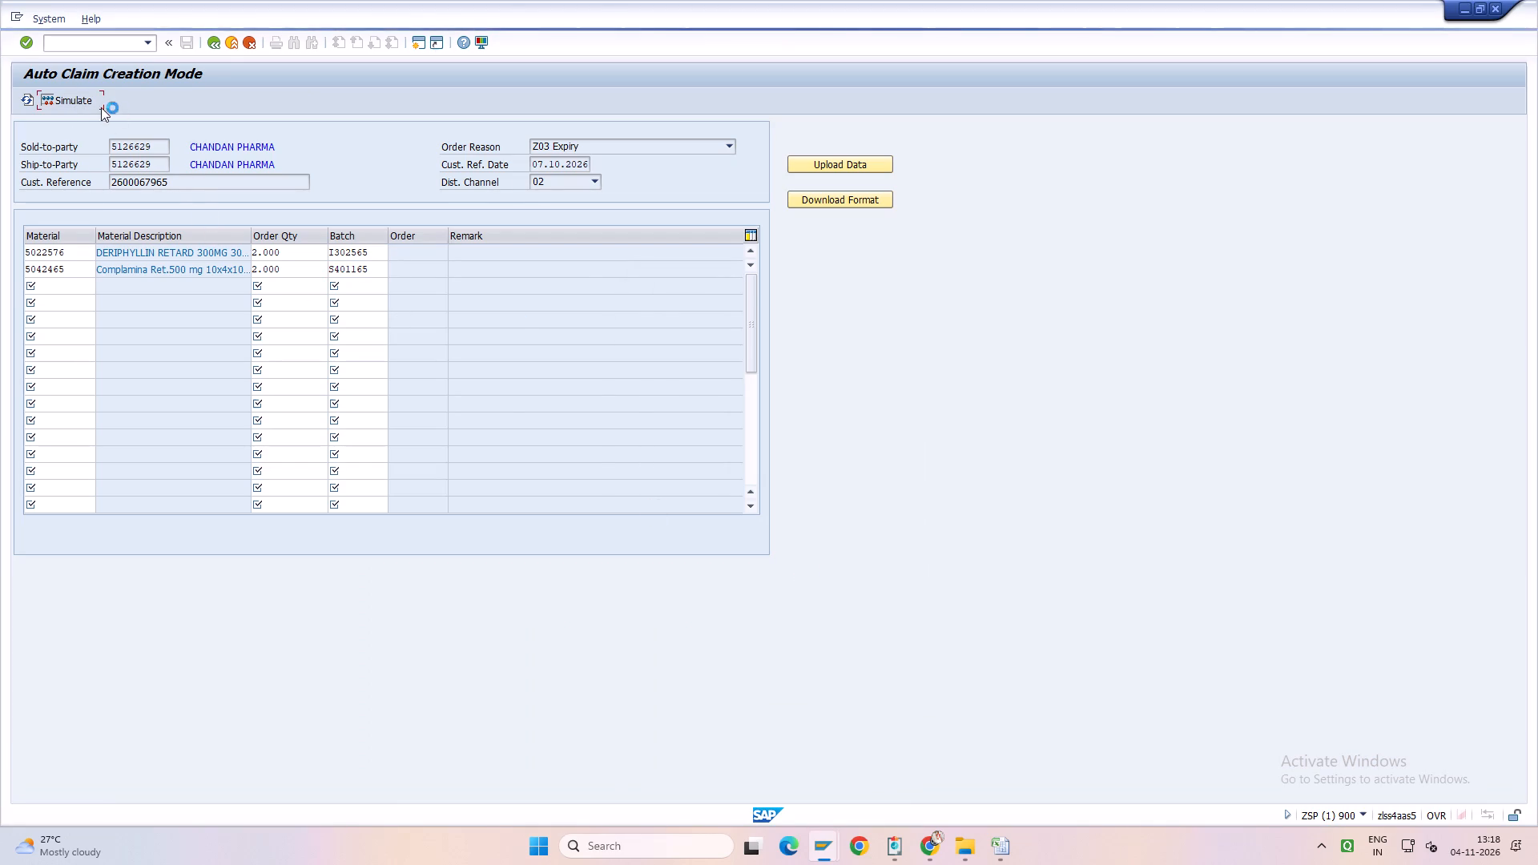
click(76, 98)
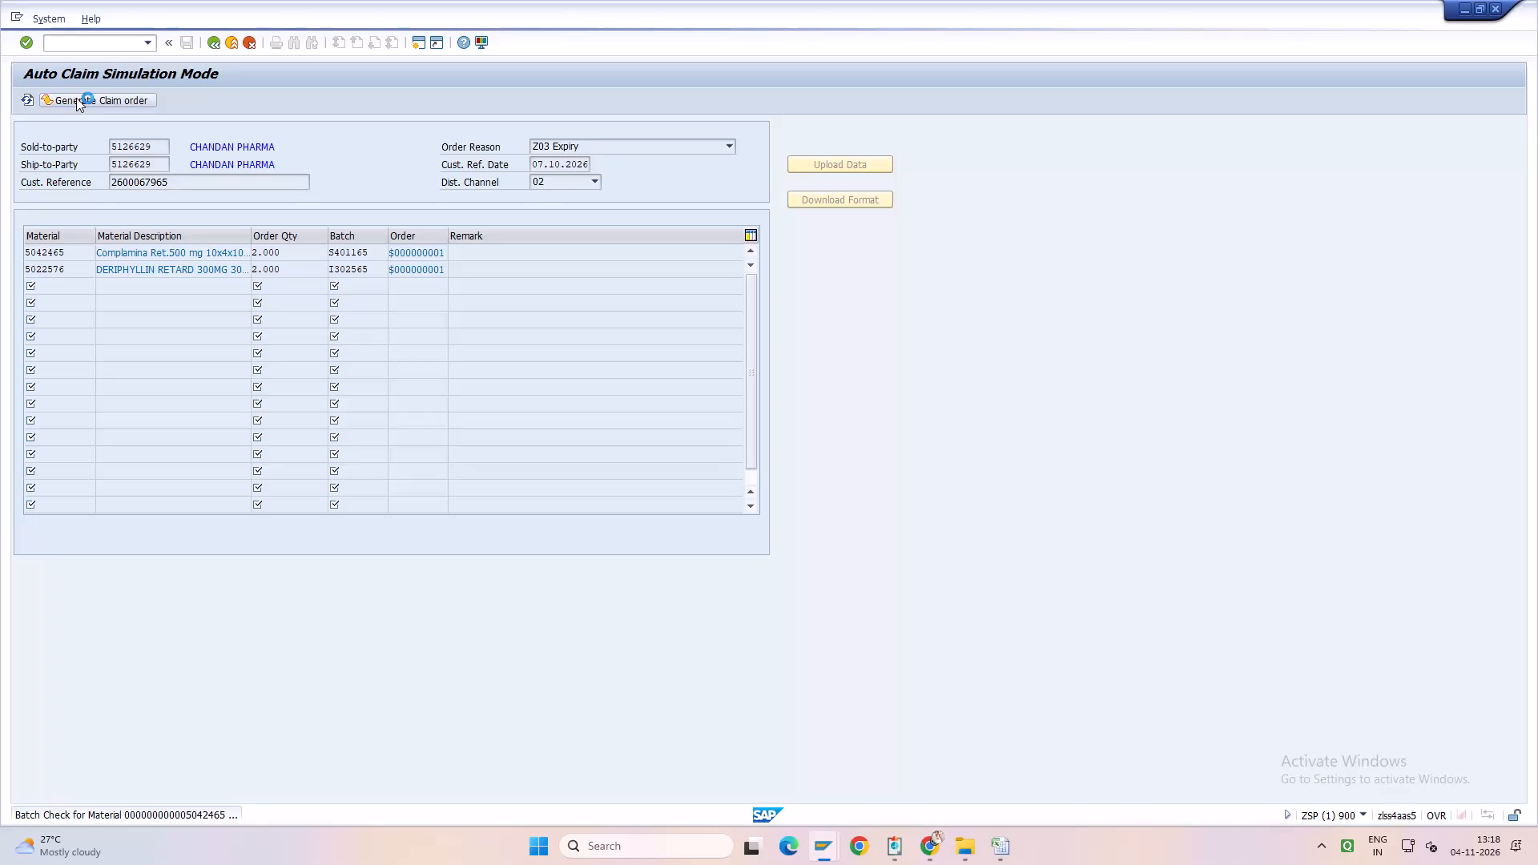
Open the newly generated claim order in Change Sales Documents to check the net values of its two items.
click(144, 43)
click(144, 67)
key(Return)
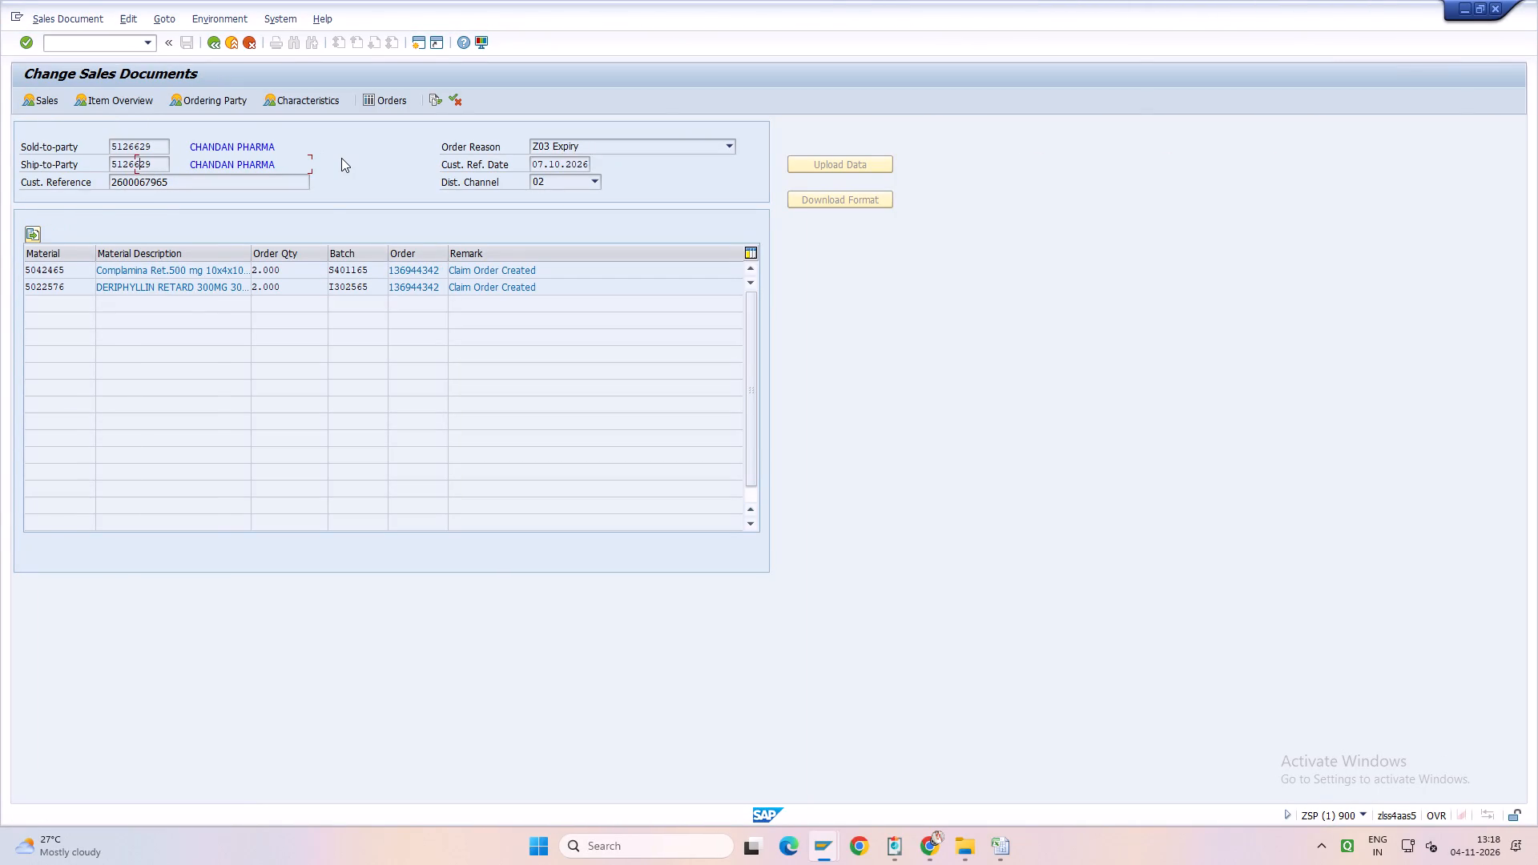
key(Return)
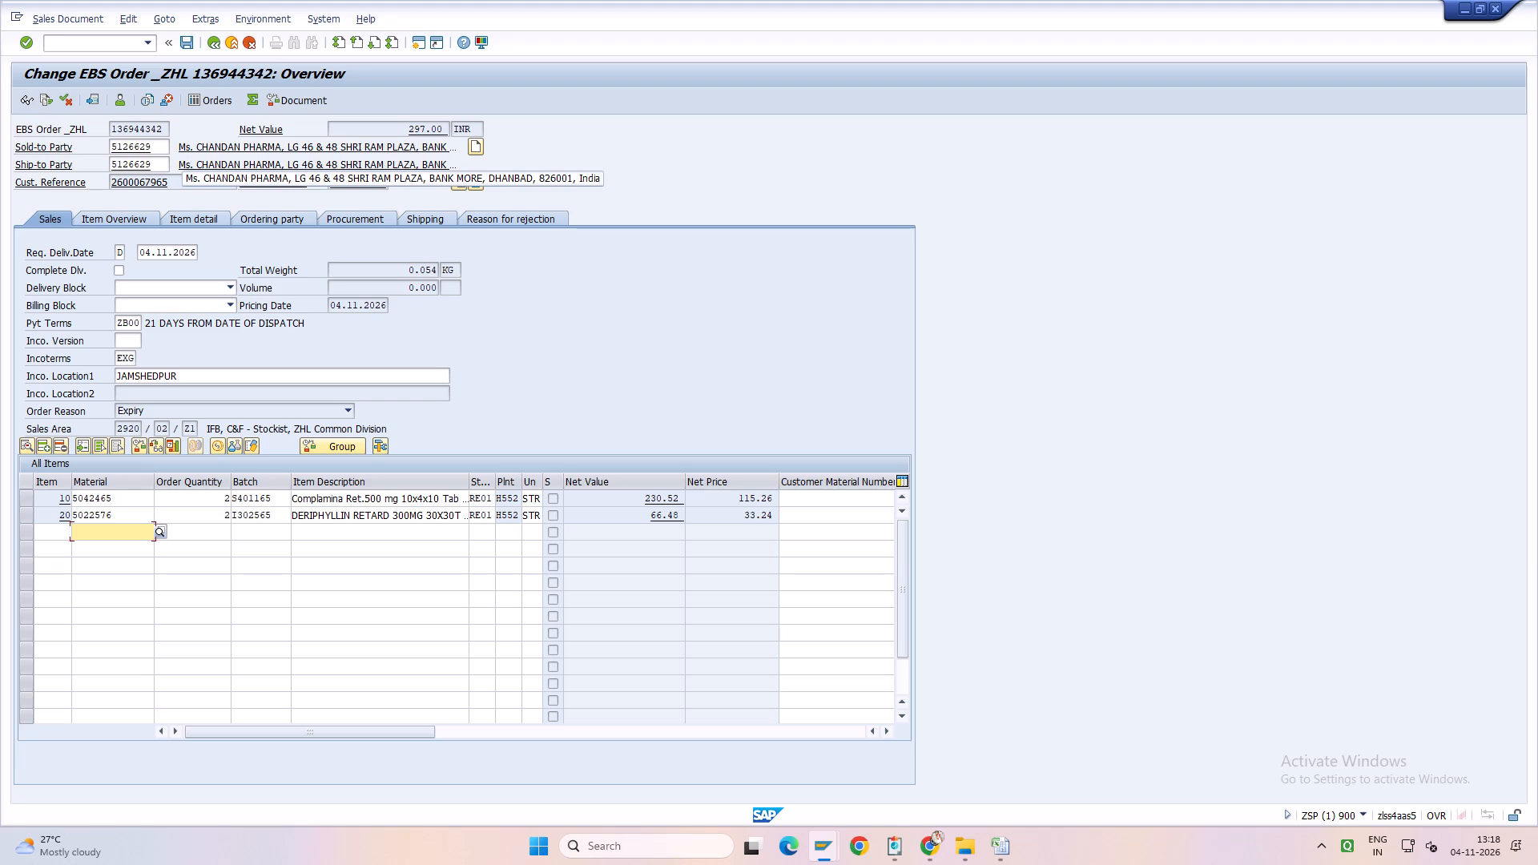
click(153, 48)
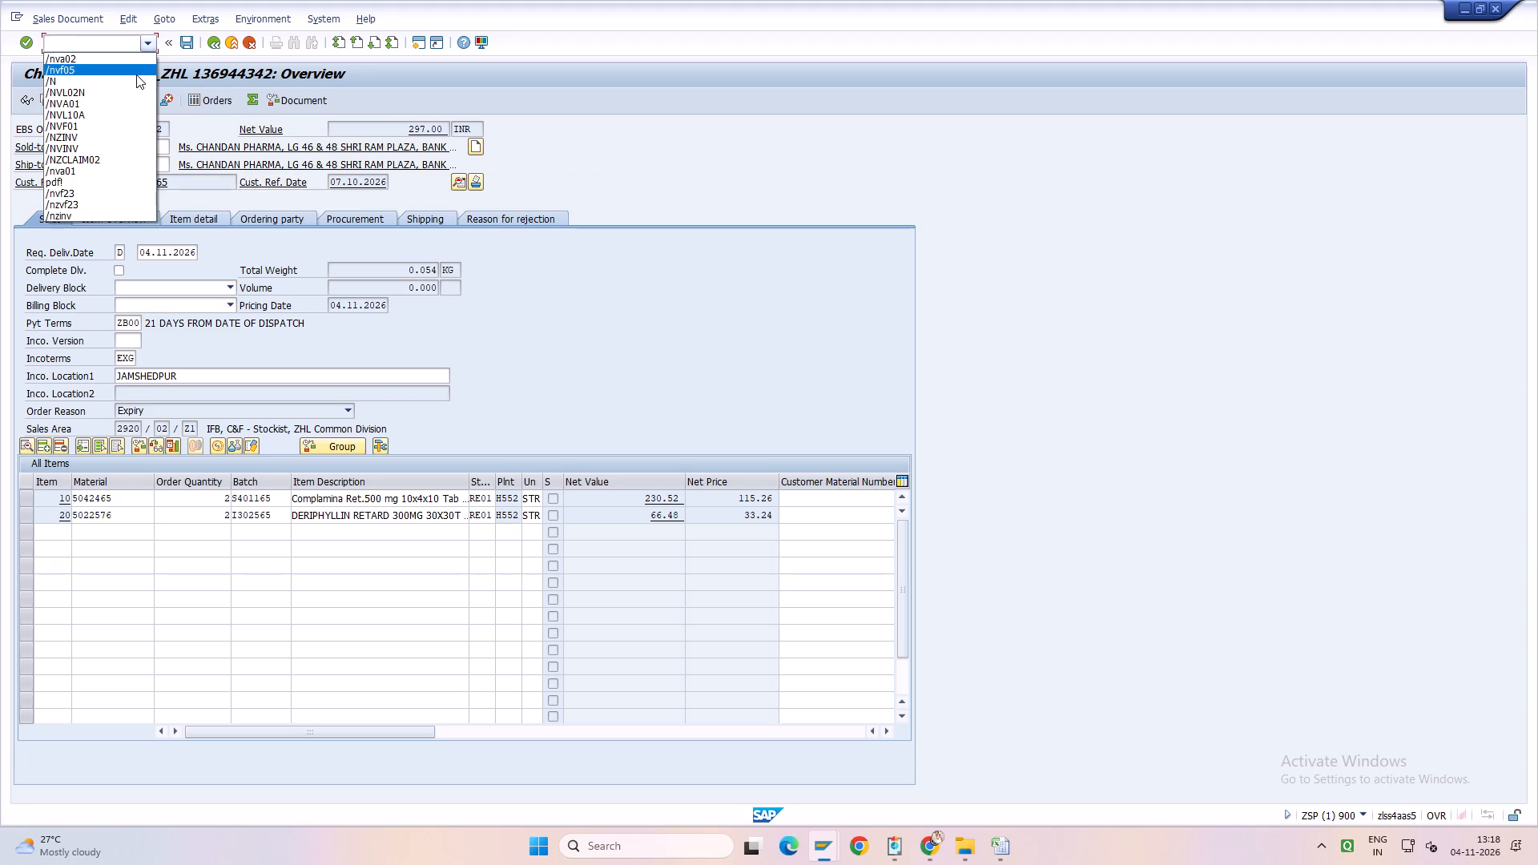
click(136, 77)
key(Return)
key(Return)
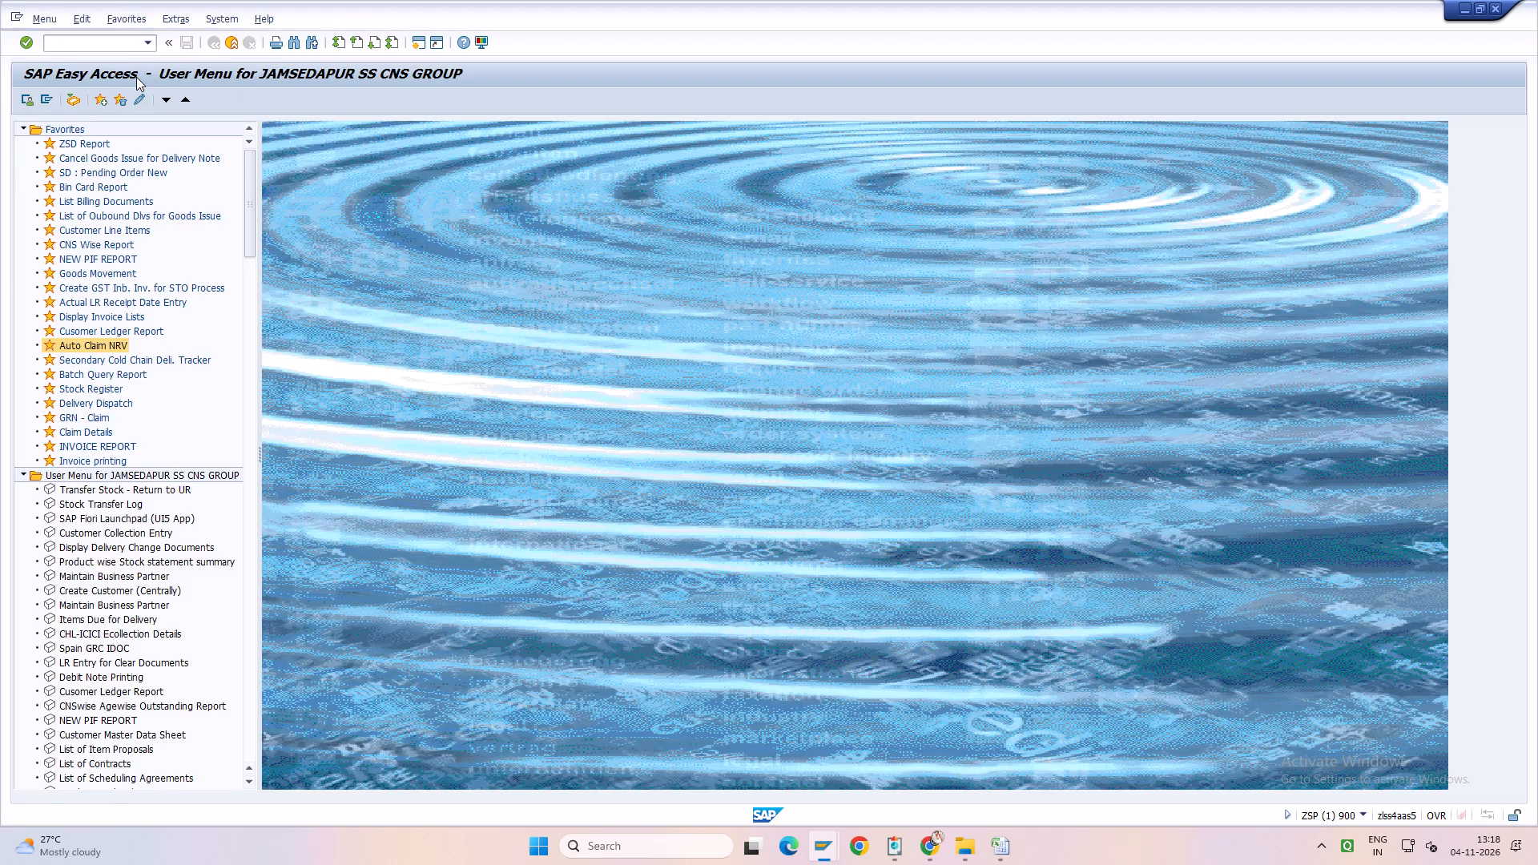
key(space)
key(Down)
key(Return)
key(Tab)
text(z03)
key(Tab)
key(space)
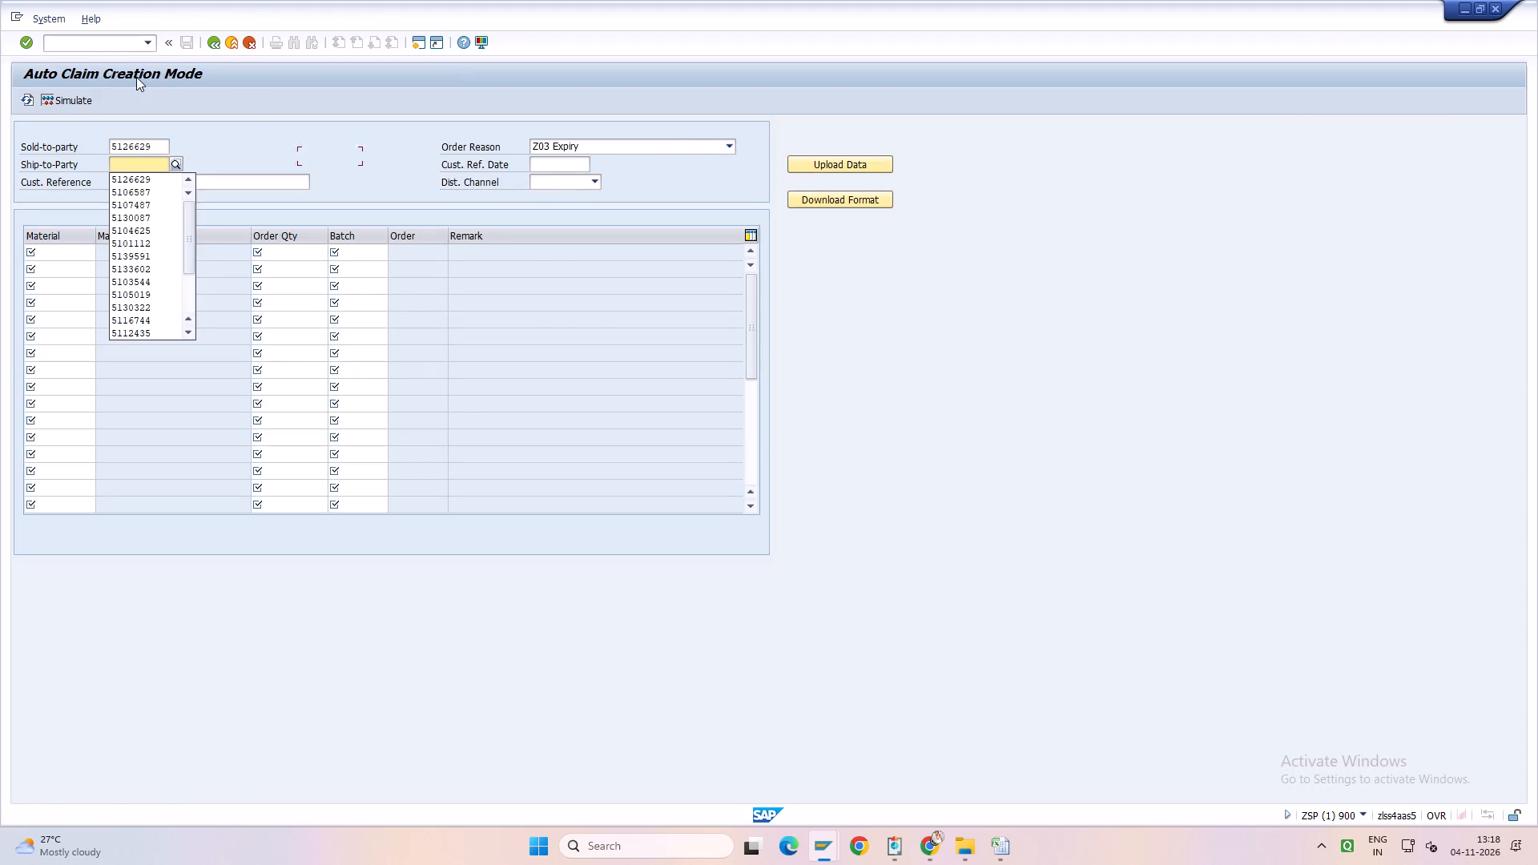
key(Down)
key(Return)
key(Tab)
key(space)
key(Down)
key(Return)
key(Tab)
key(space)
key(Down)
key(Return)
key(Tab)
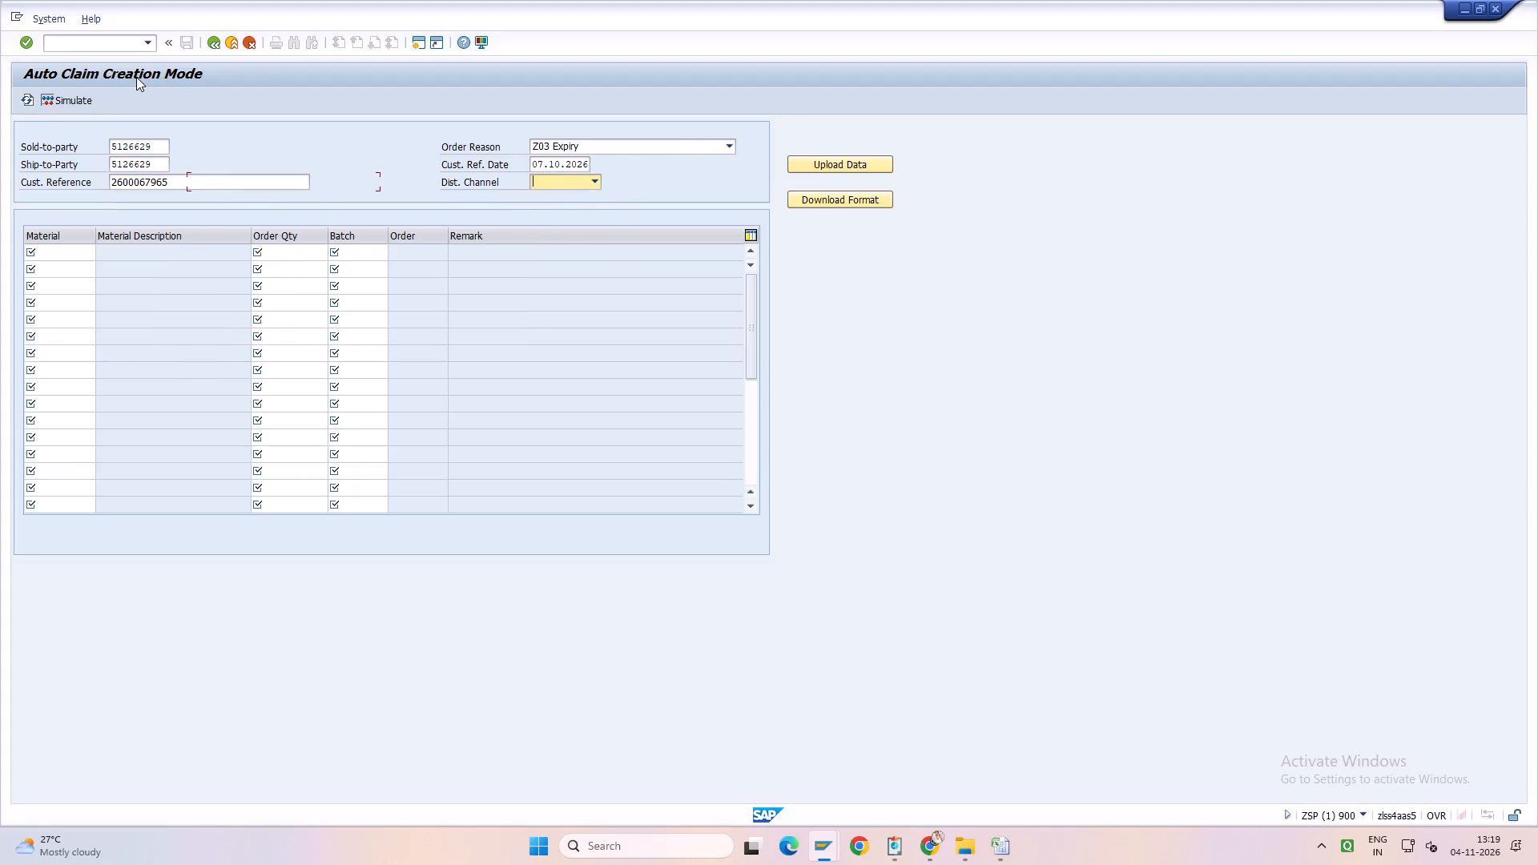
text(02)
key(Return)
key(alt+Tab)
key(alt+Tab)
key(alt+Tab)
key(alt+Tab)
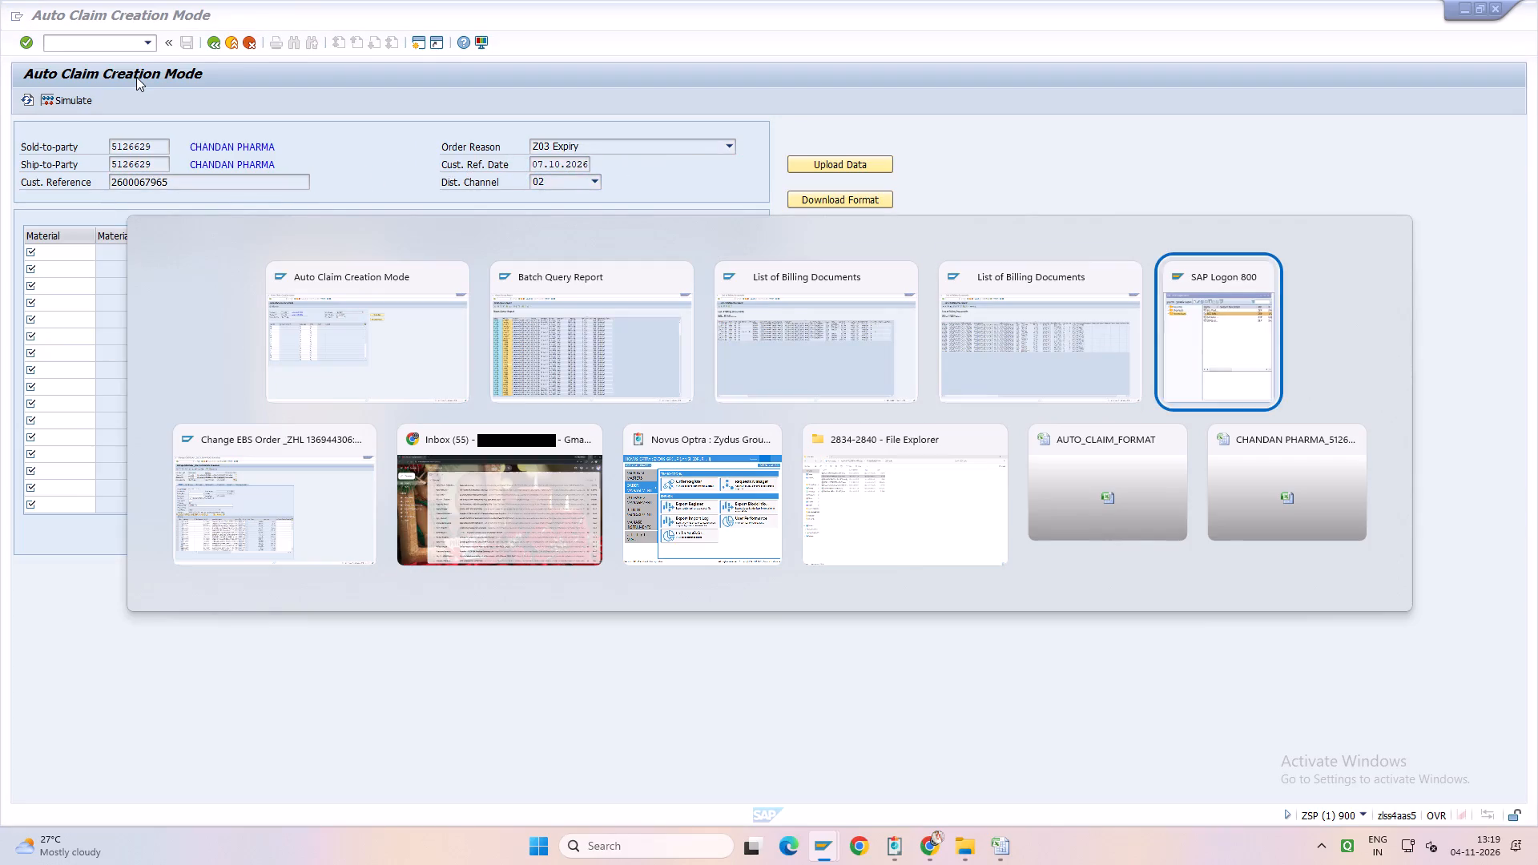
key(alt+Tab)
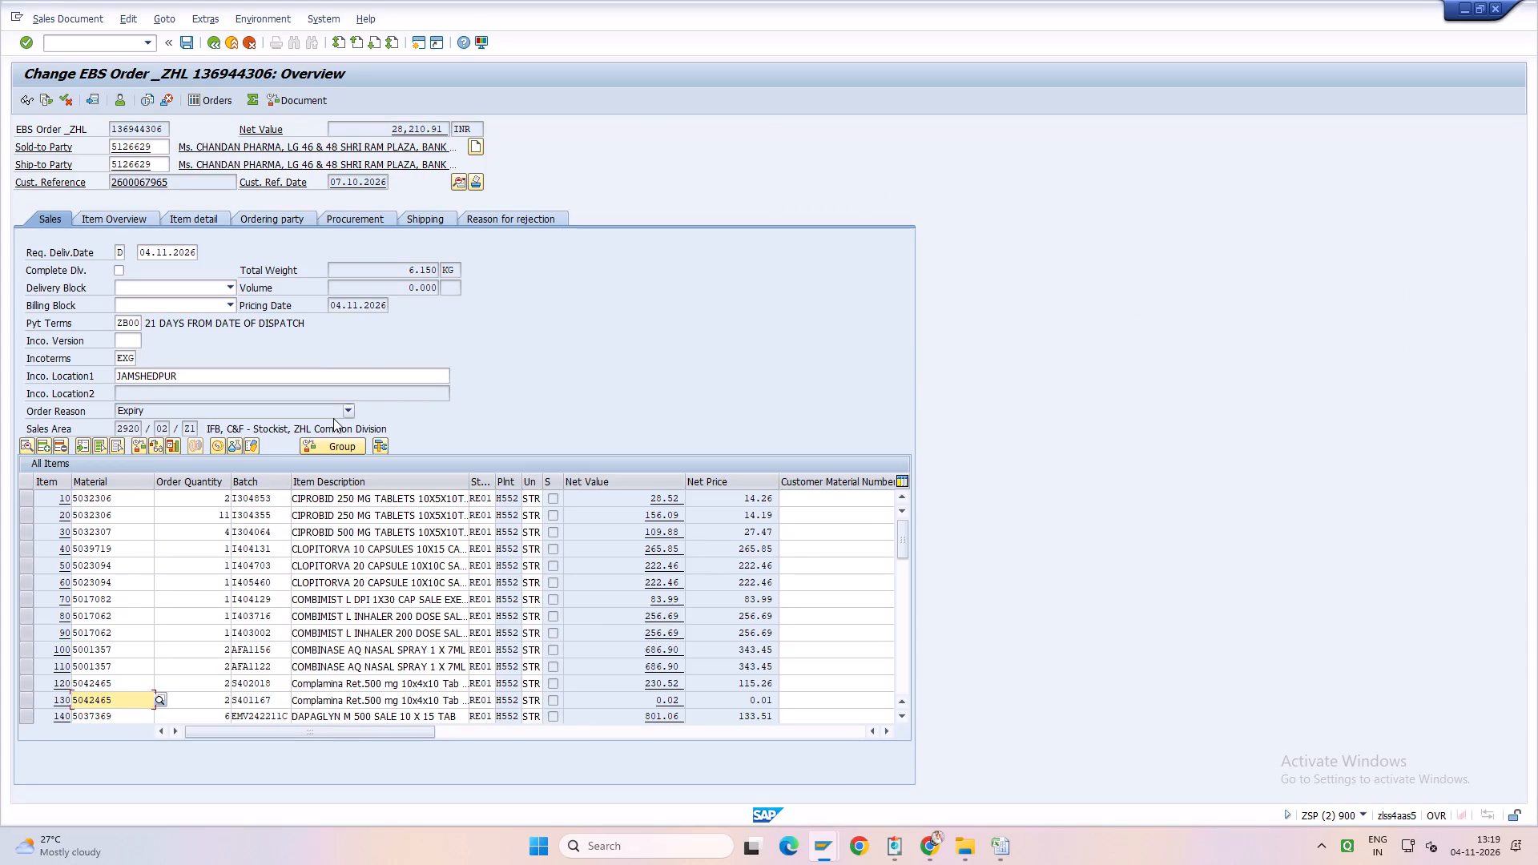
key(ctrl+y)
drag(102, 495, 127, 717)
key(ctrl+c)
key(alt+Tab)
key(ctrl+v)
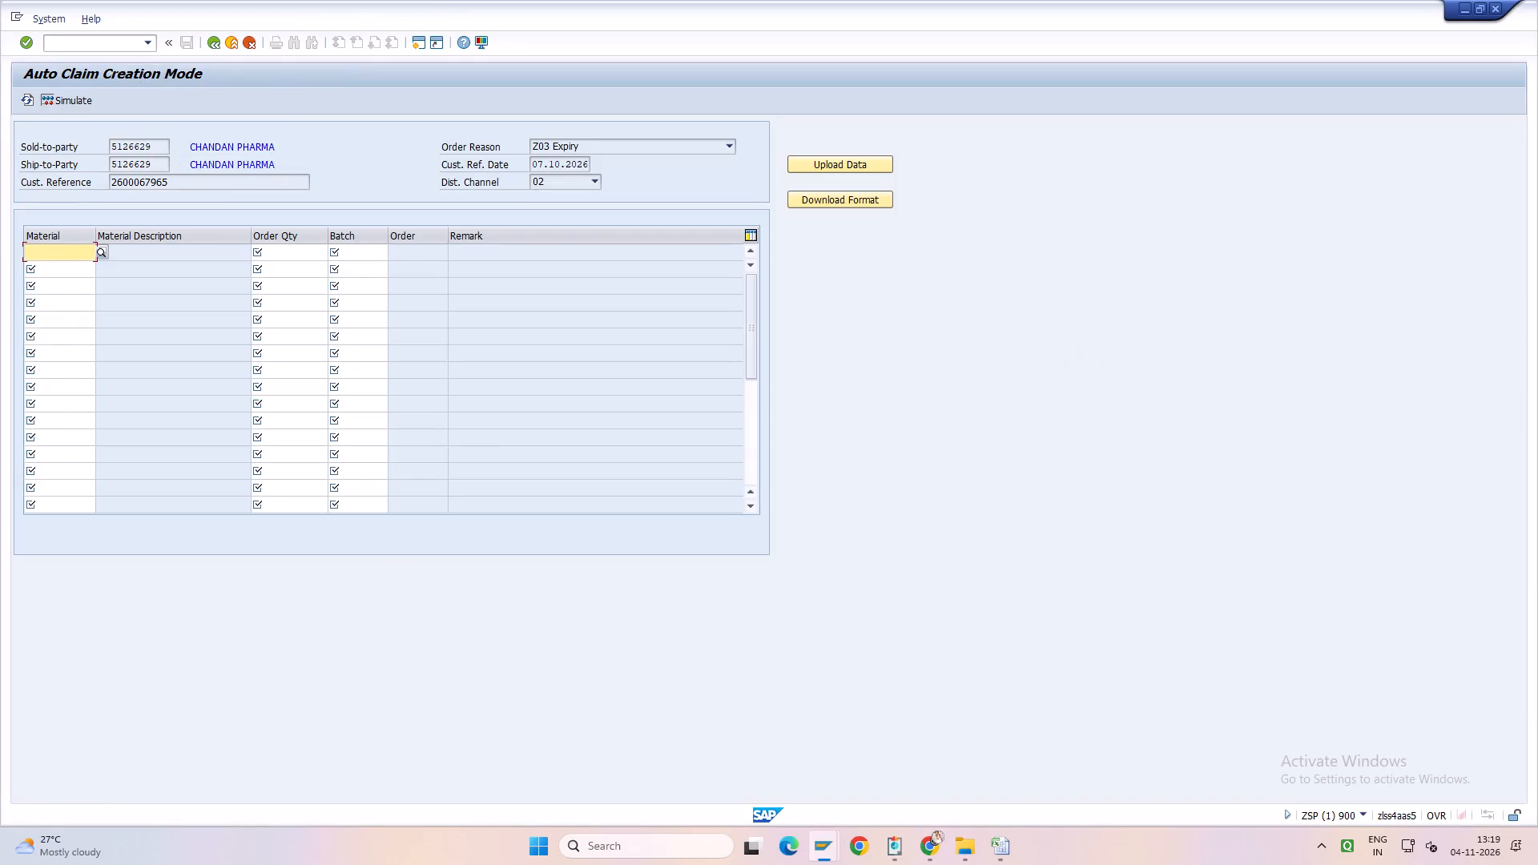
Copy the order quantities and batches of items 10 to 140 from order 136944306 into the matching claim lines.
key(alt+Tab)
key(ctrl+y)
drag(199, 497, 235, 529)
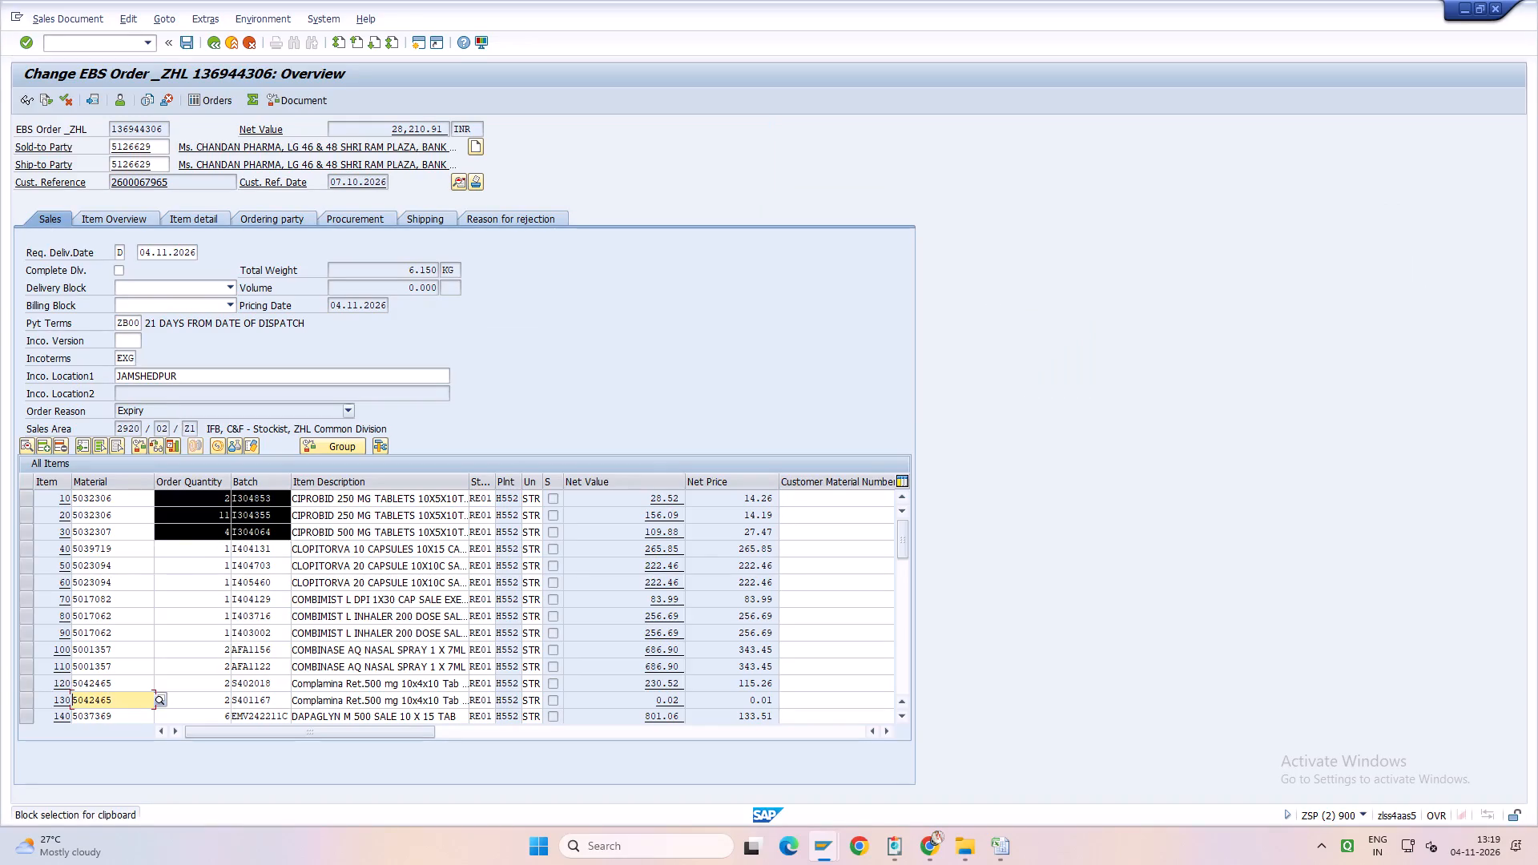
drag(235, 529, 260, 712)
key(ctrl+c)
key(alt+Tab)
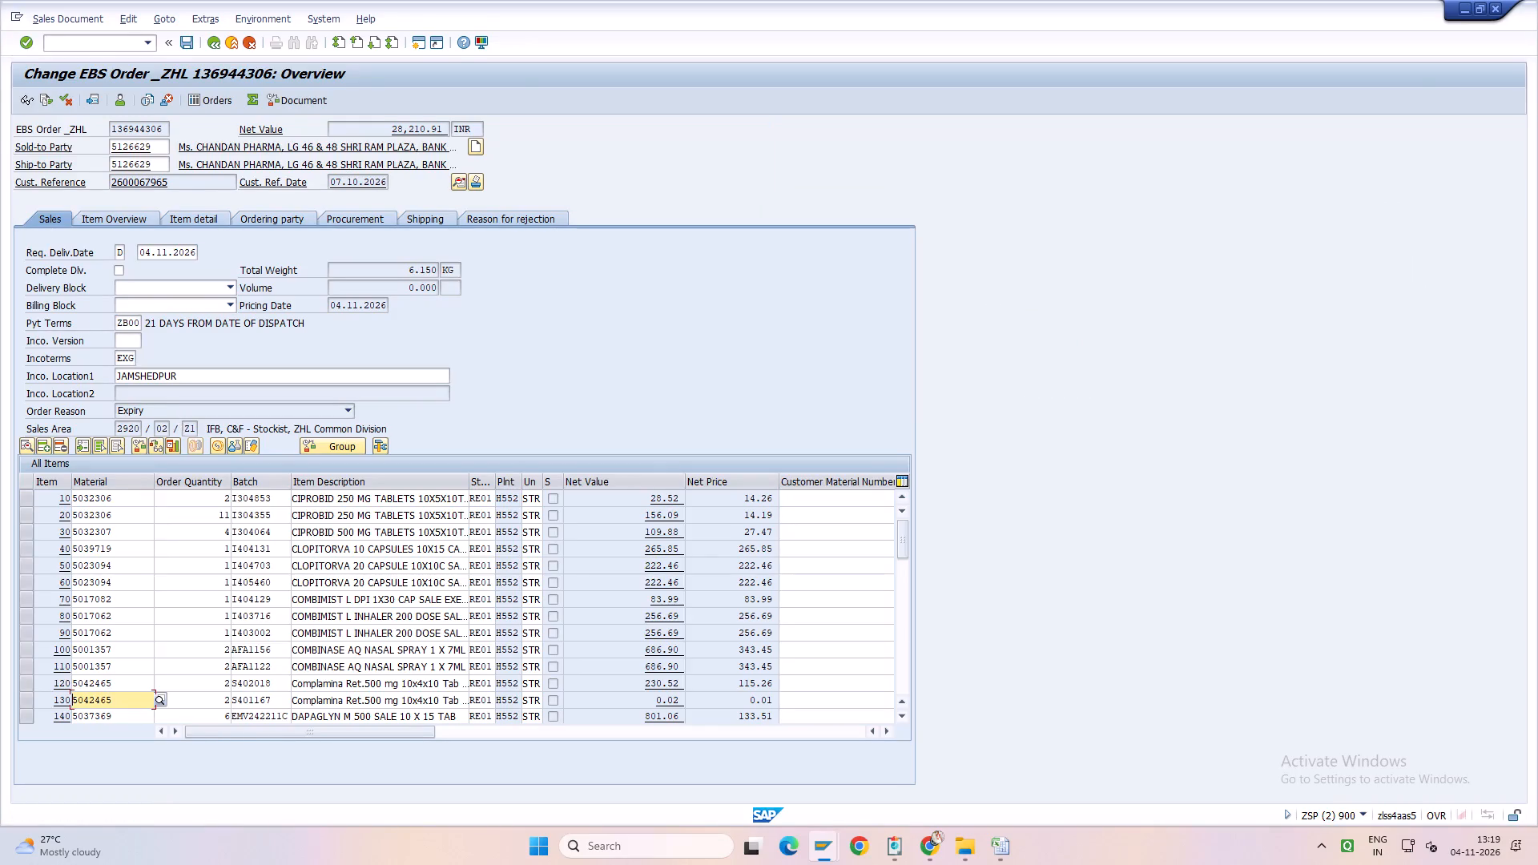
click(292, 259)
key(ctrl+v)
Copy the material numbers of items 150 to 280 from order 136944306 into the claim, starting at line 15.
key(Page_Down)
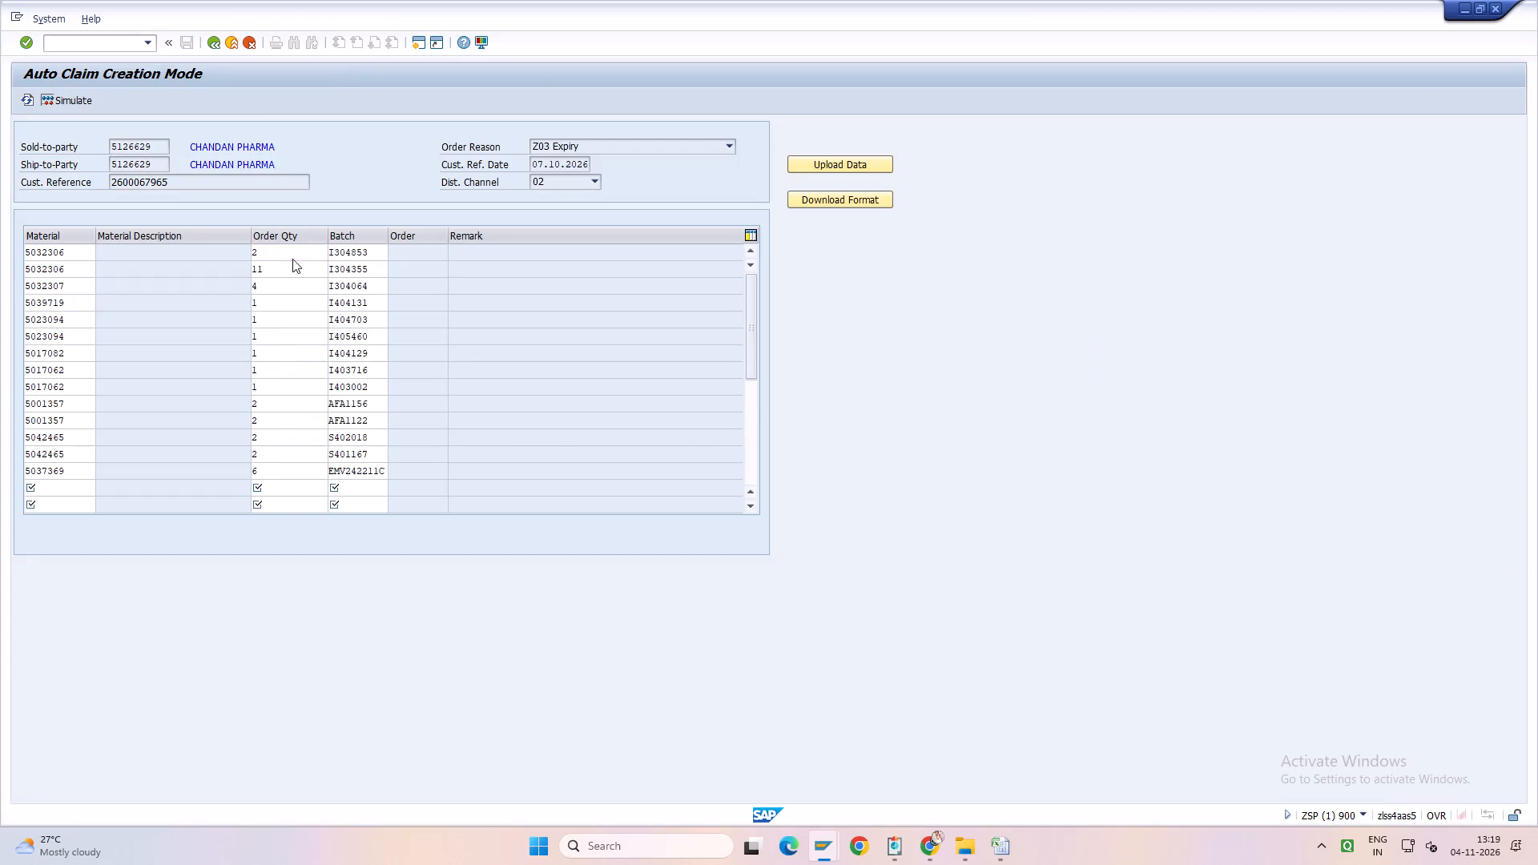
click(753, 251)
key(alt+Tab)
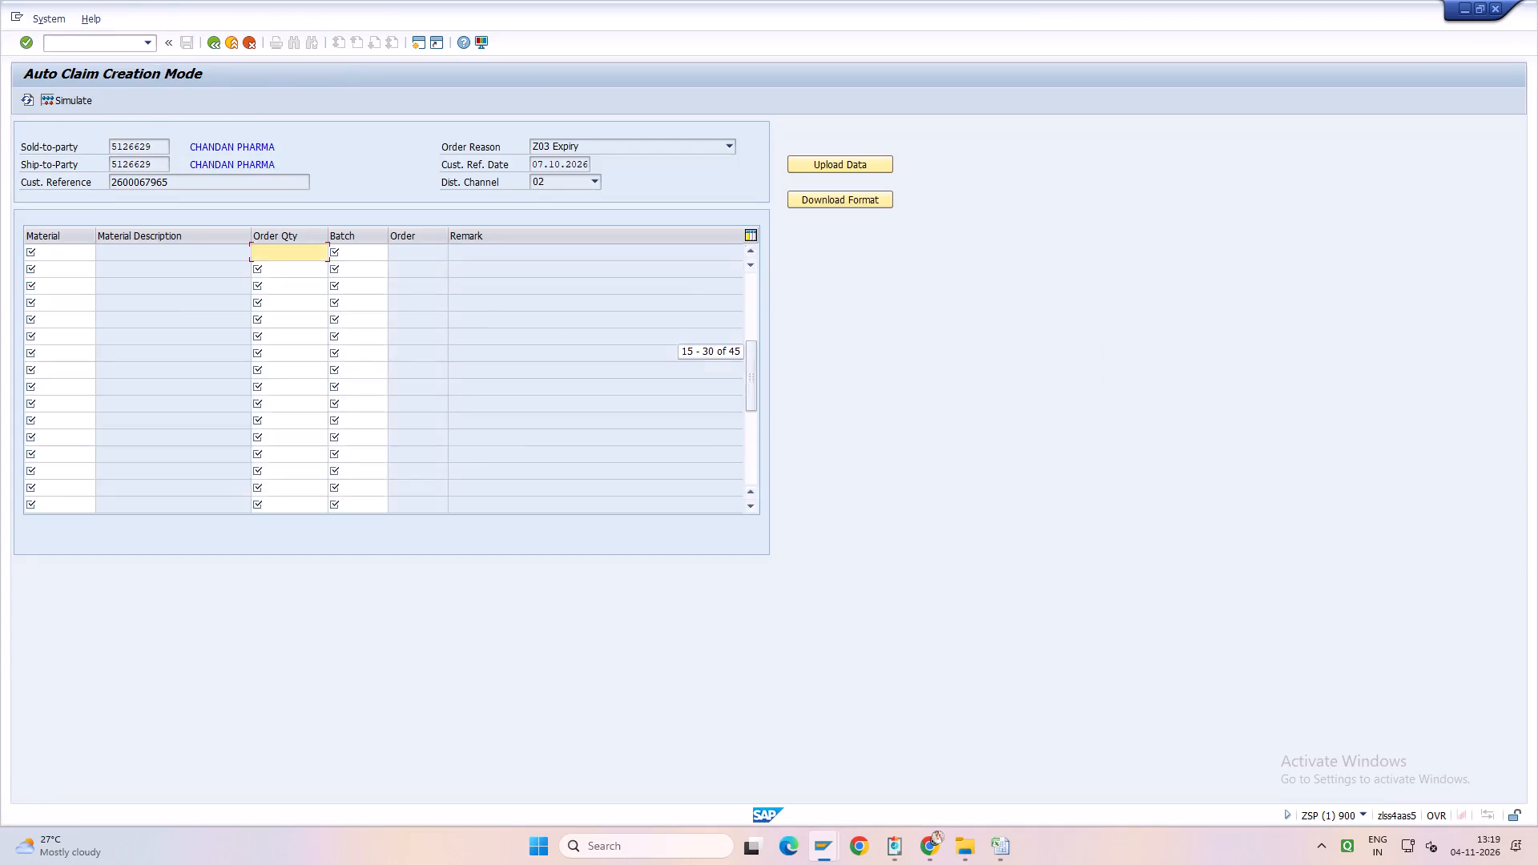
key(Page_Down)
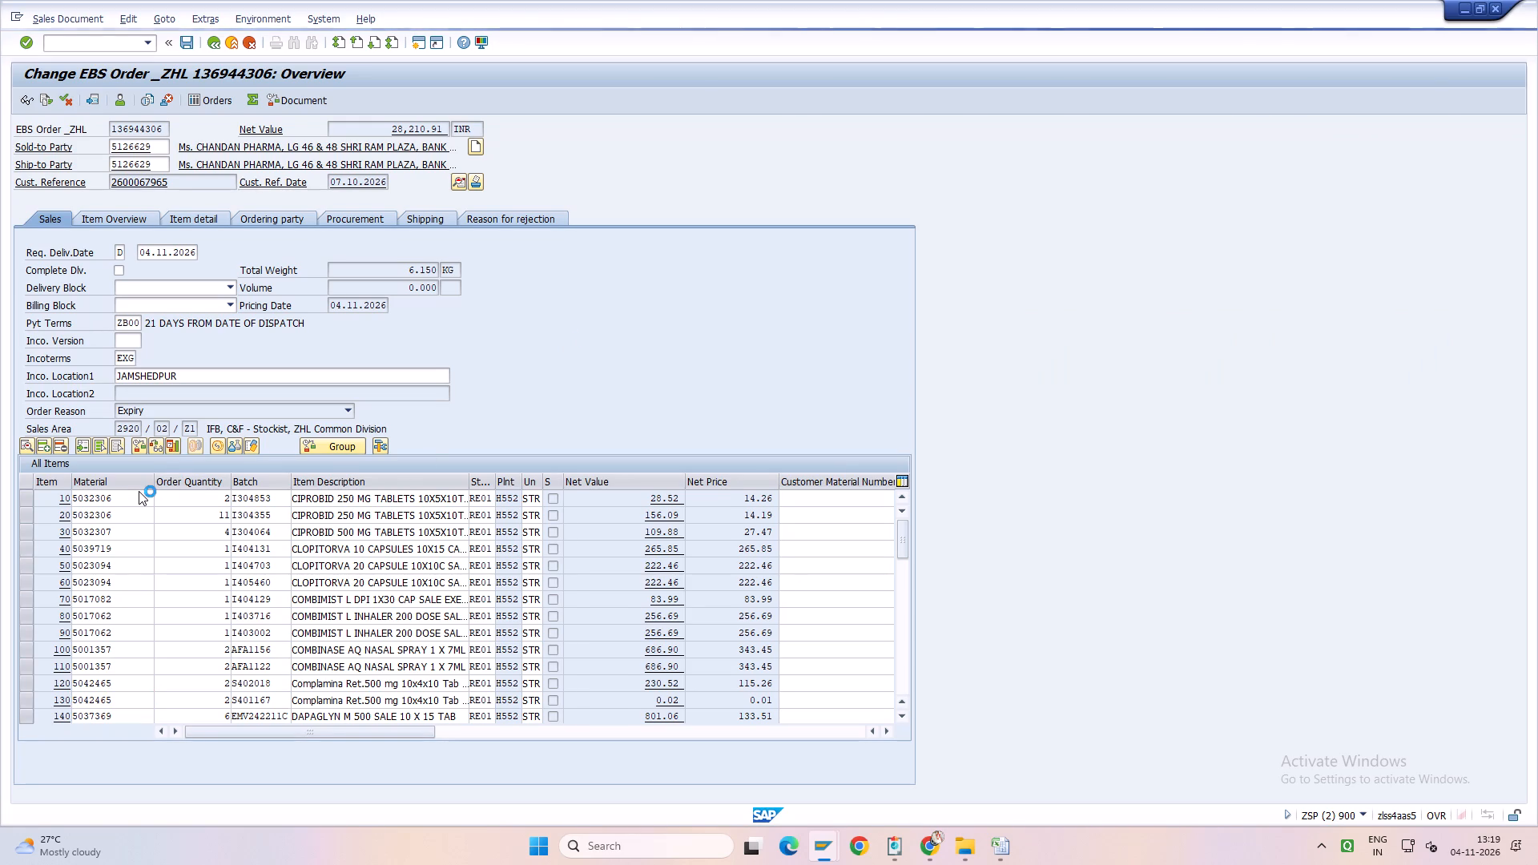
key(ctrl+y)
drag(109, 497, 135, 529)
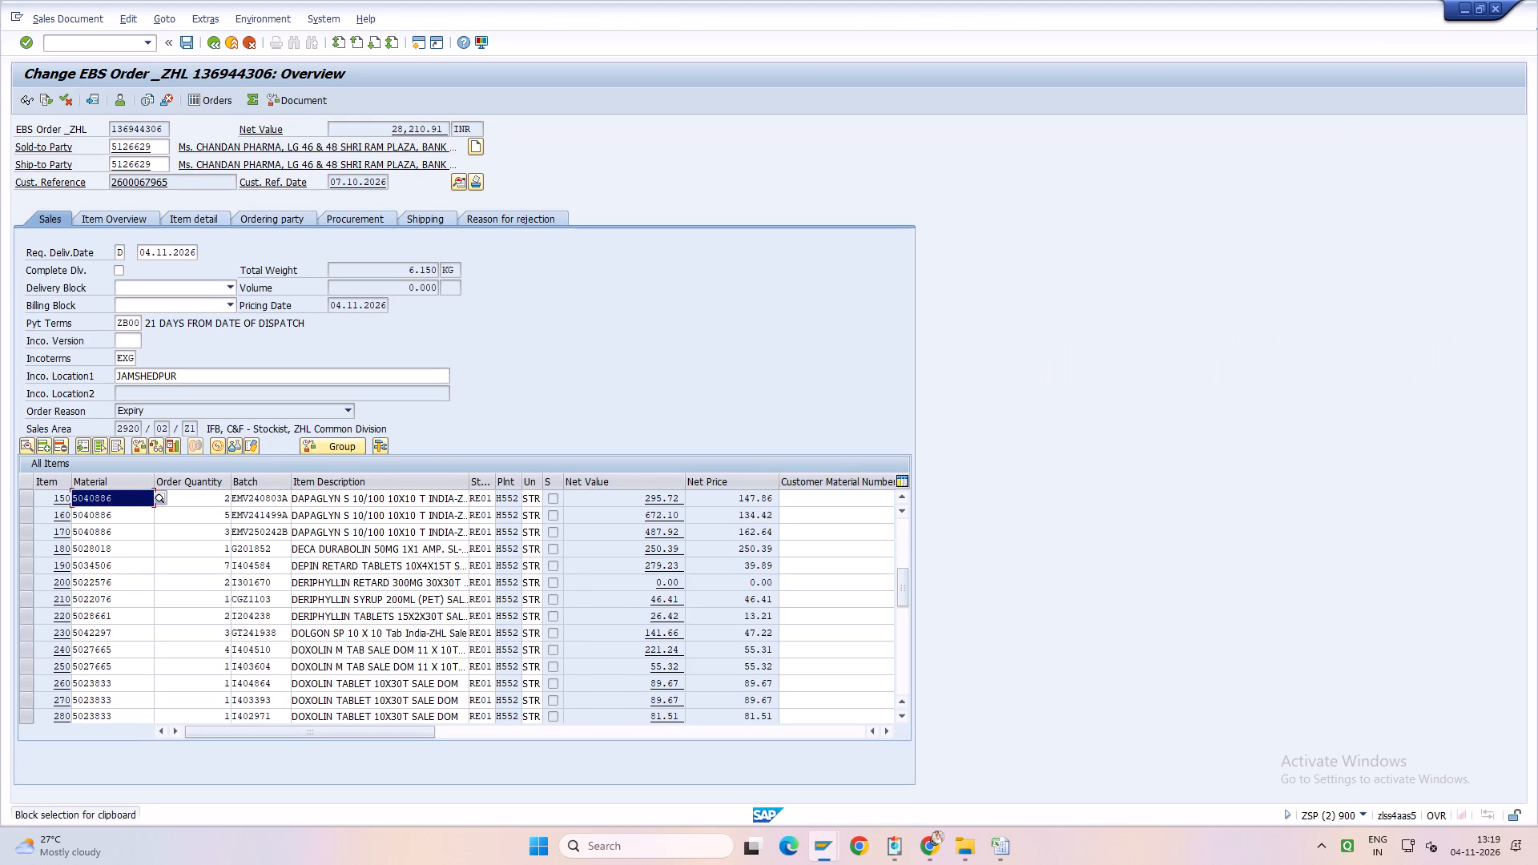
drag(135, 529, 145, 713)
key(ctrl+c)
key(alt+Tab)
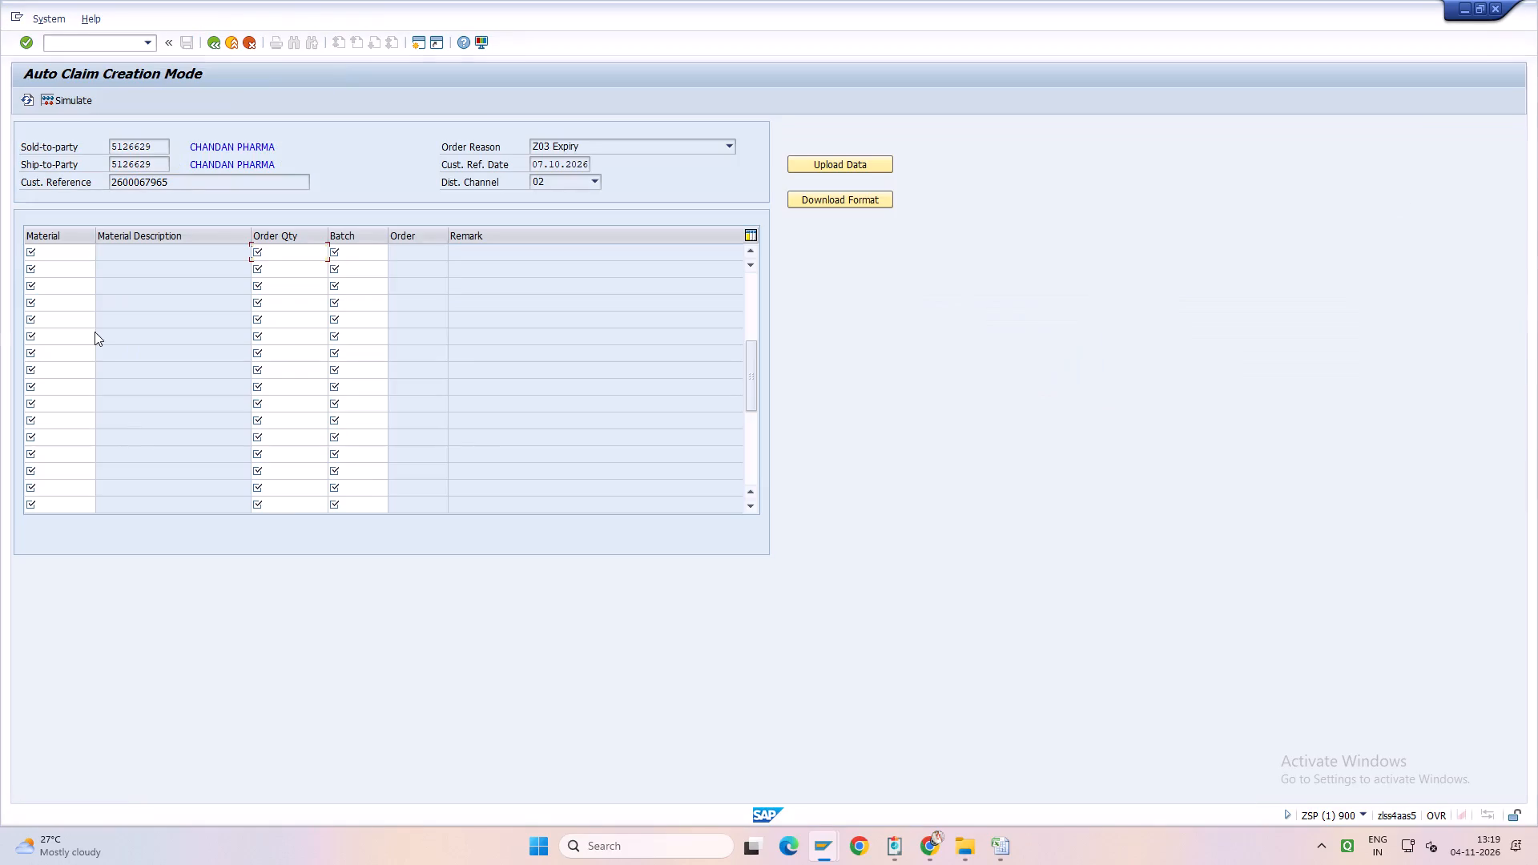
click(77, 255)
key(ctrl+v)
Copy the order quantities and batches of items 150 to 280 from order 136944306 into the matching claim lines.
key(alt+Tab)
key(ctrl+y)
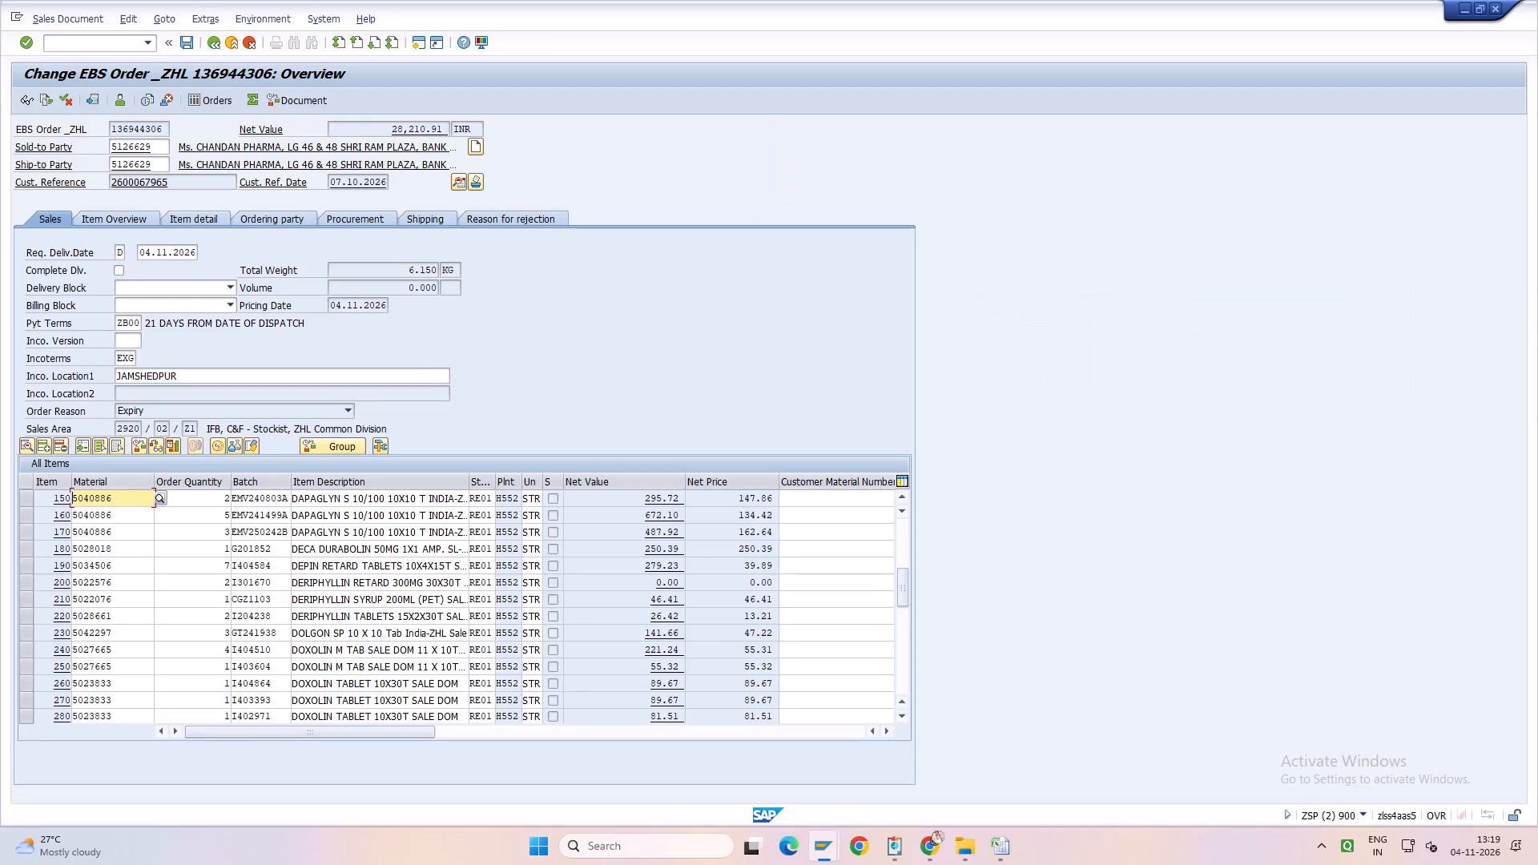
drag(197, 497, 272, 712)
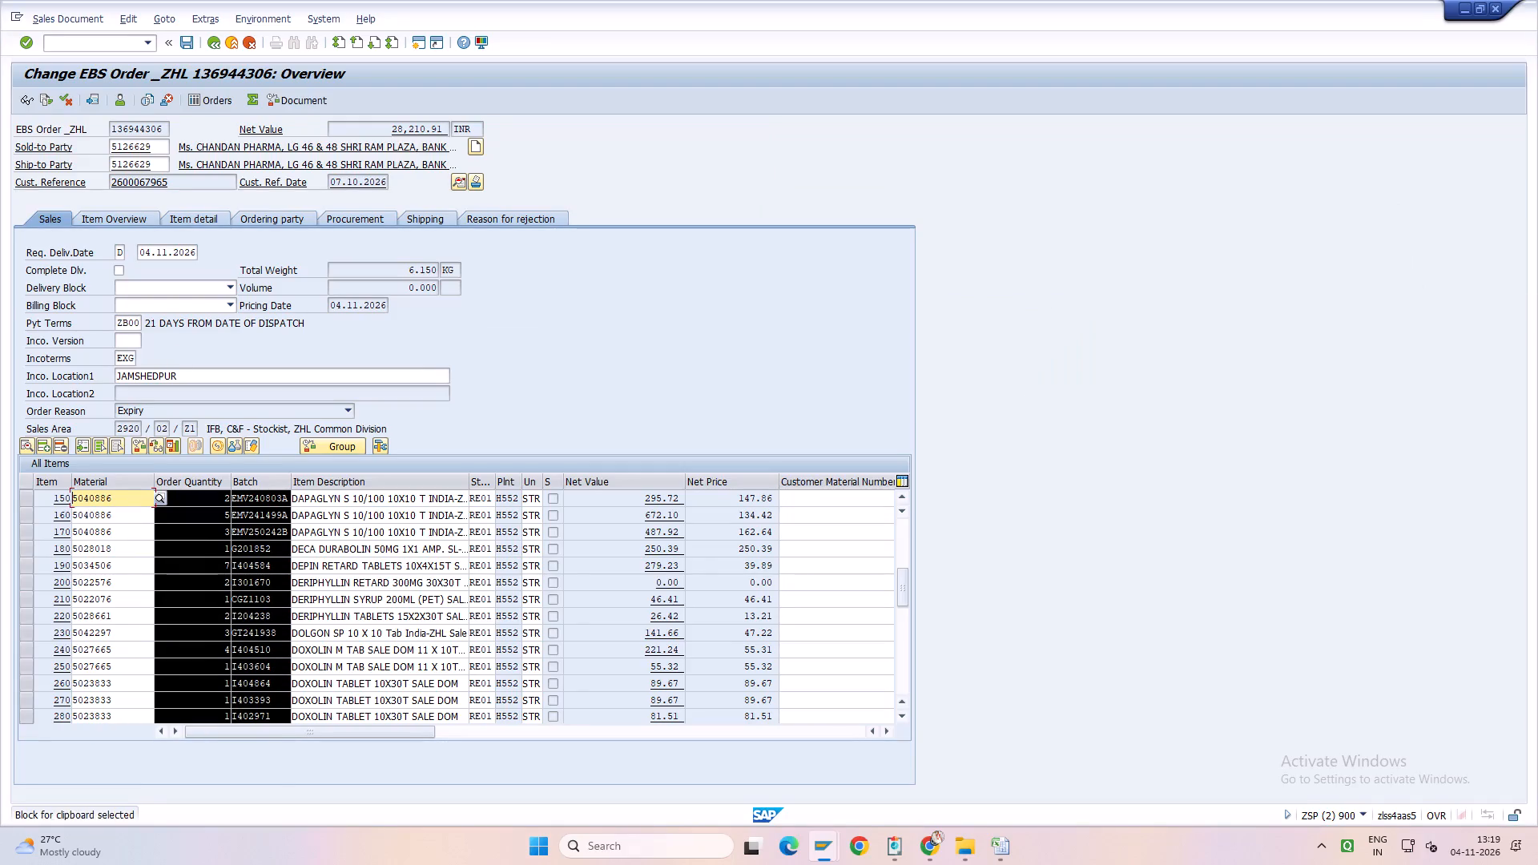
key(ctrl+c)
key(alt+Tab)
click(294, 256)
key(ctrl+v)
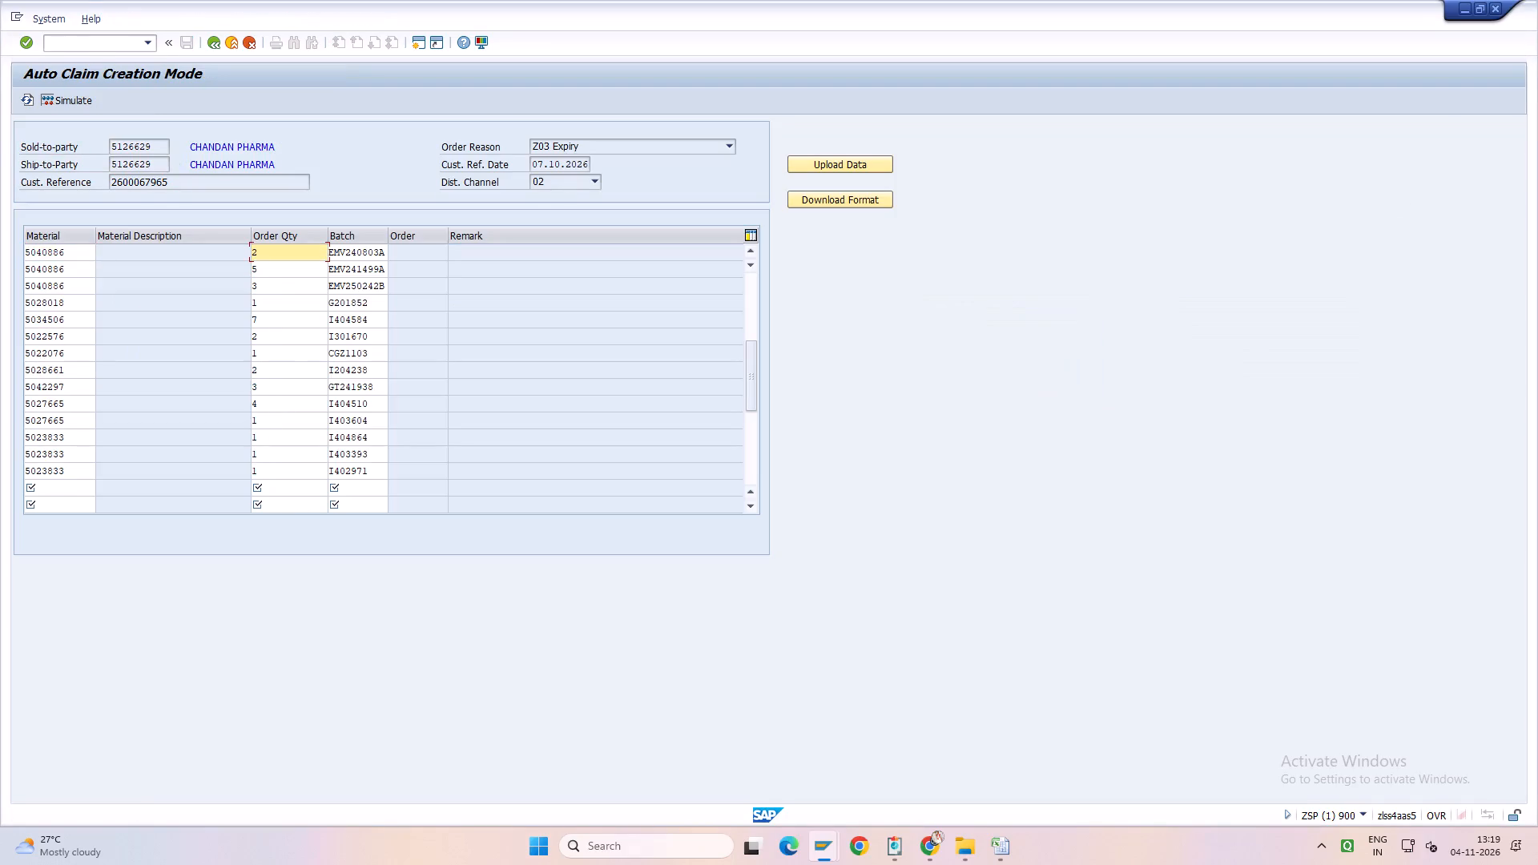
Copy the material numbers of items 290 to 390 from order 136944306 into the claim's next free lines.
key(alt+Tab)
key(Page_Down)
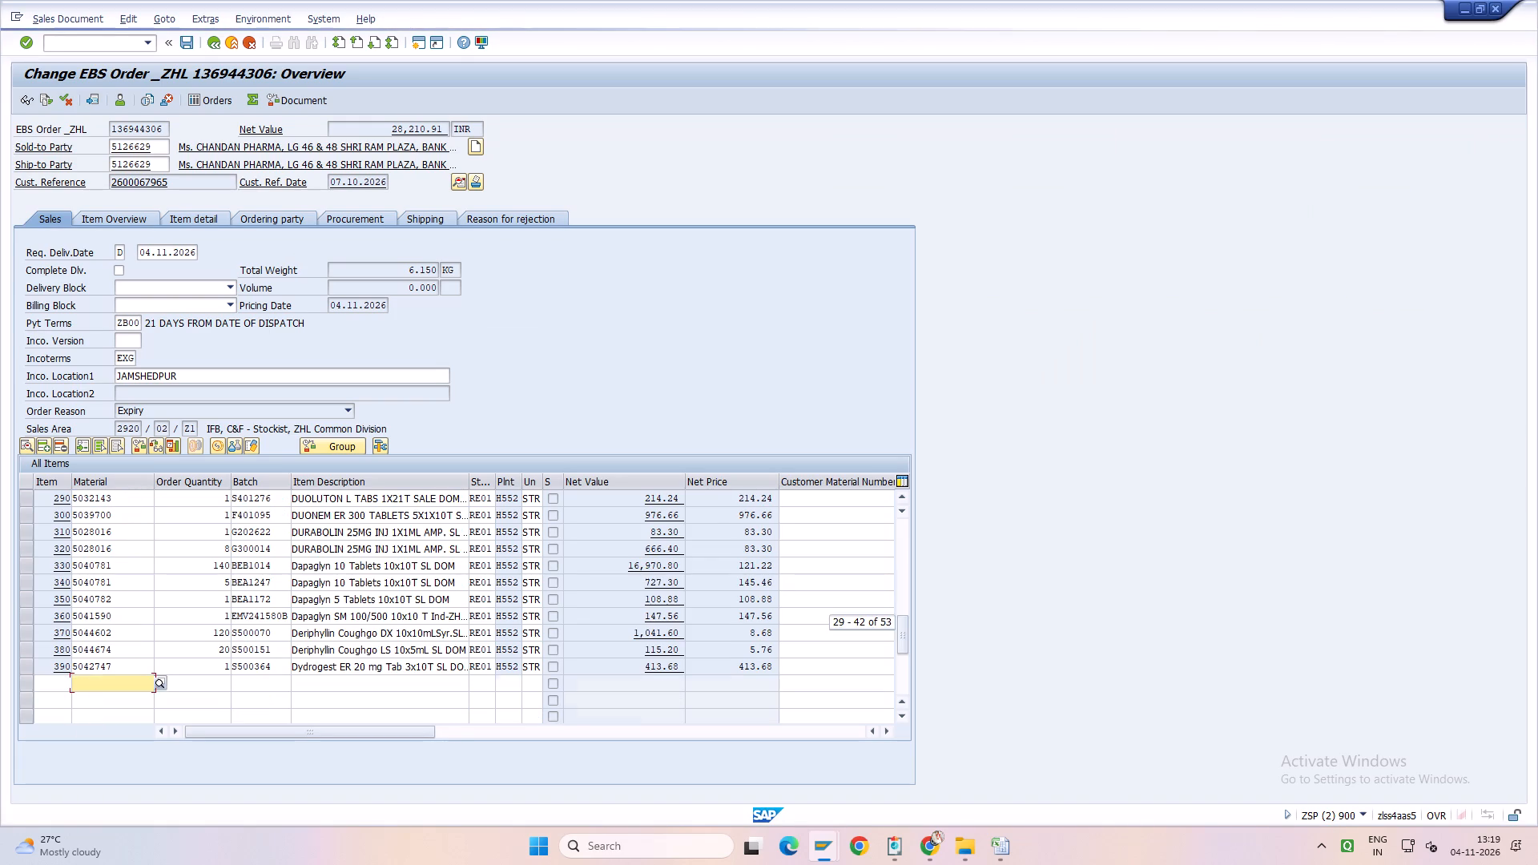
key(ctrl+y)
drag(108, 500, 140, 533)
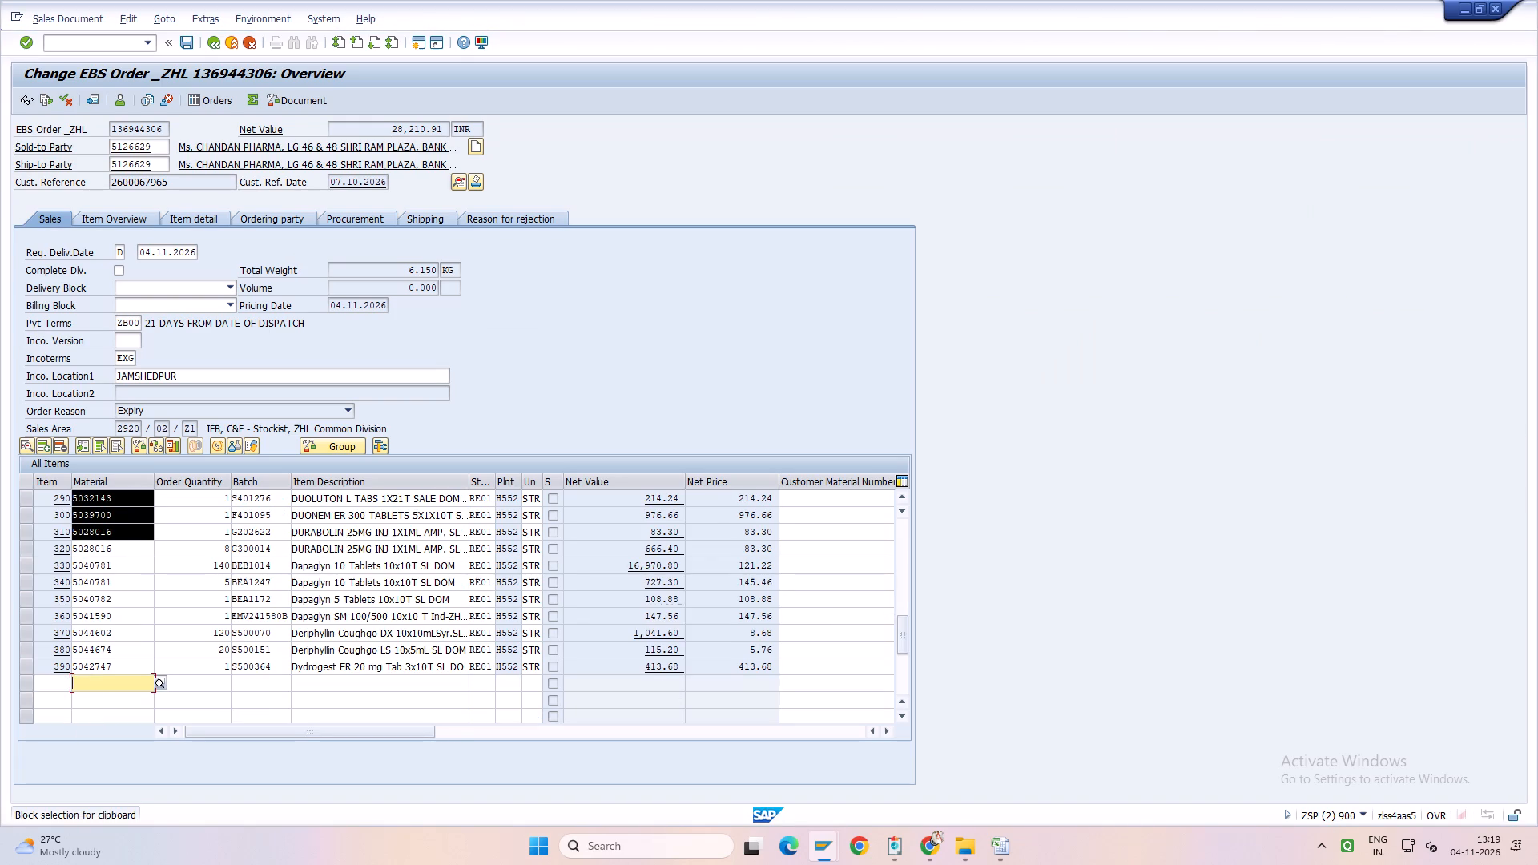
drag(140, 533, 148, 662)
key(ctrl+c)
key(alt+Tab)
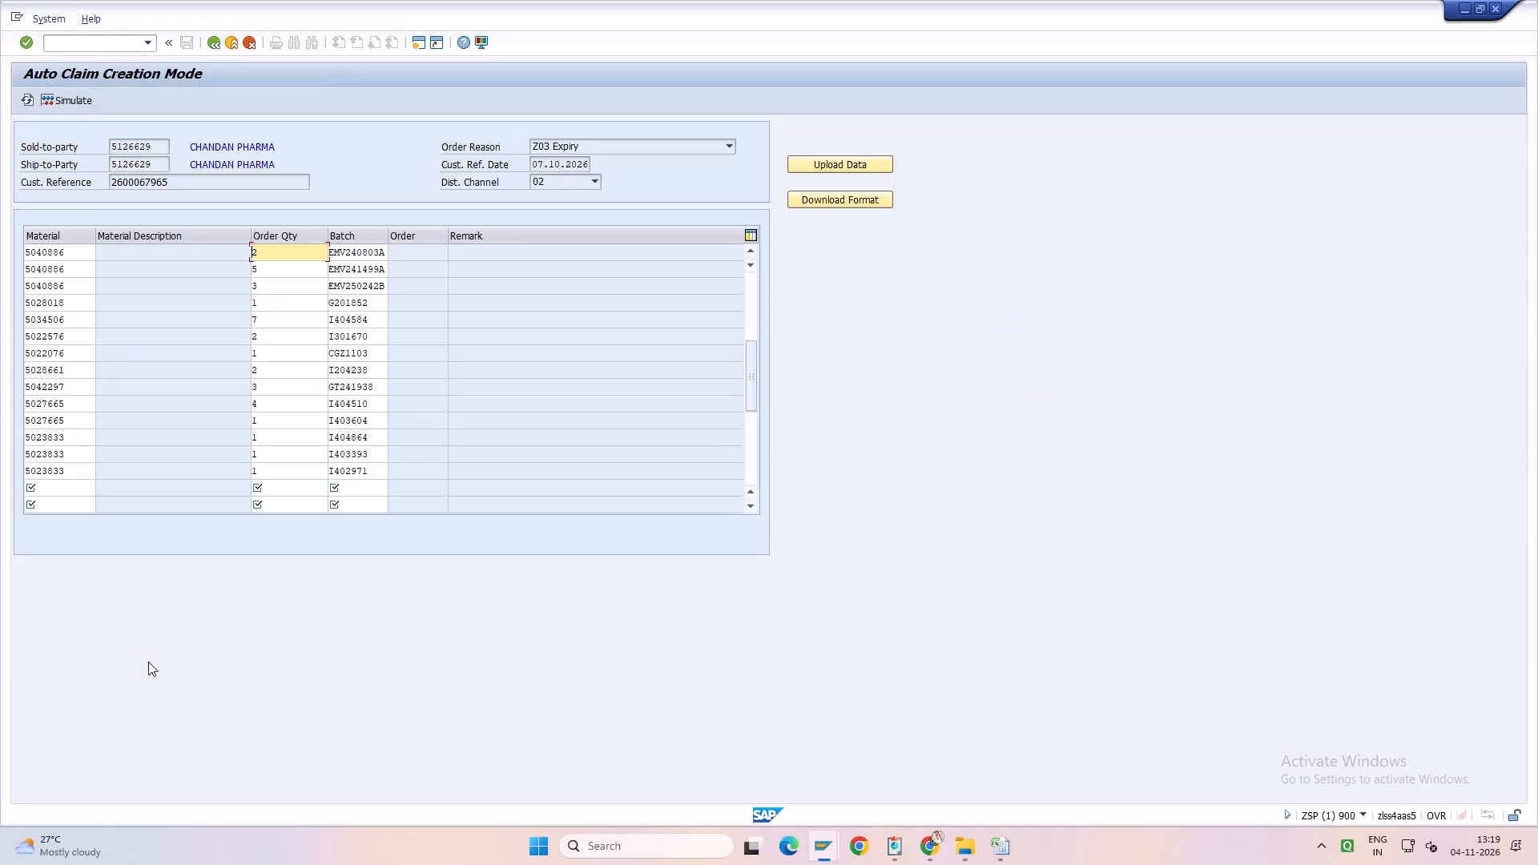
key(Page_Down)
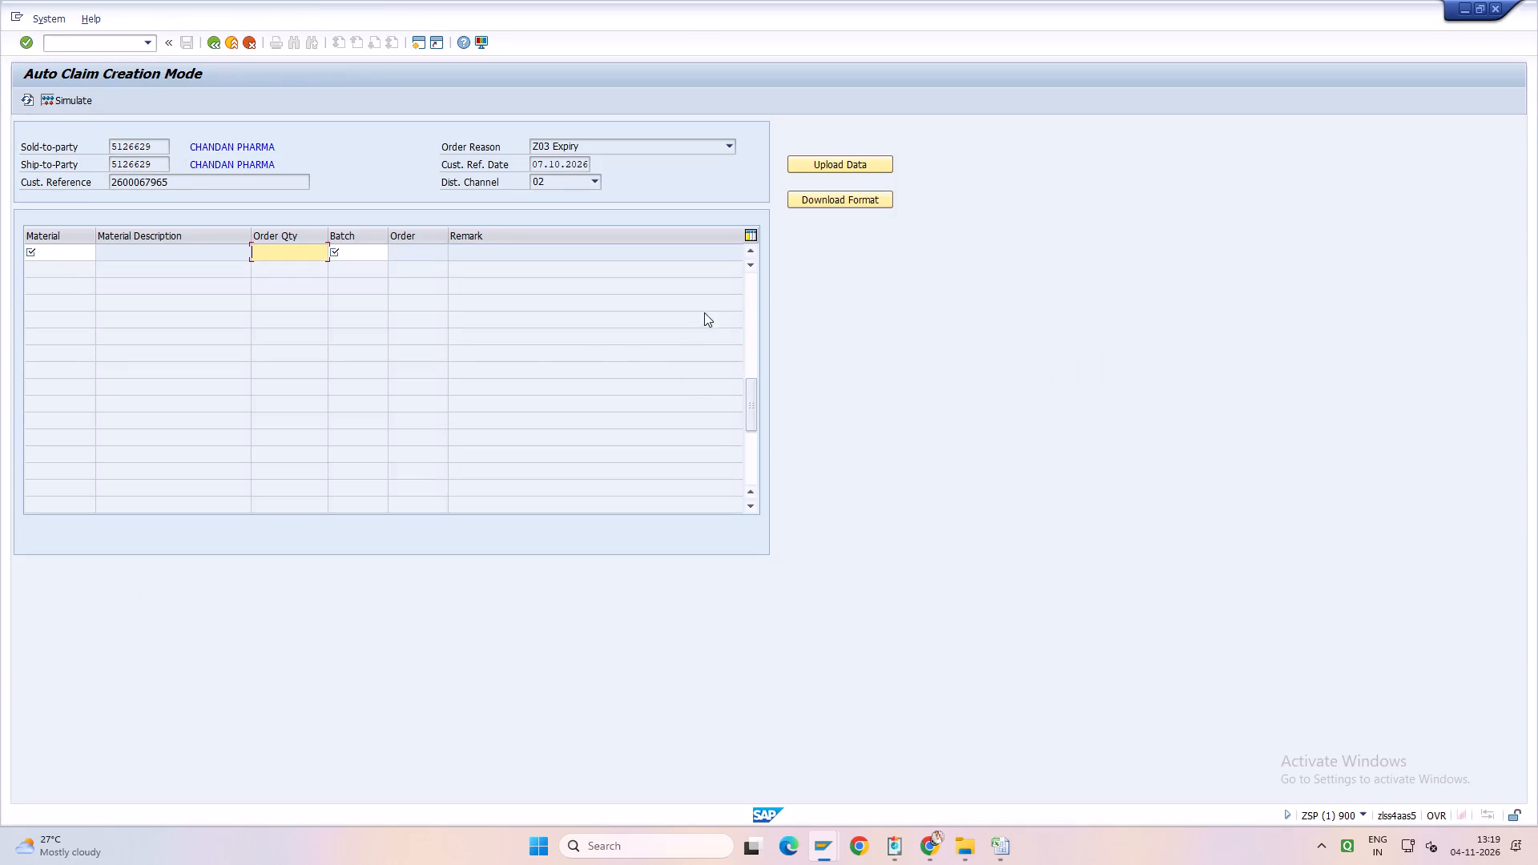
click(751, 270)
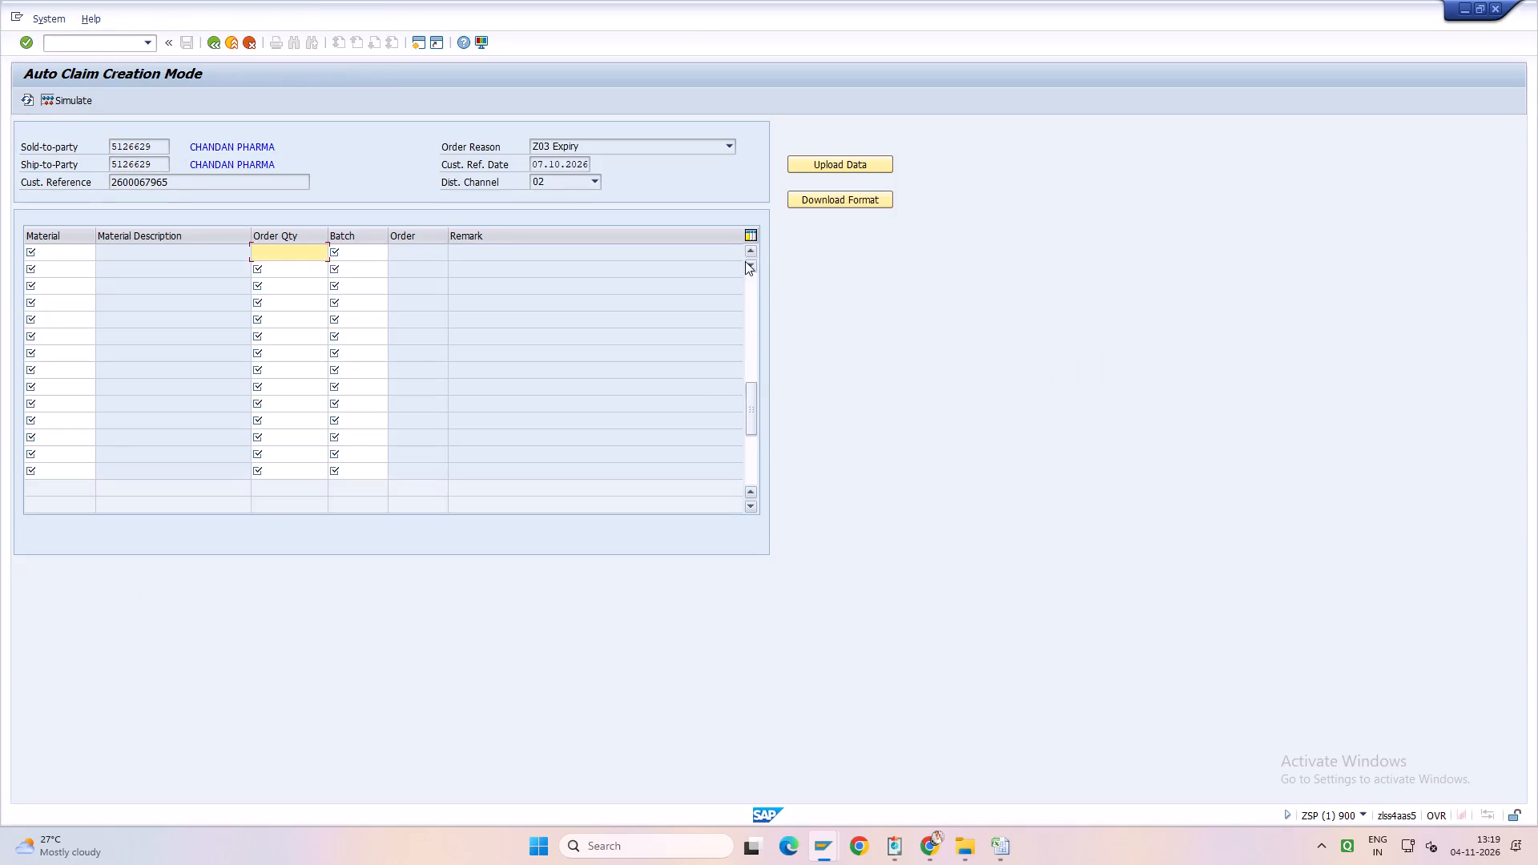
click(748, 253)
click(748, 253)
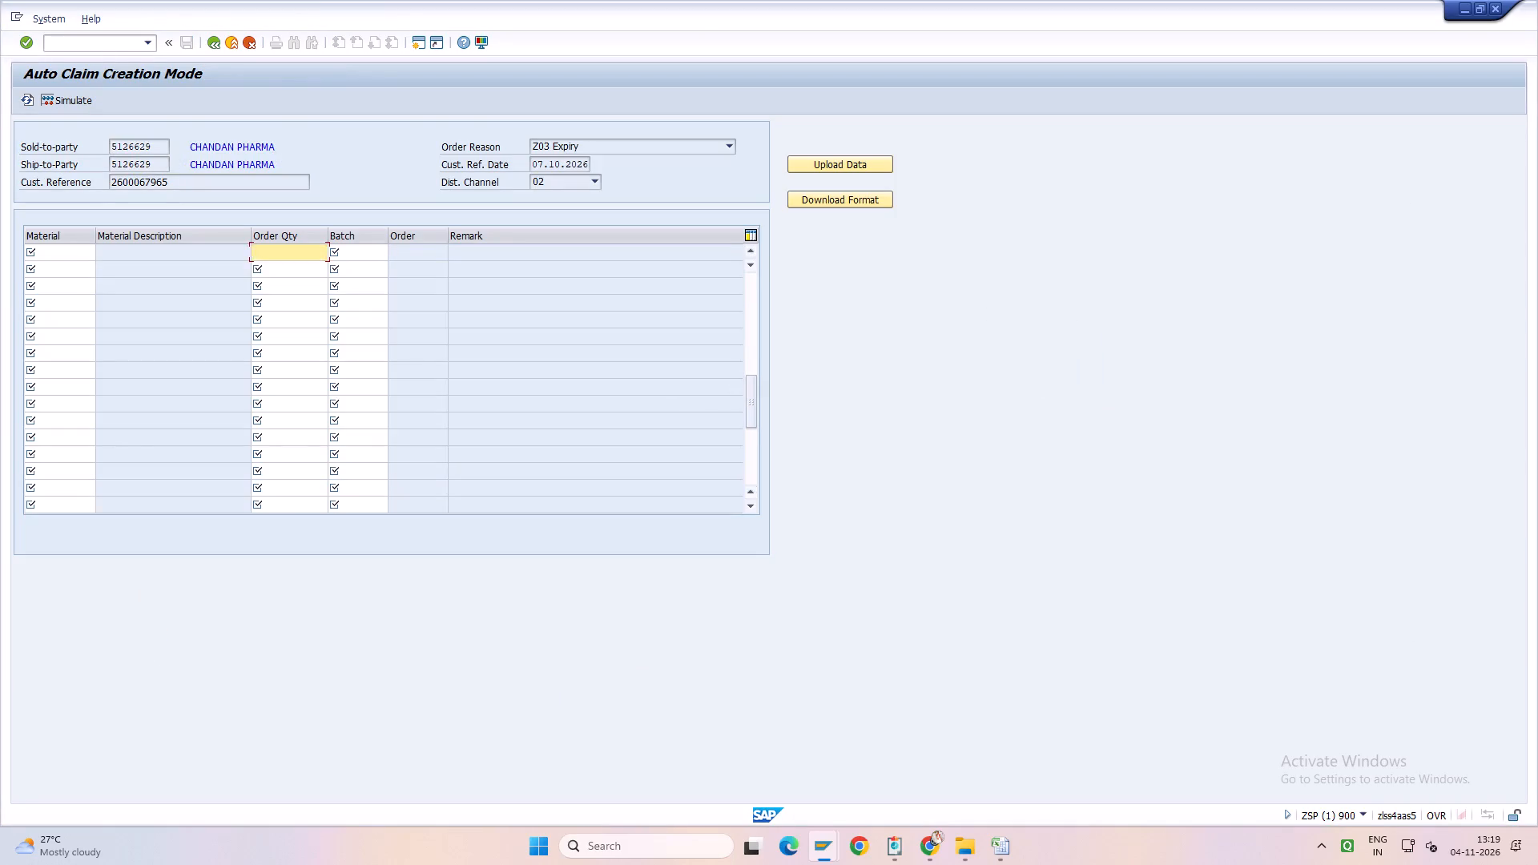
click(74, 254)
key(ctrl+v)
Copy the order quantities and batches of items 290 to 390 into the matching claim lines and validate the entries.
key(alt+Tab)
key(ctrl+y)
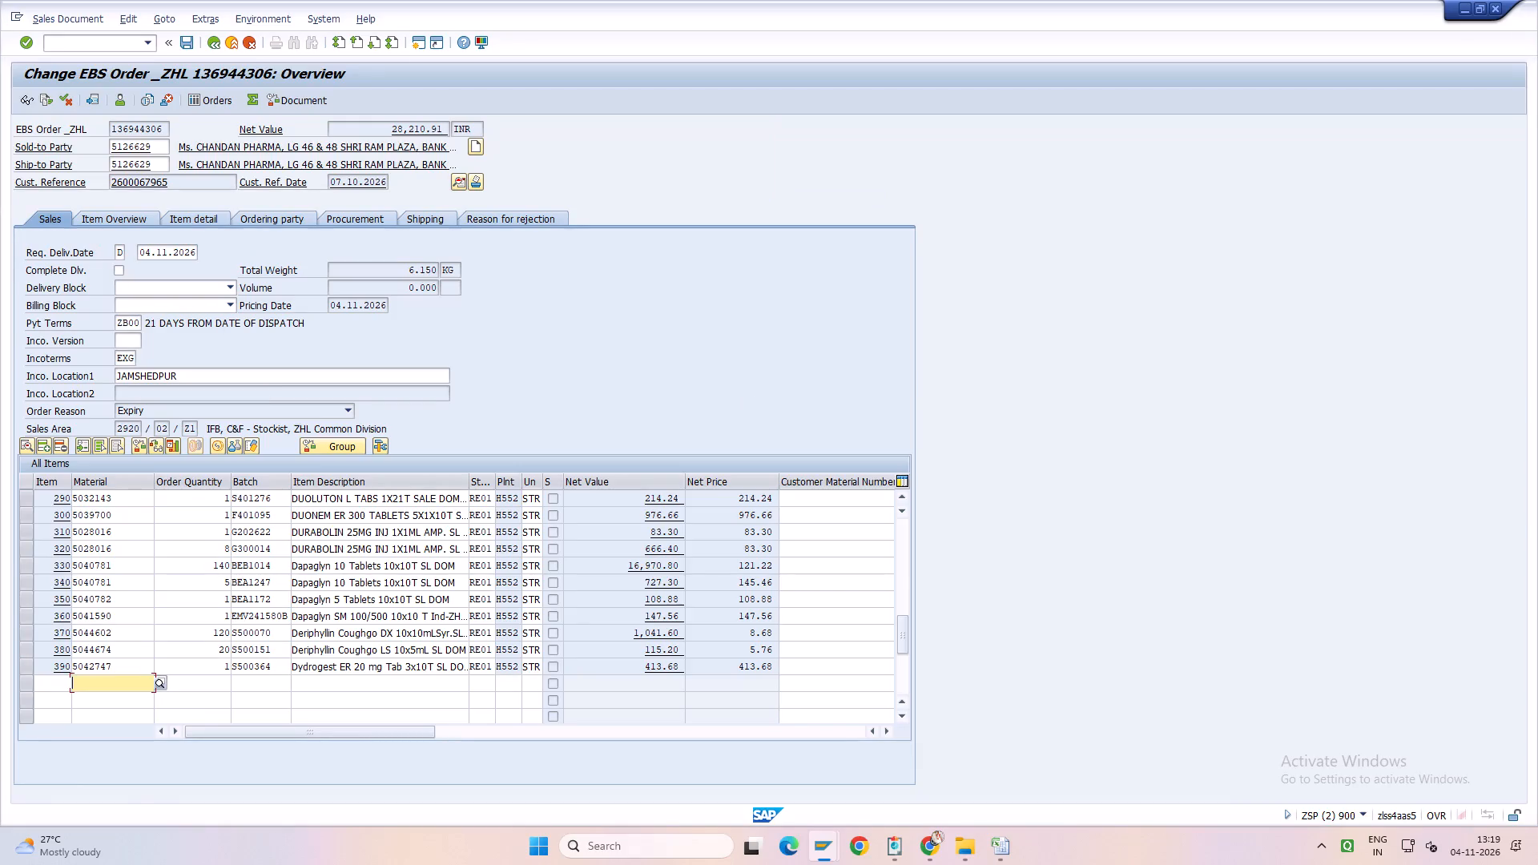
drag(215, 495, 268, 666)
key(ctrl+c)
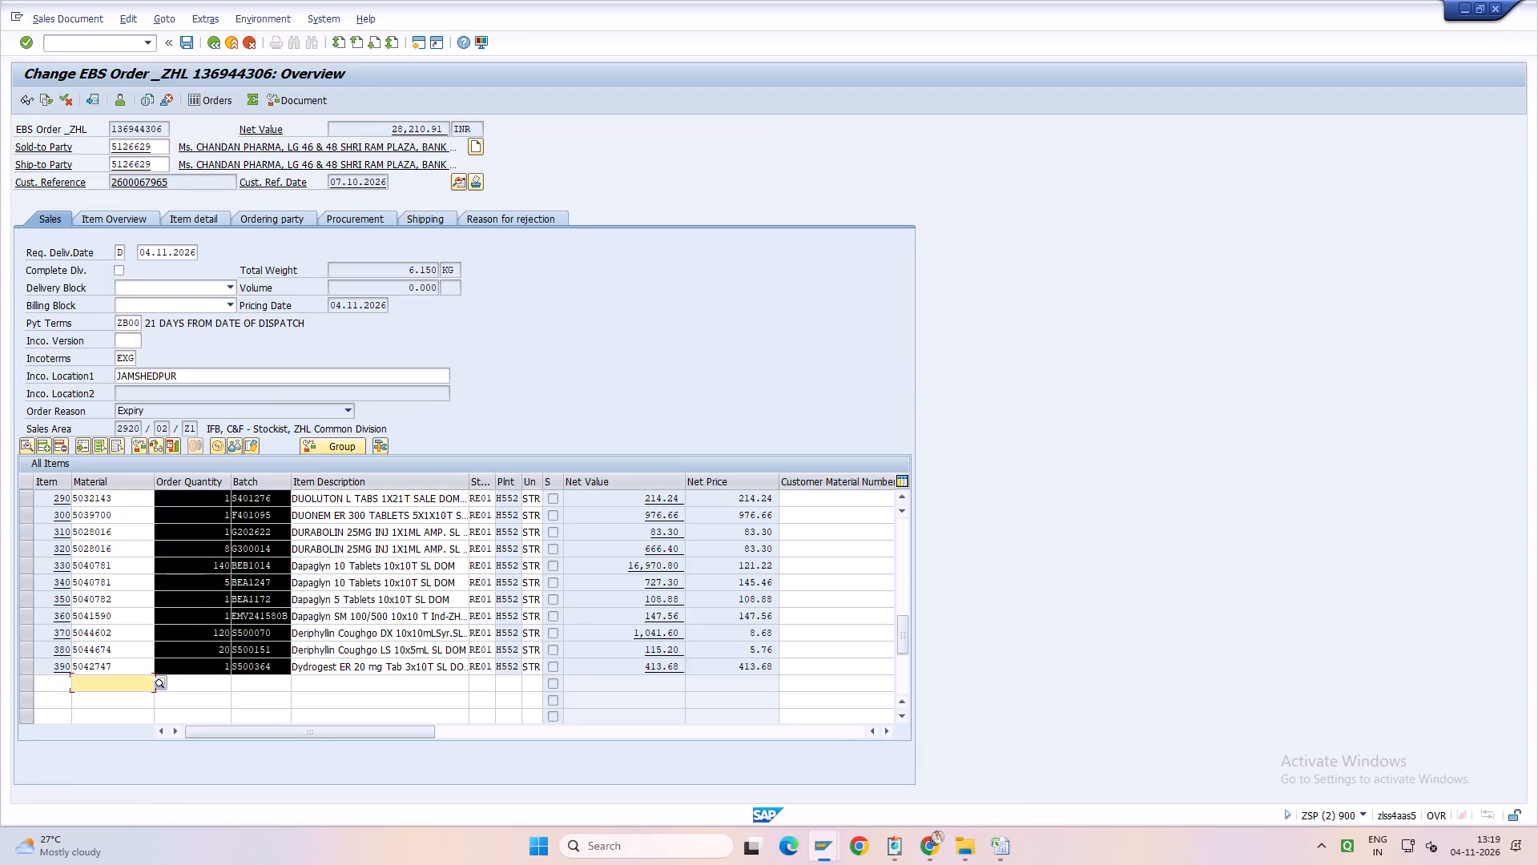
key(alt+Tab)
click(290, 254)
key(ctrl+v)
key(Return)
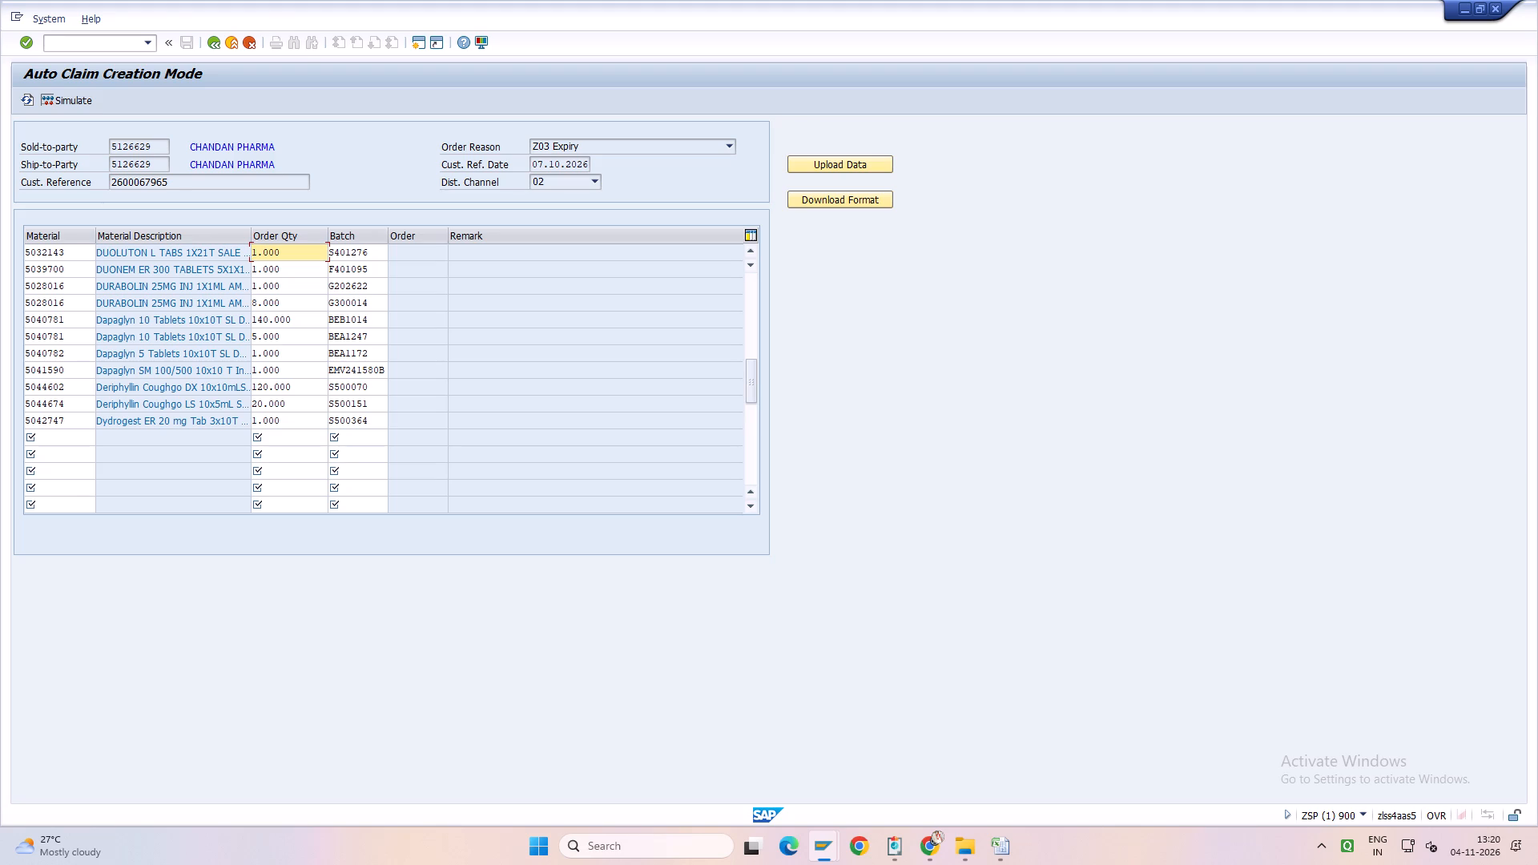
Clear the material, quantity and batch of the Deriphyllin Retard 300 mg line with batch I301670 in the claim.
key(Page_Up)
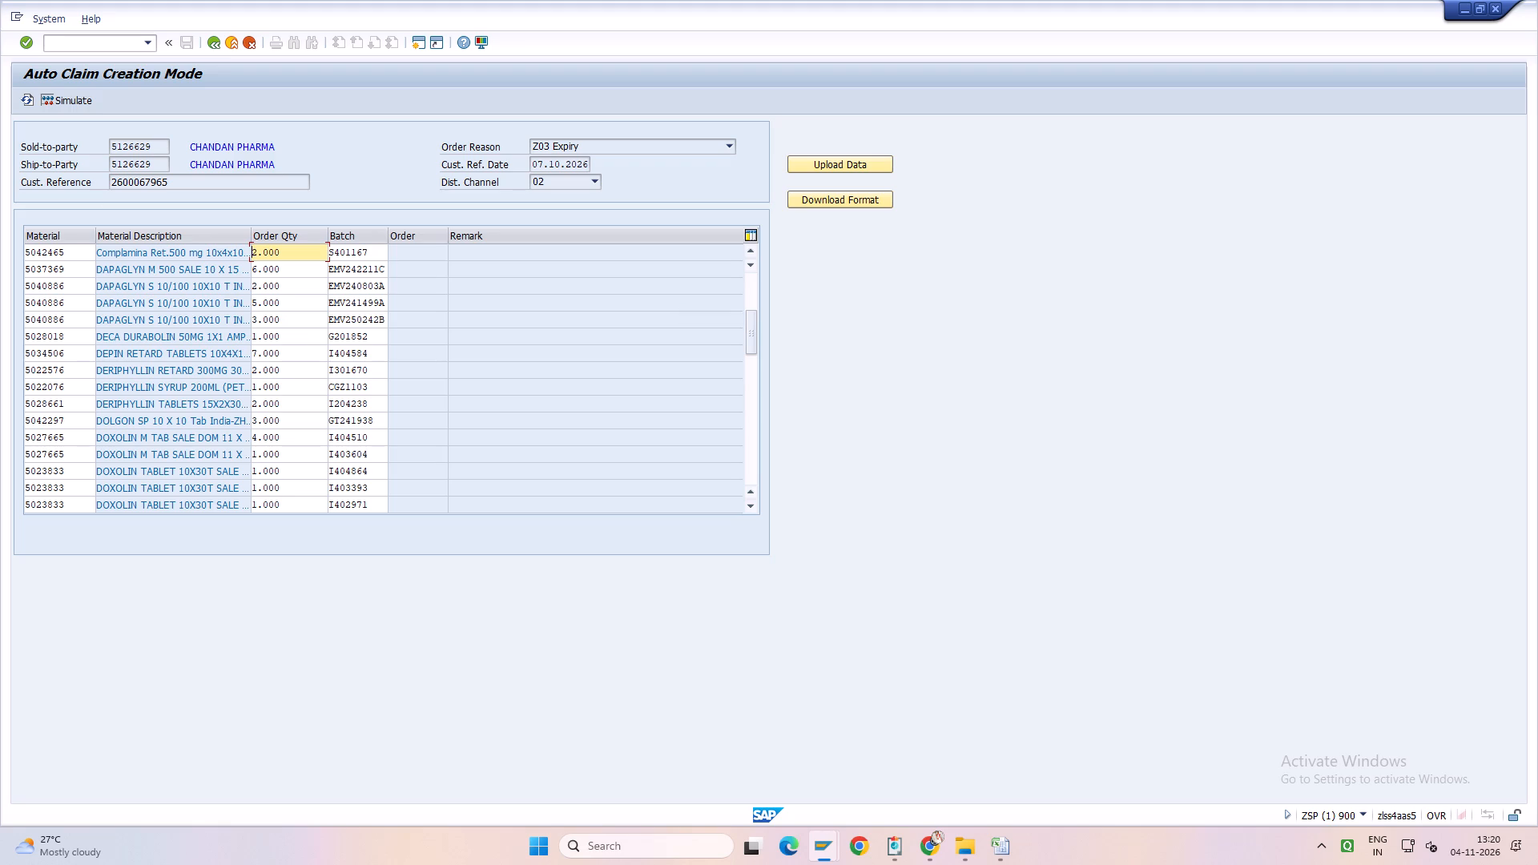
click(373, 370)
click(74, 370)
key(ctrl+y)
drag(70, 367, 369, 372)
key(Delete)
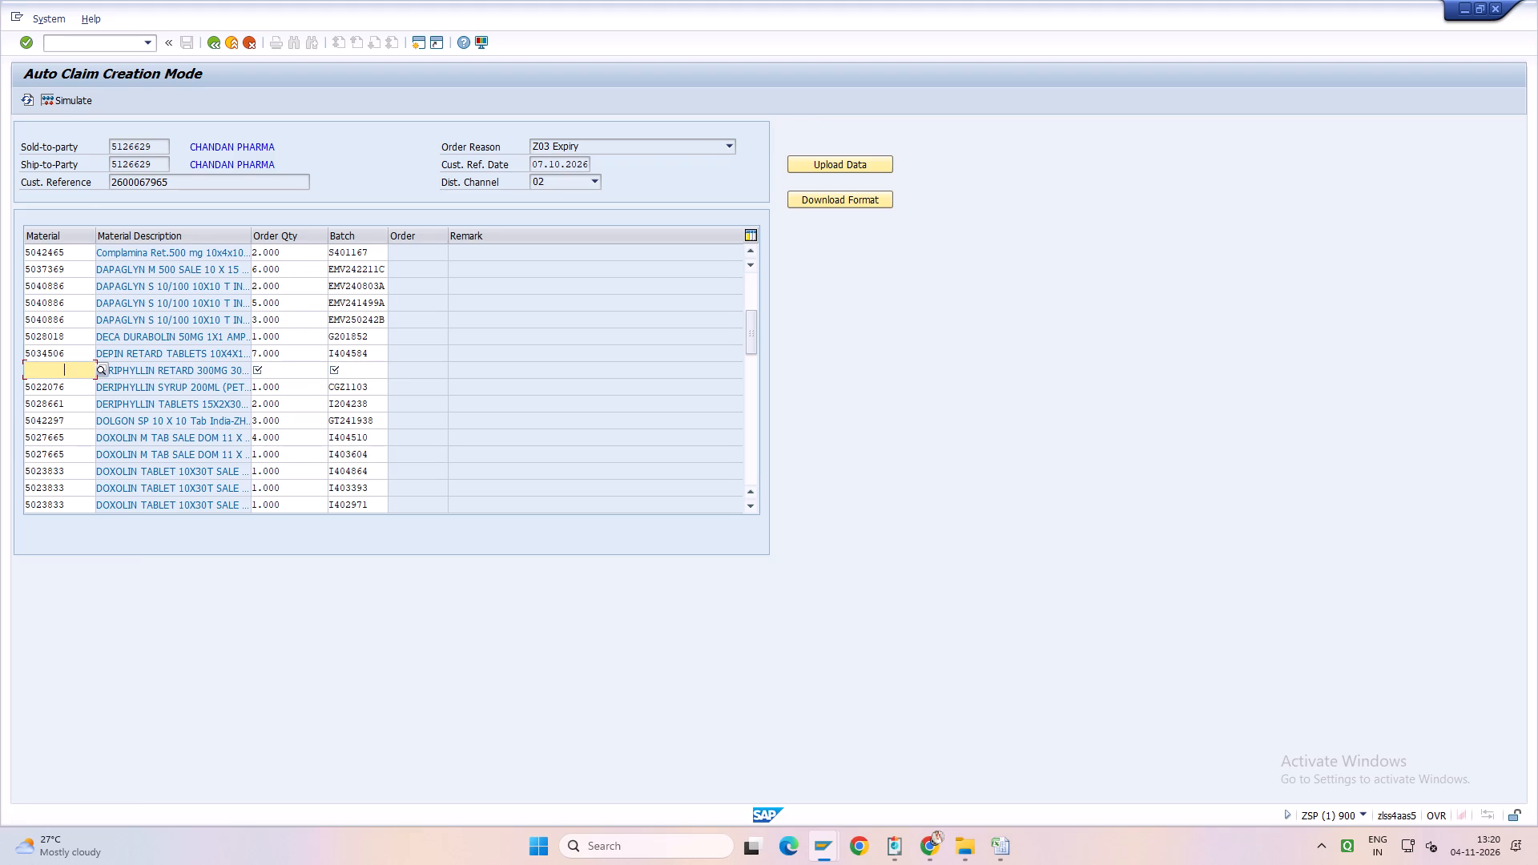
Clear the material, quantity and batch of the Complamina Ret. 500 mg line with batch S401167 in the claim.
click(374, 249)
click(66, 250)
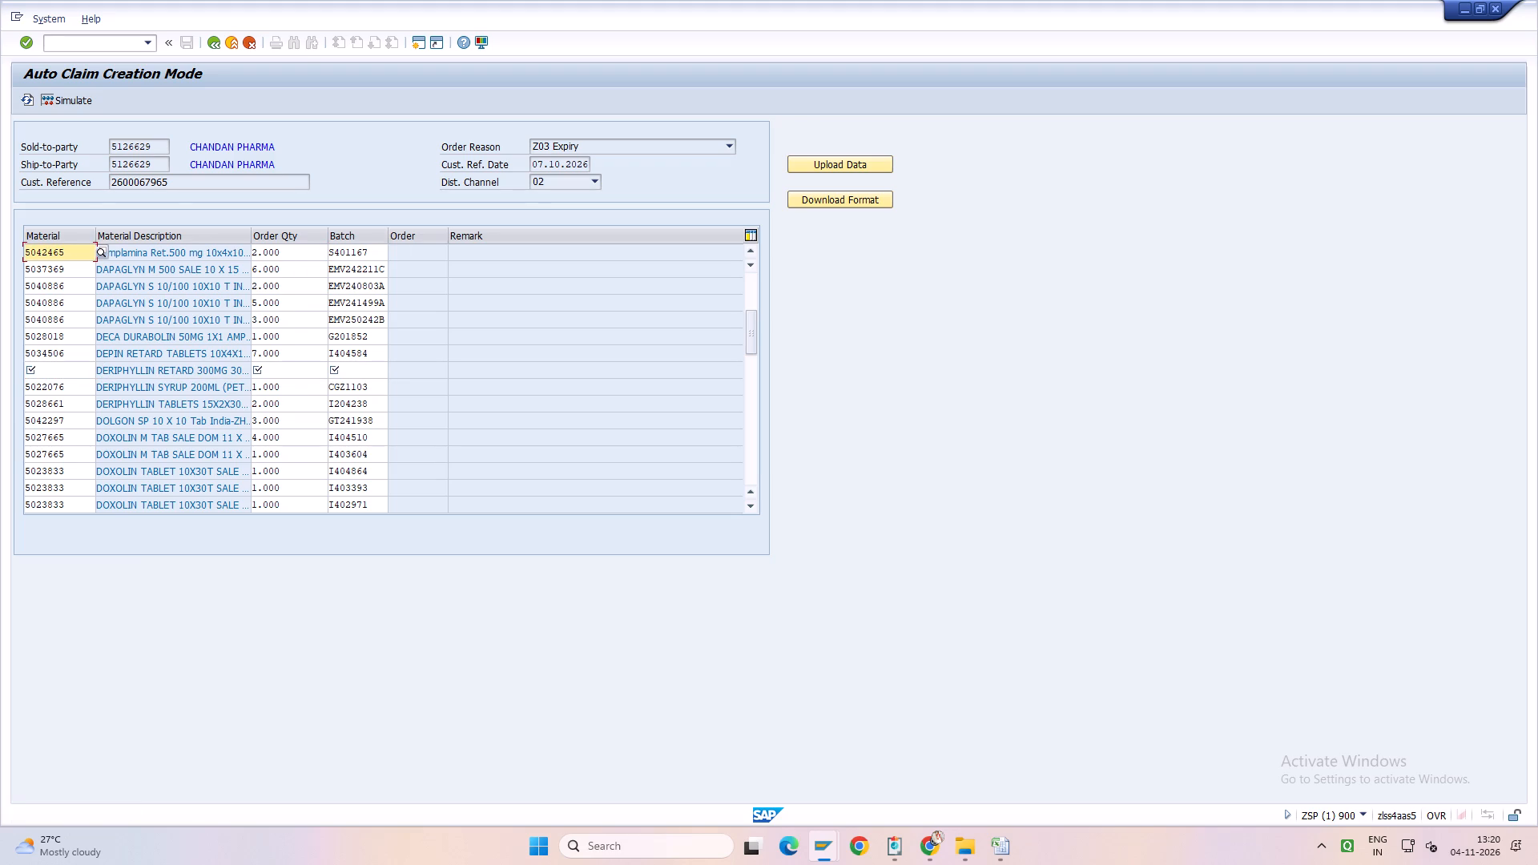
key(ctrl+y)
drag(72, 248, 134, 250)
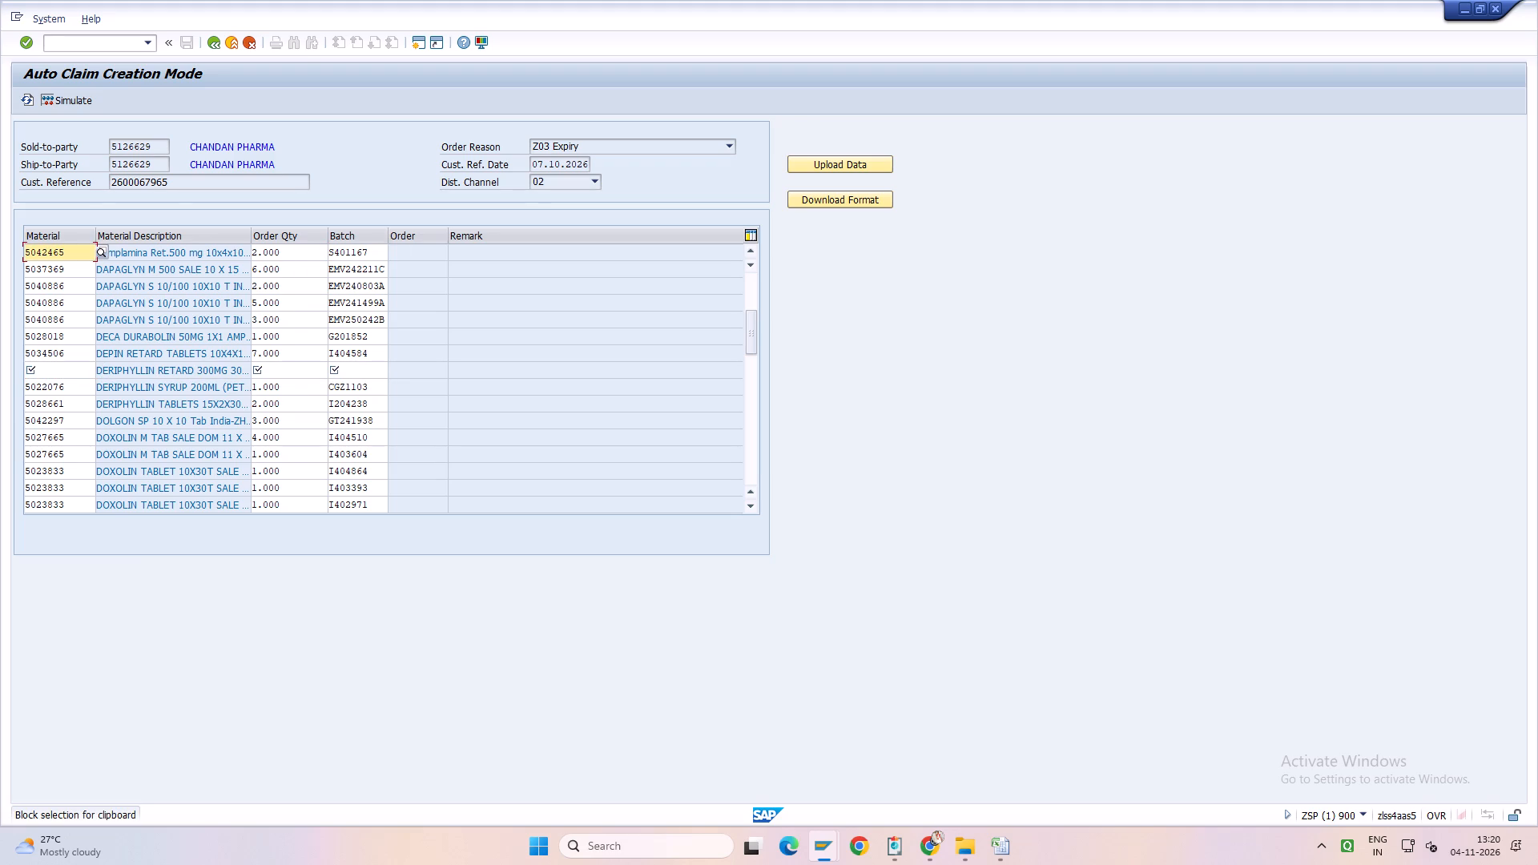
drag(134, 250, 348, 250)
key(Delete)
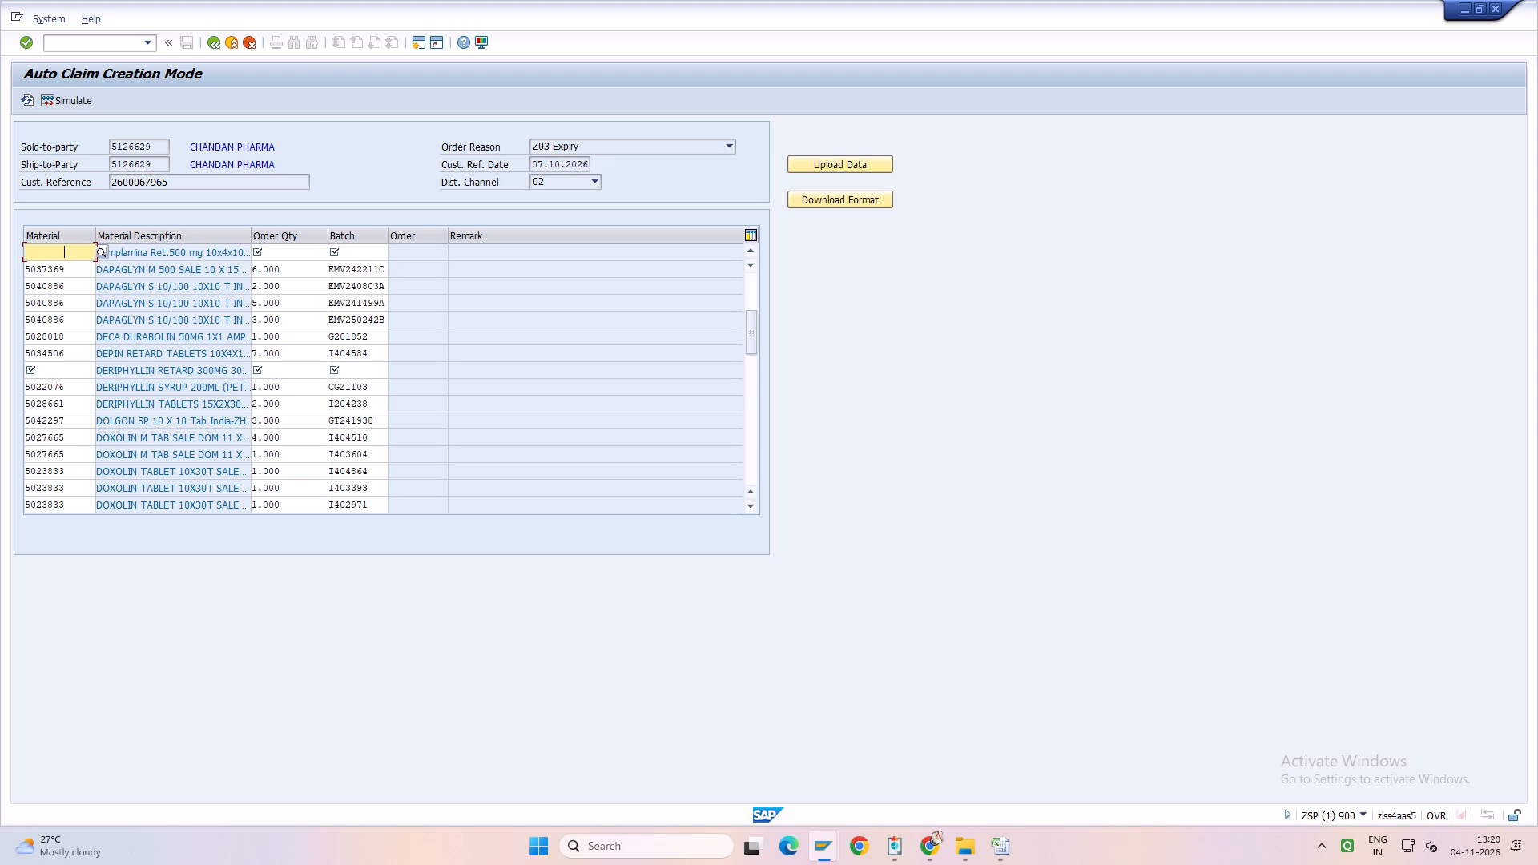
Simulate the claim with Desktop as the download folder, and generate the claim order.
click(76, 99)
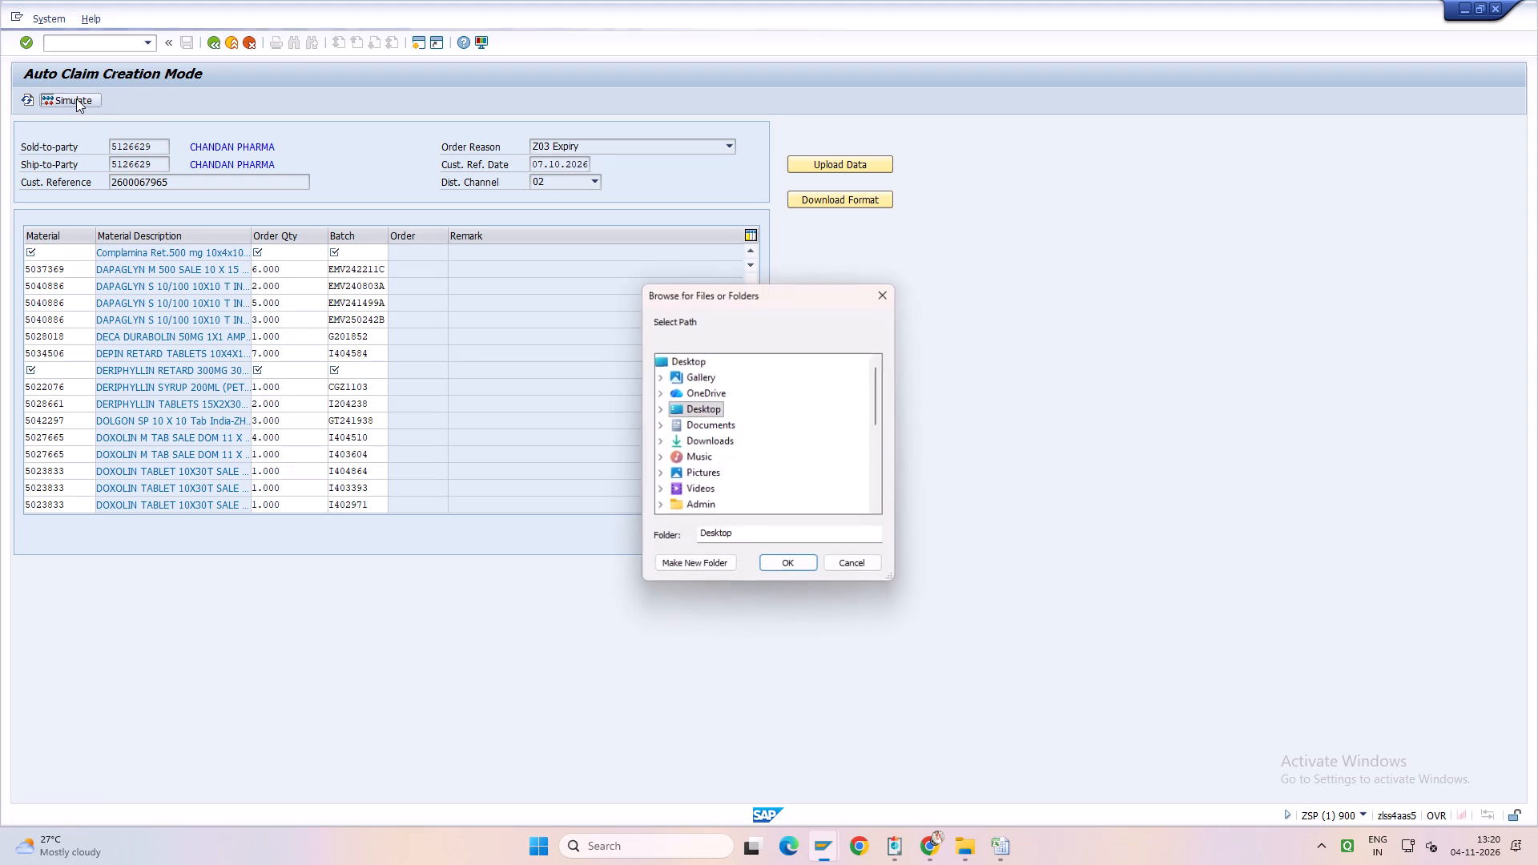
click(698, 363)
click(798, 567)
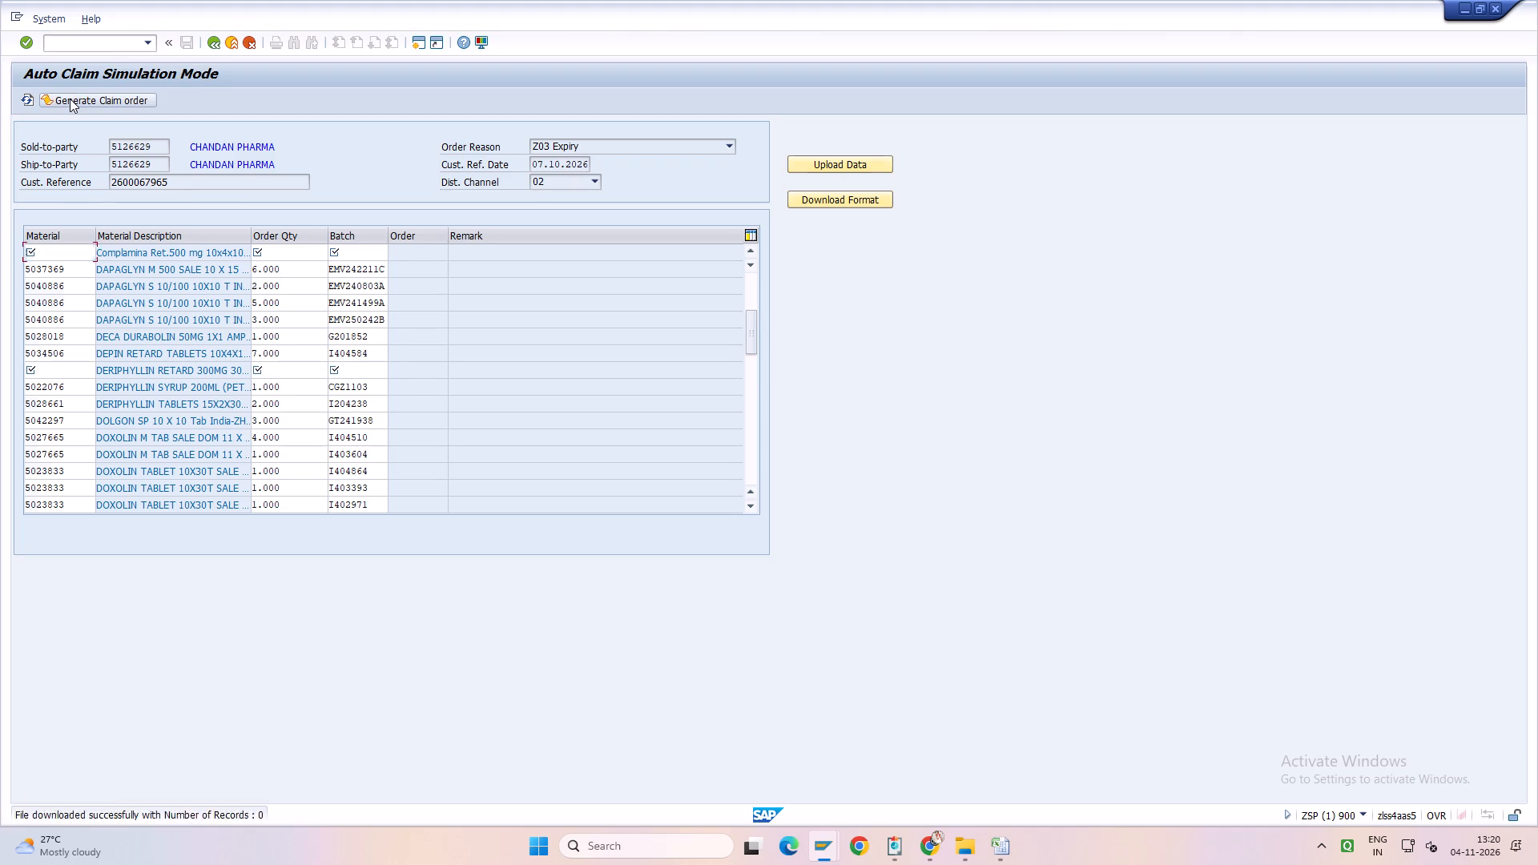
click(70, 99)
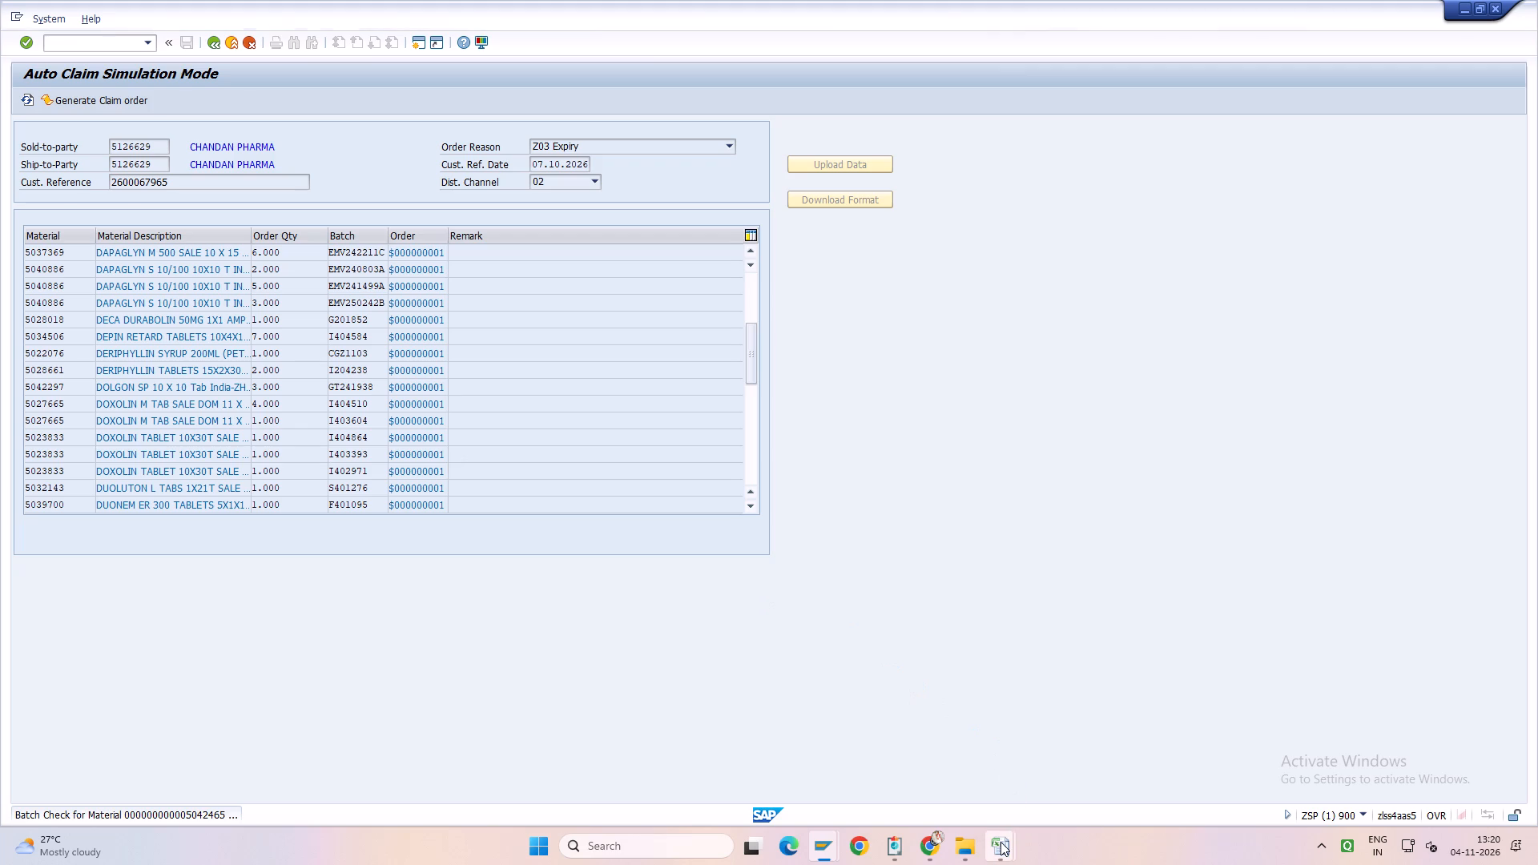
click(959, 847)
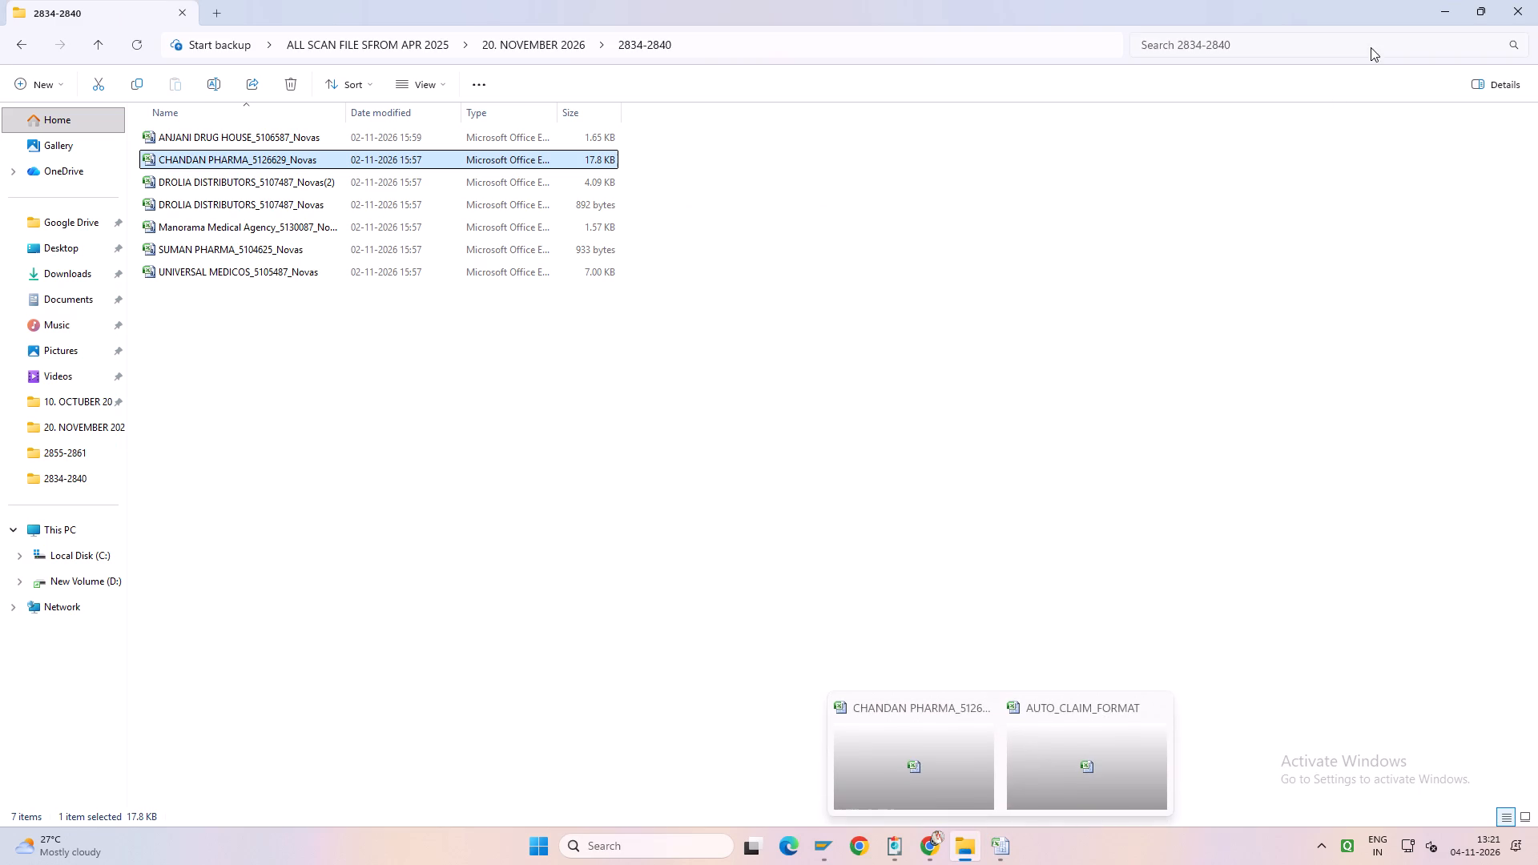
click(1446, 1)
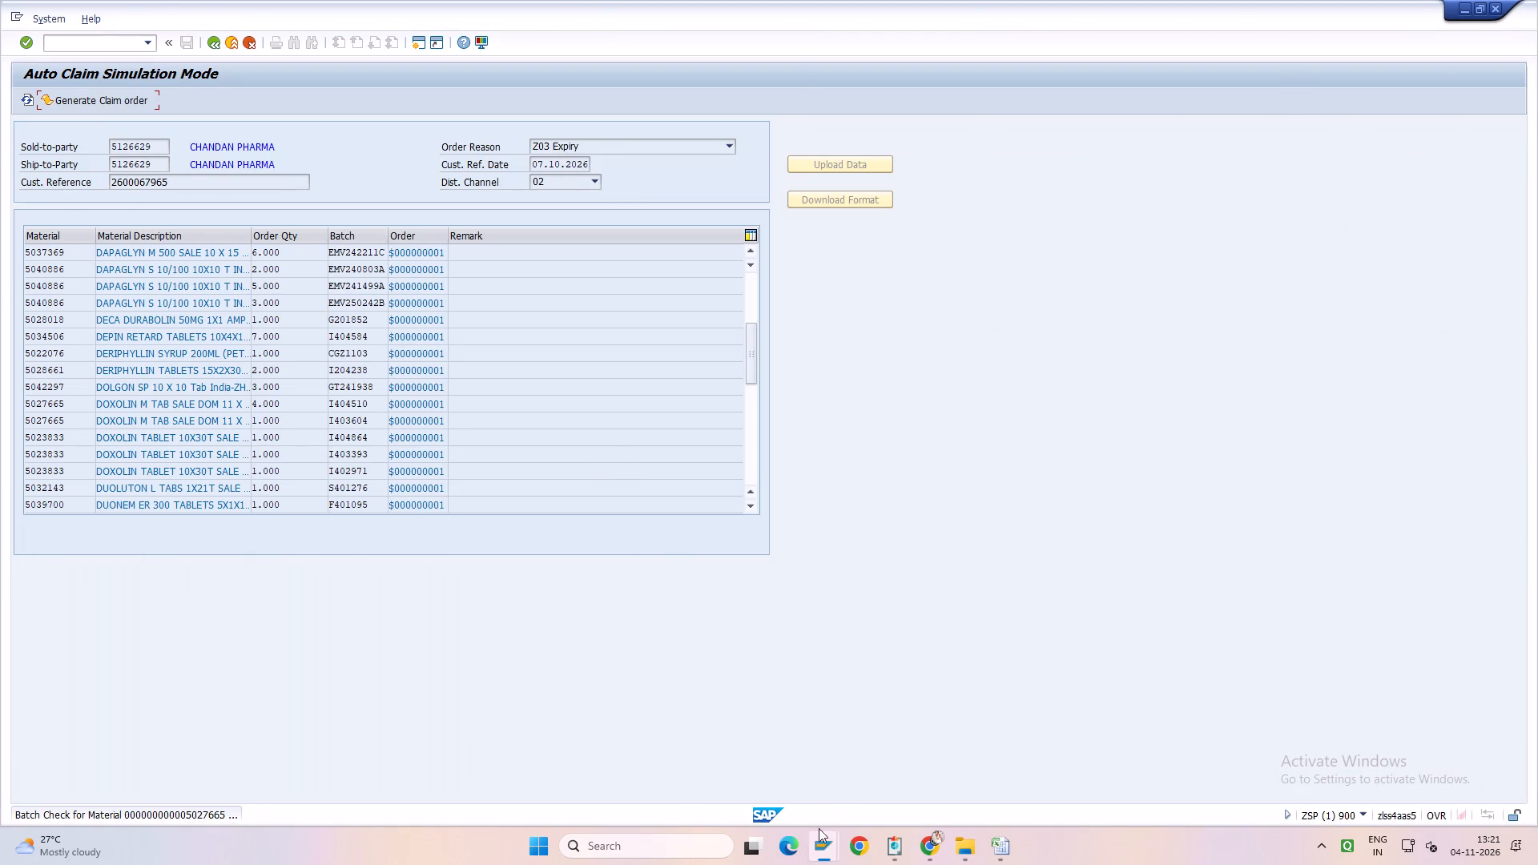
click(816, 840)
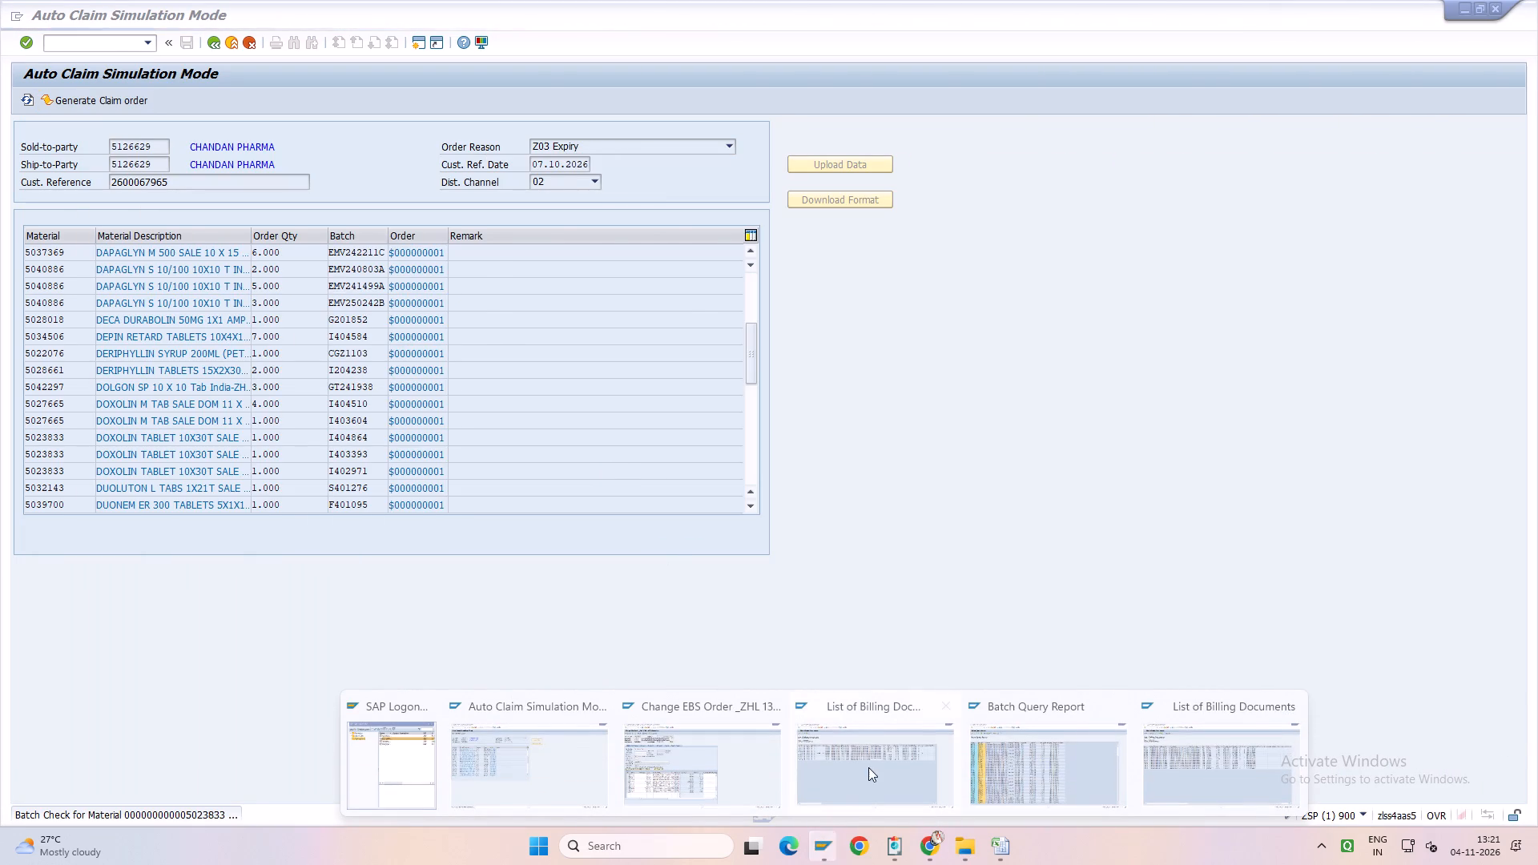
click(871, 758)
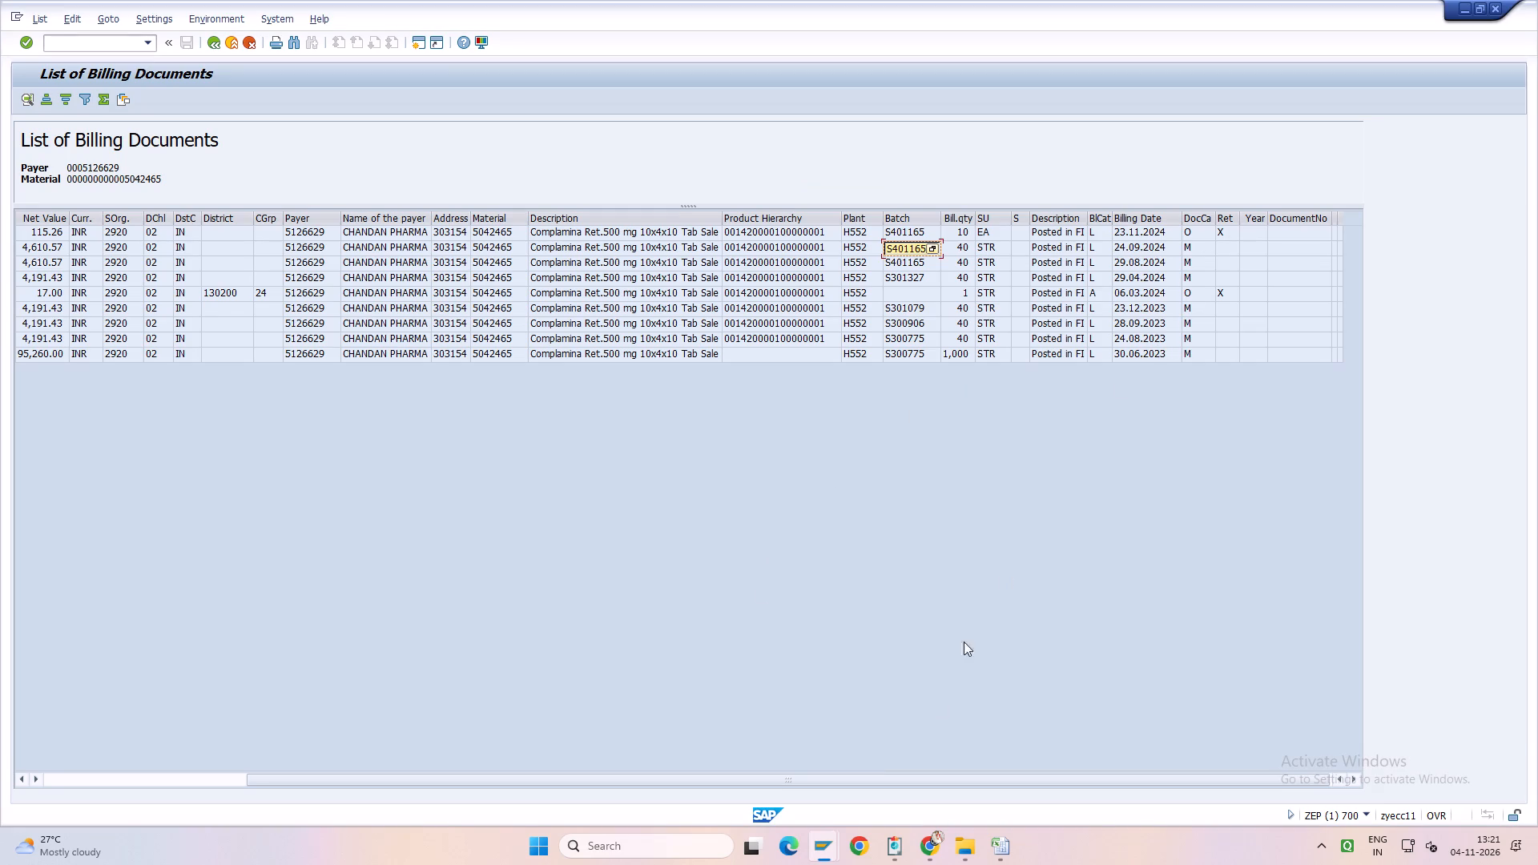
click(830, 855)
click(1190, 766)
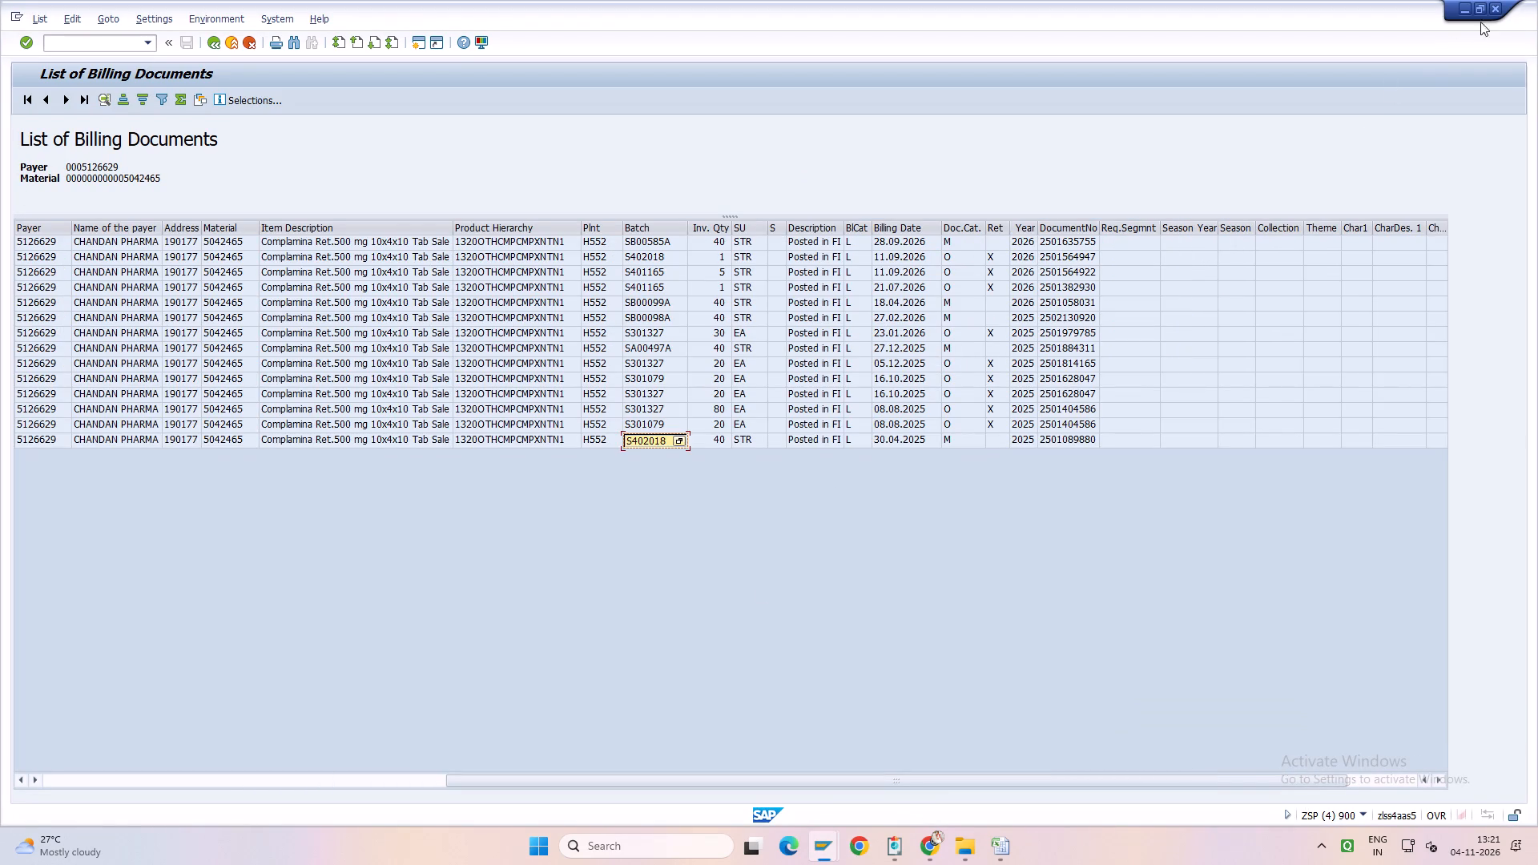
click(1499, 2)
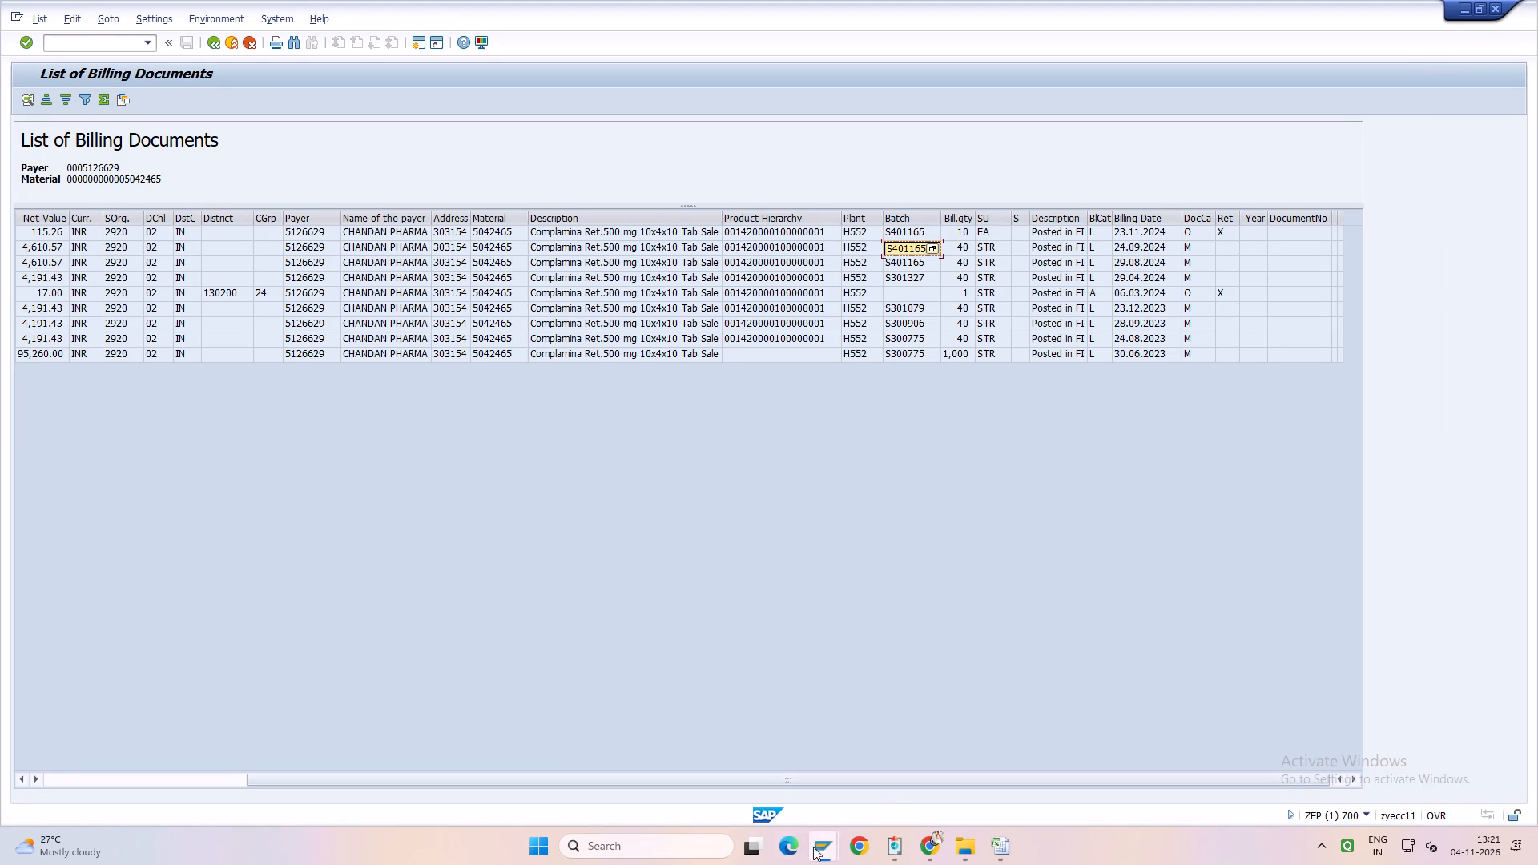
click(804, 850)
click(1521, 5)
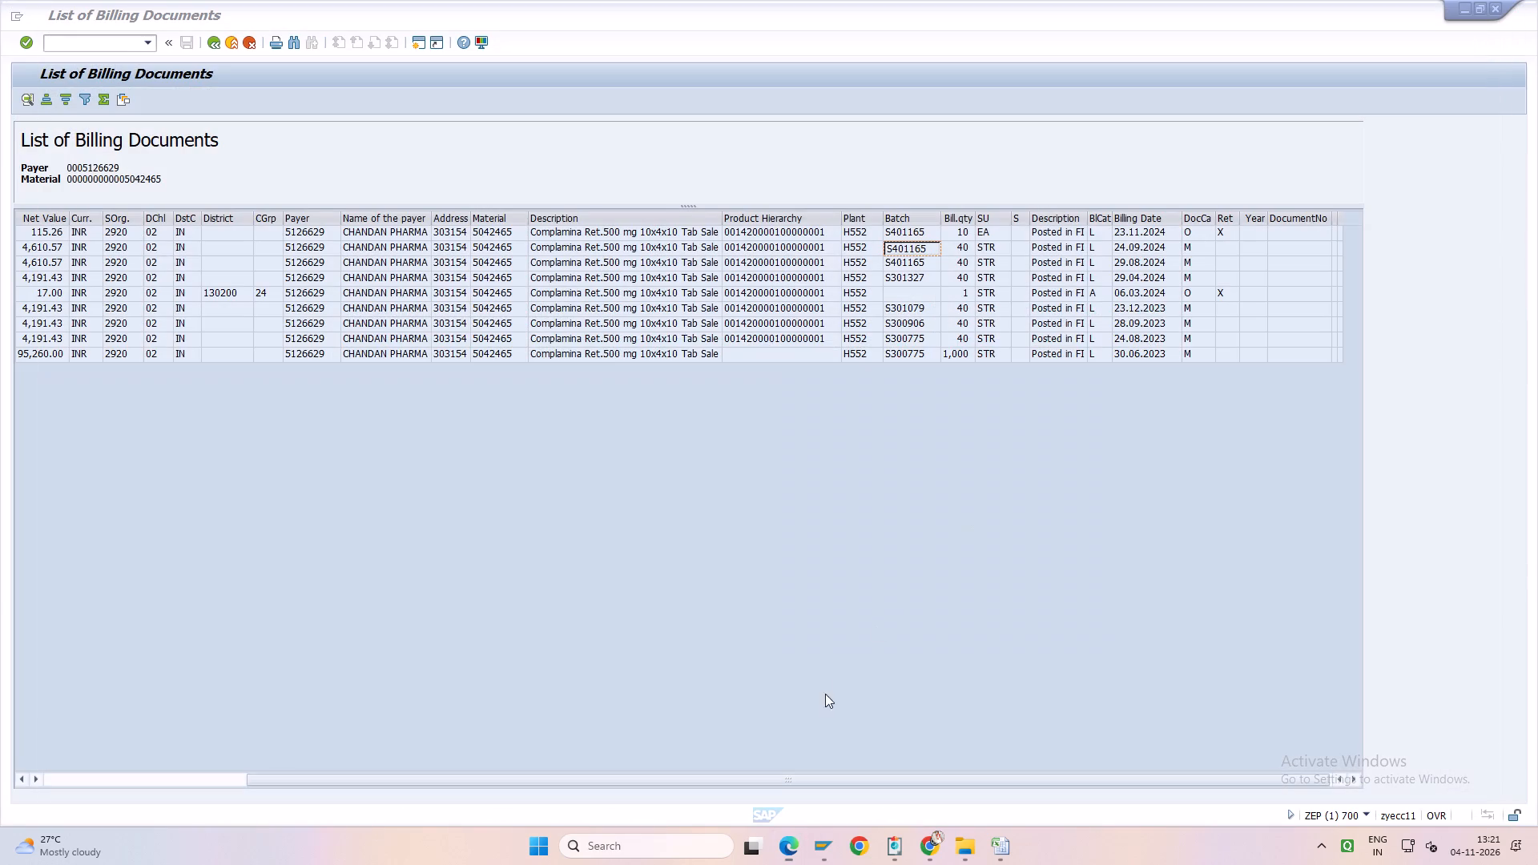
click(817, 853)
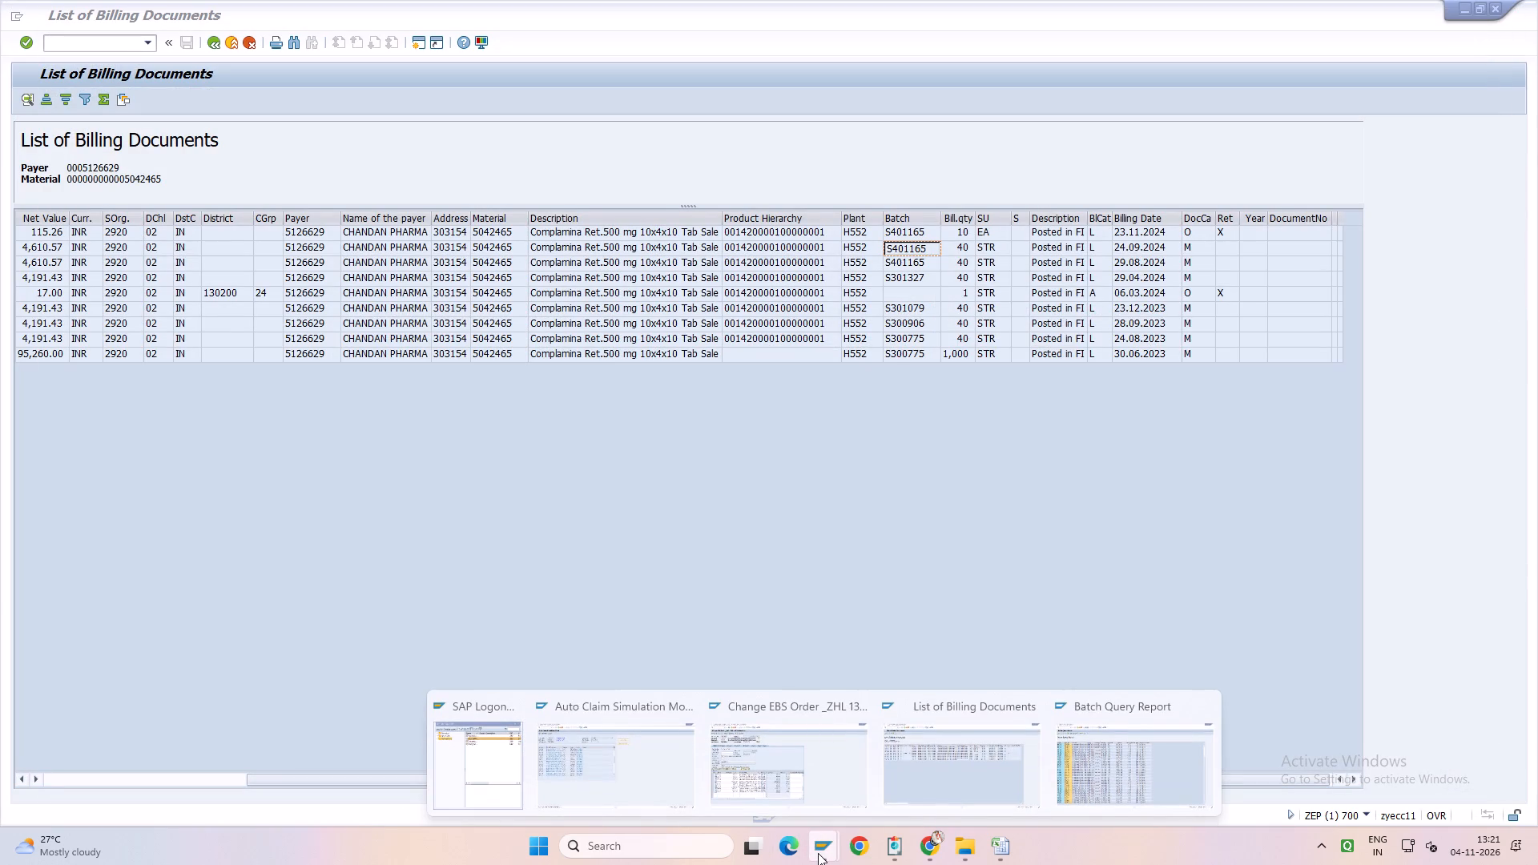
click(793, 785)
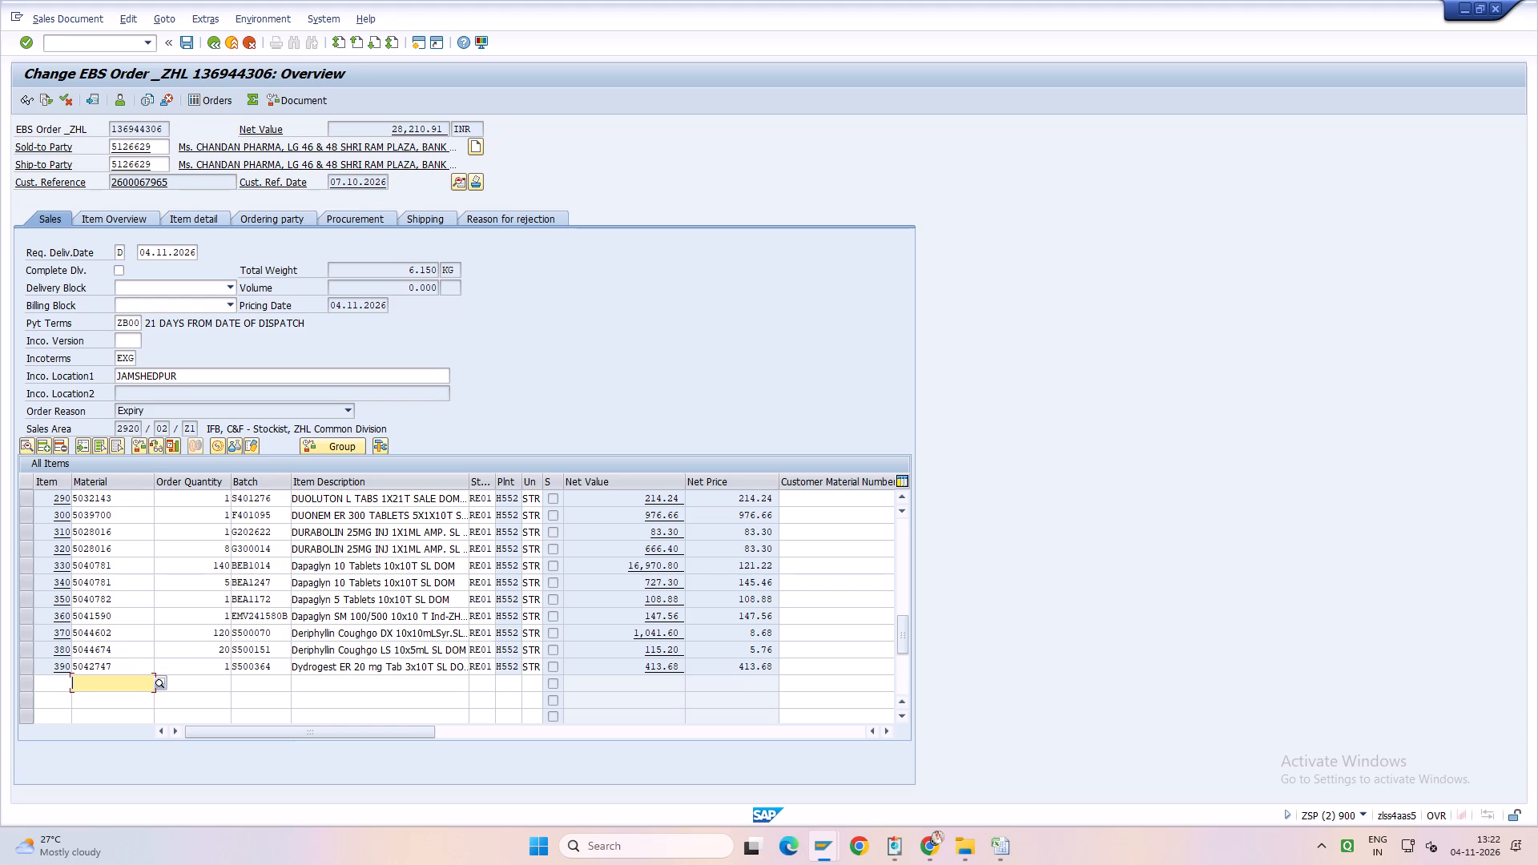
key(Page_Up)
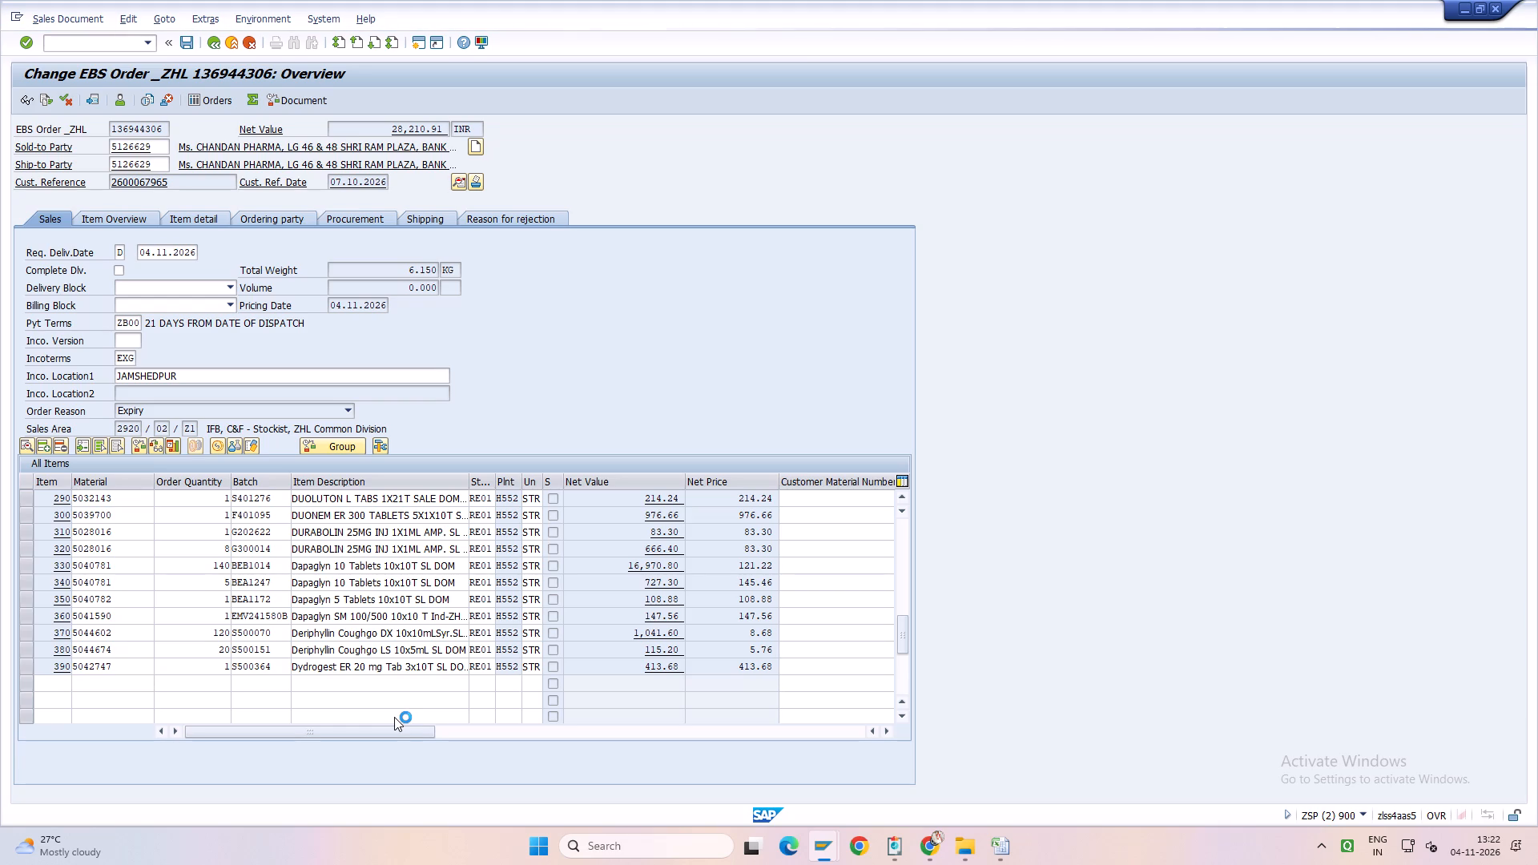
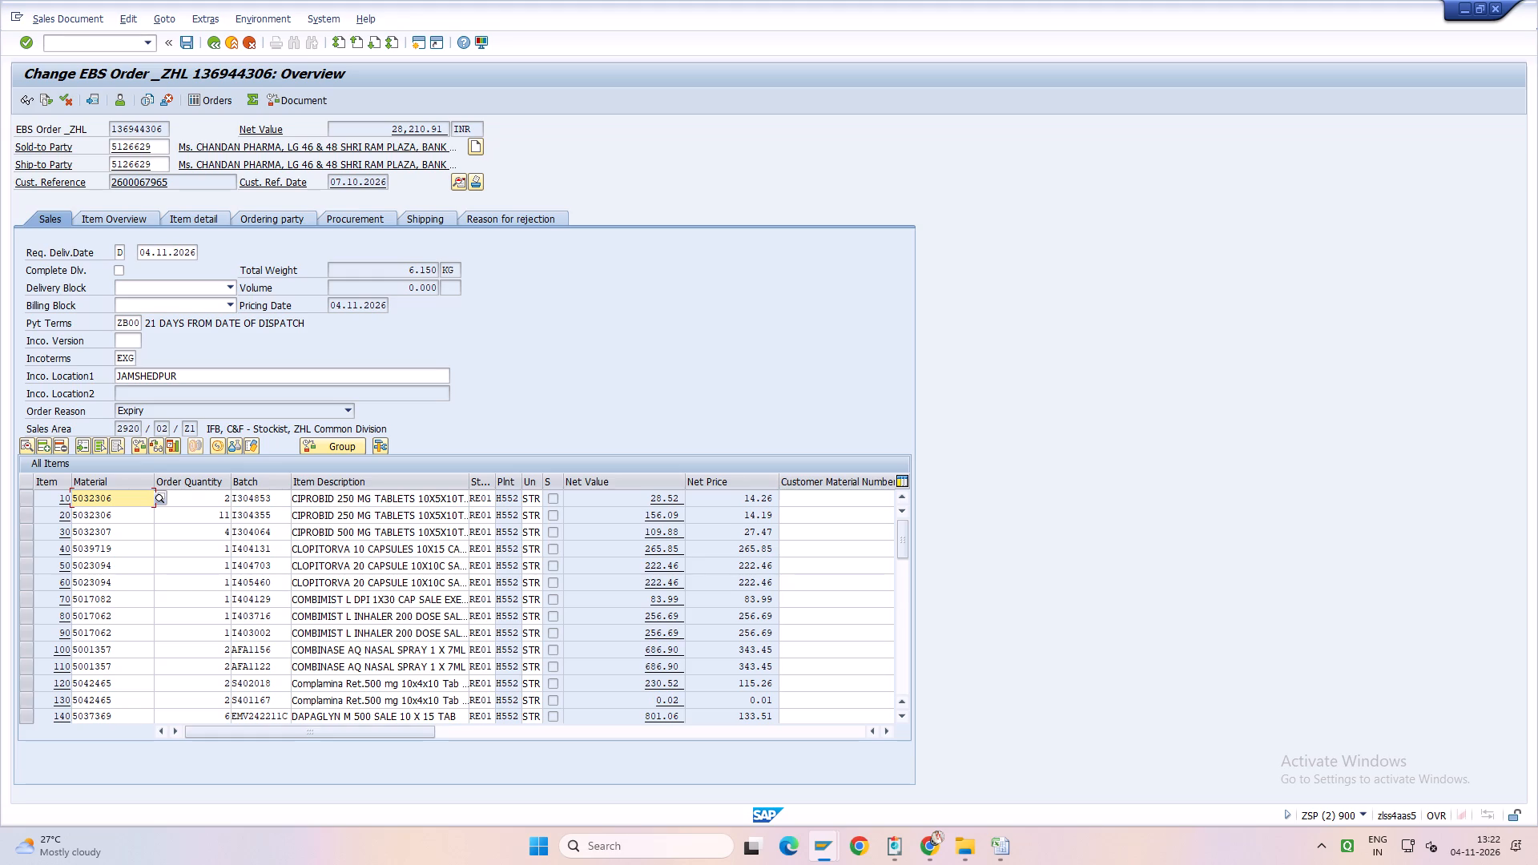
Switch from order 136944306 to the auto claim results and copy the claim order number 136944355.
key(Page_Down)
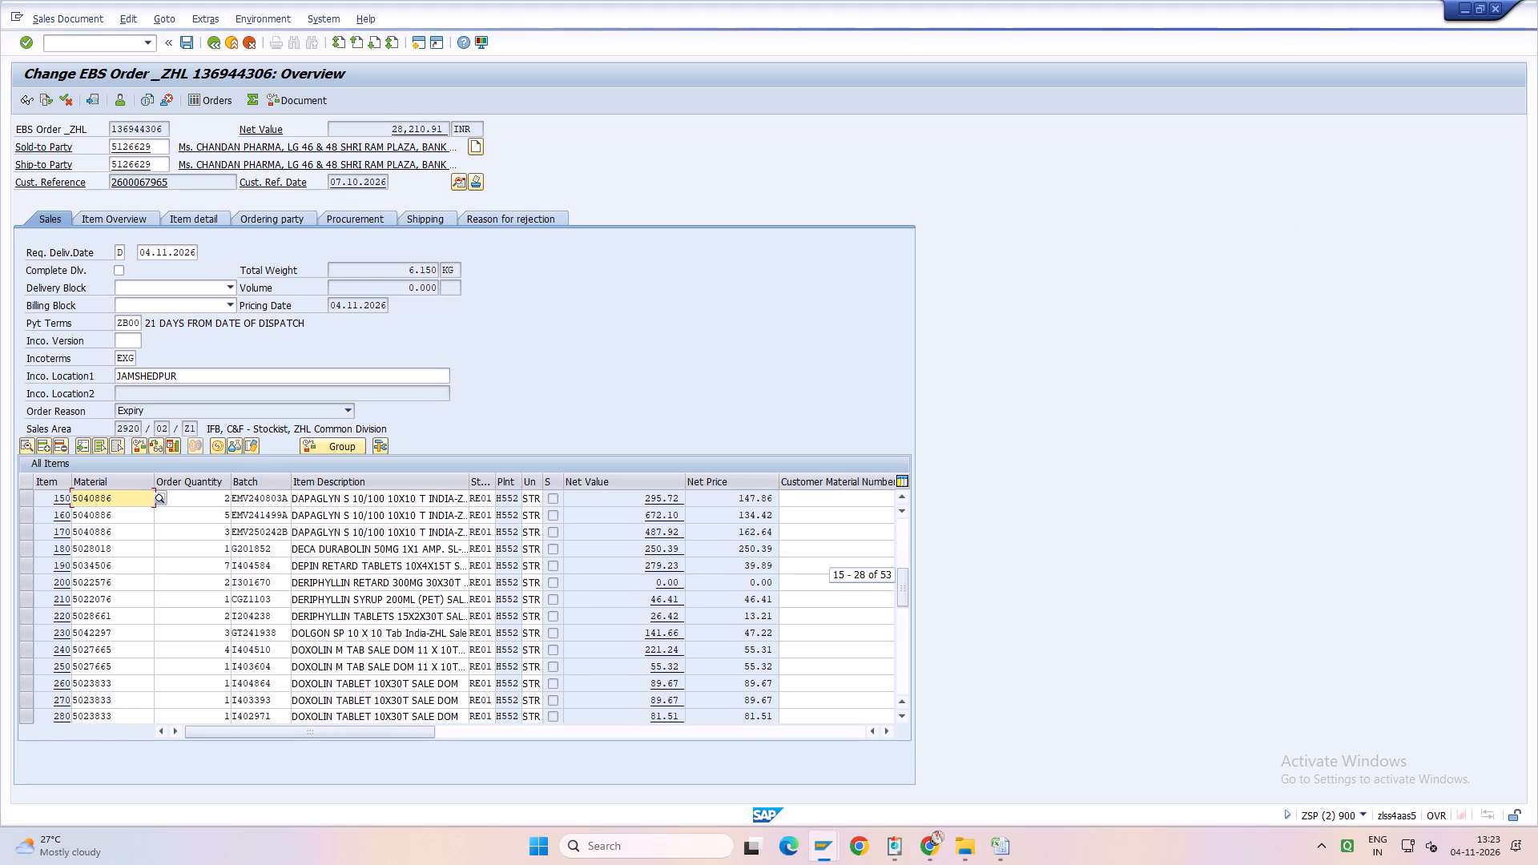
key(Page_Down)
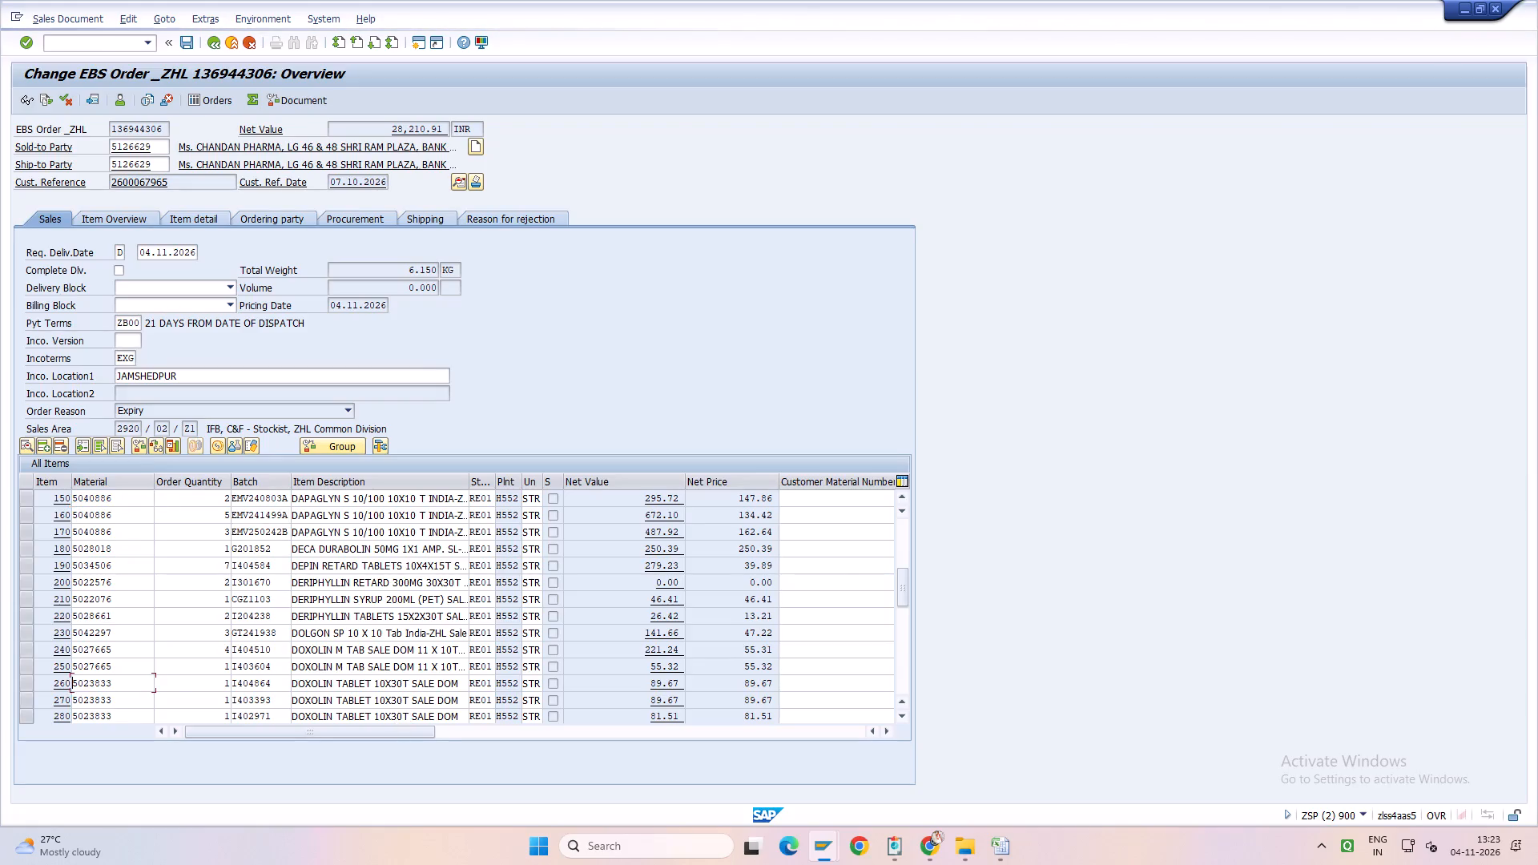
key(alt+Tab)
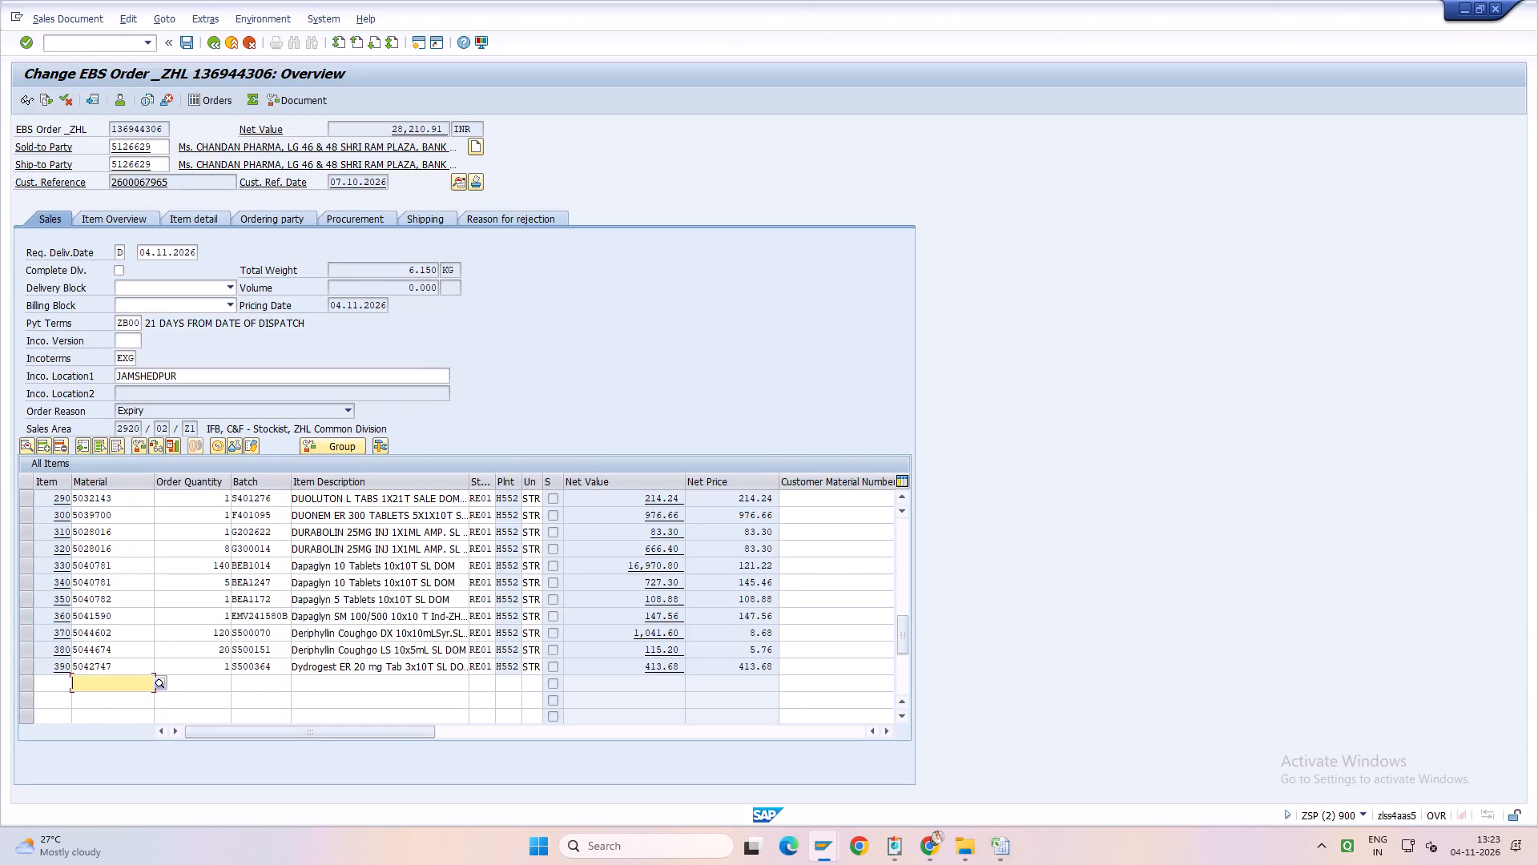
key(alt+Tab)
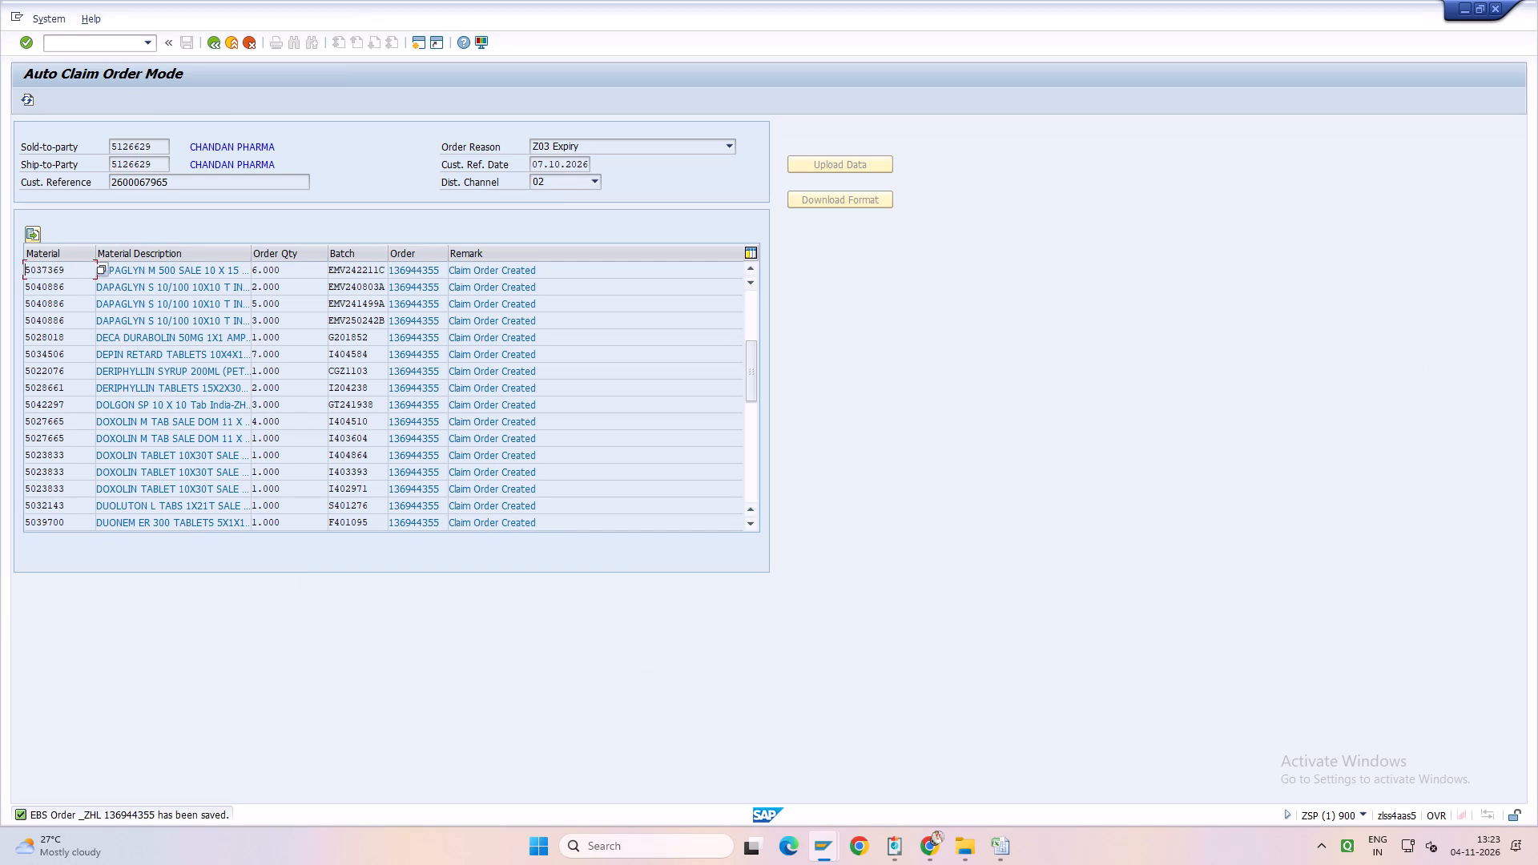
drag(441, 271, 357, 271)
key(ctrl+c)
key(Page_Down)
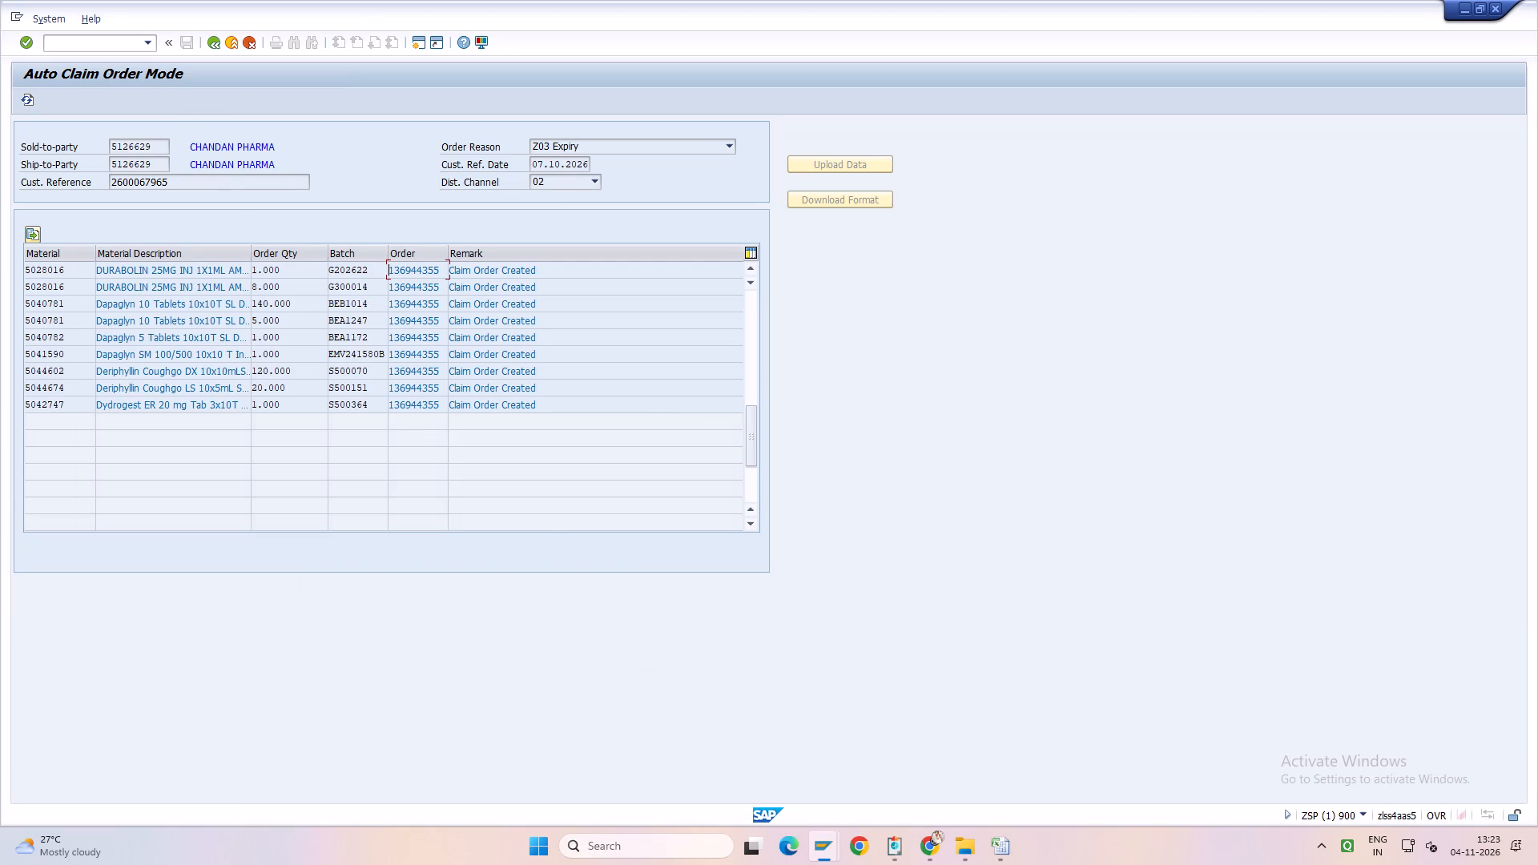
key(Page_Up)
key(Page_Up)
key(Page_Up)
key(Page_Up)
key(Page_Up)
key(Page_Up)
Open the list of recently used transaction codes in the auto claim session.
click(152, 41)
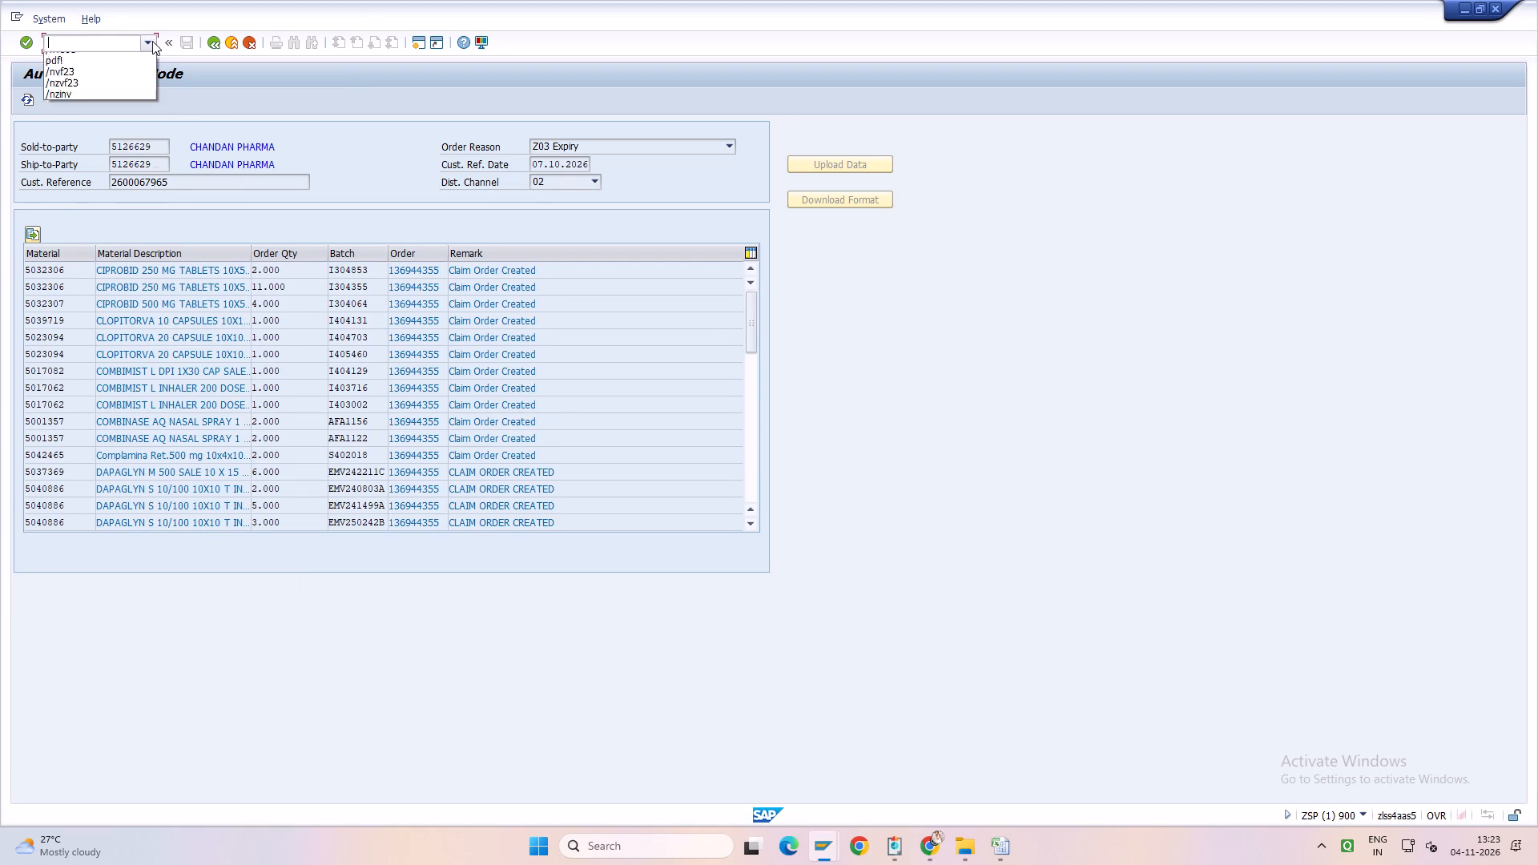
click(148, 68)
key(Return)
drag(208, 159, 74, 166)
key(ctrl+v)
key(Return)
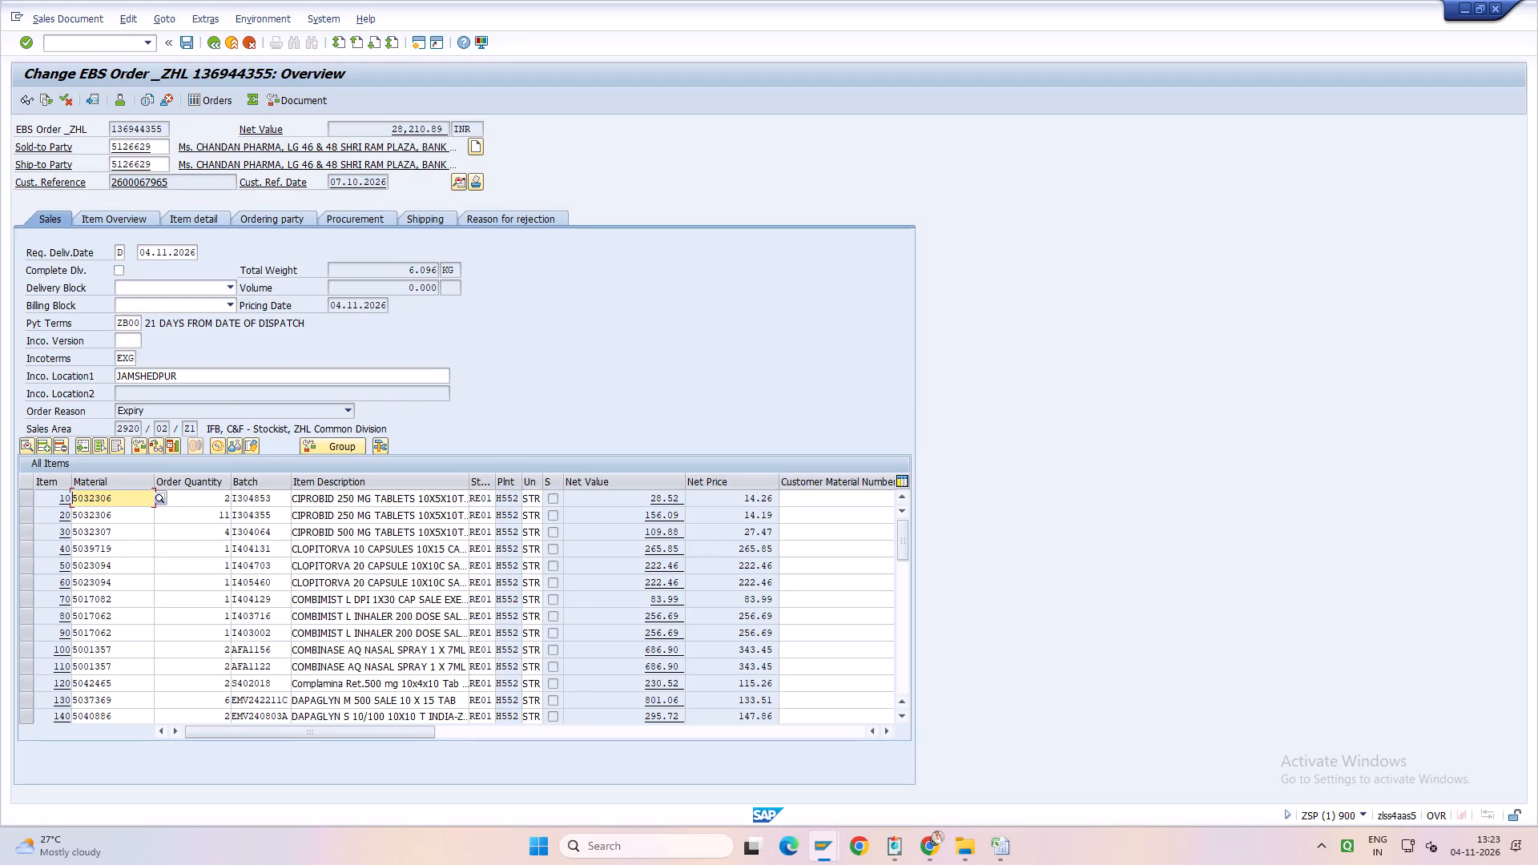
key(Page_Down)
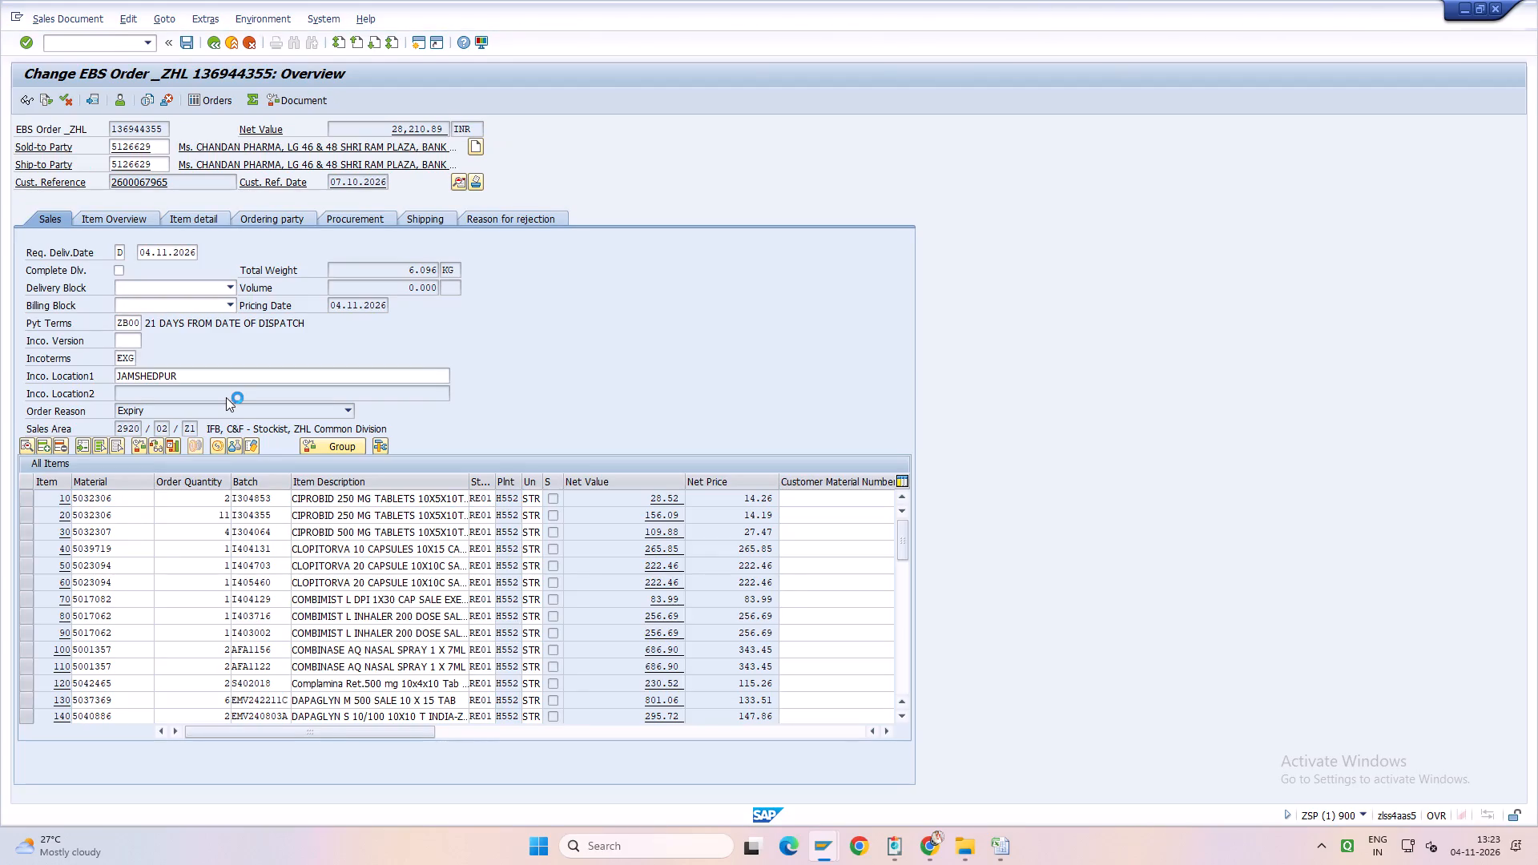
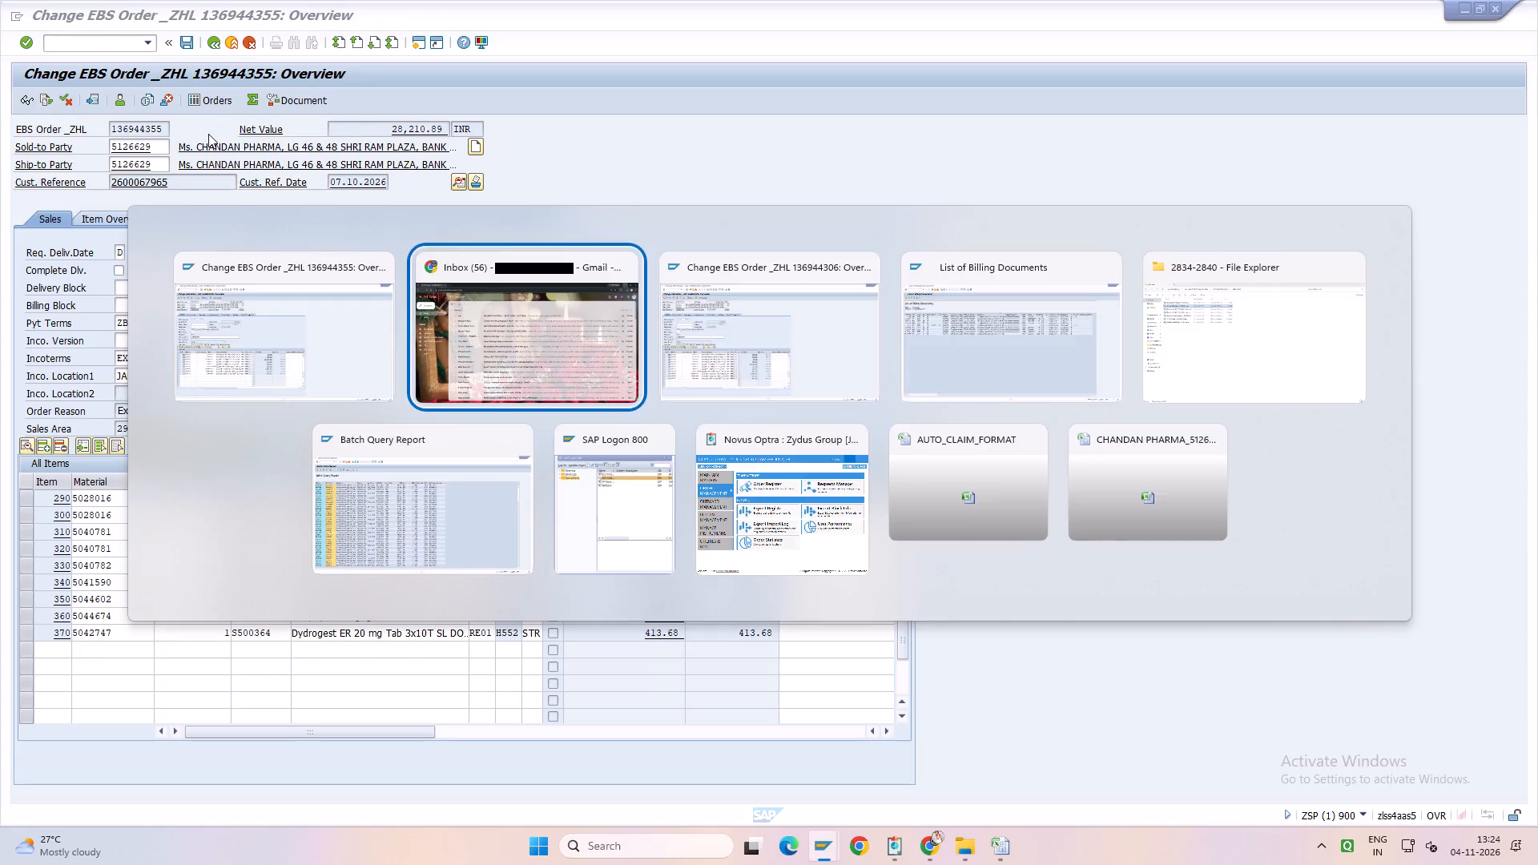
key(alt+Tab)
click(56, 15)
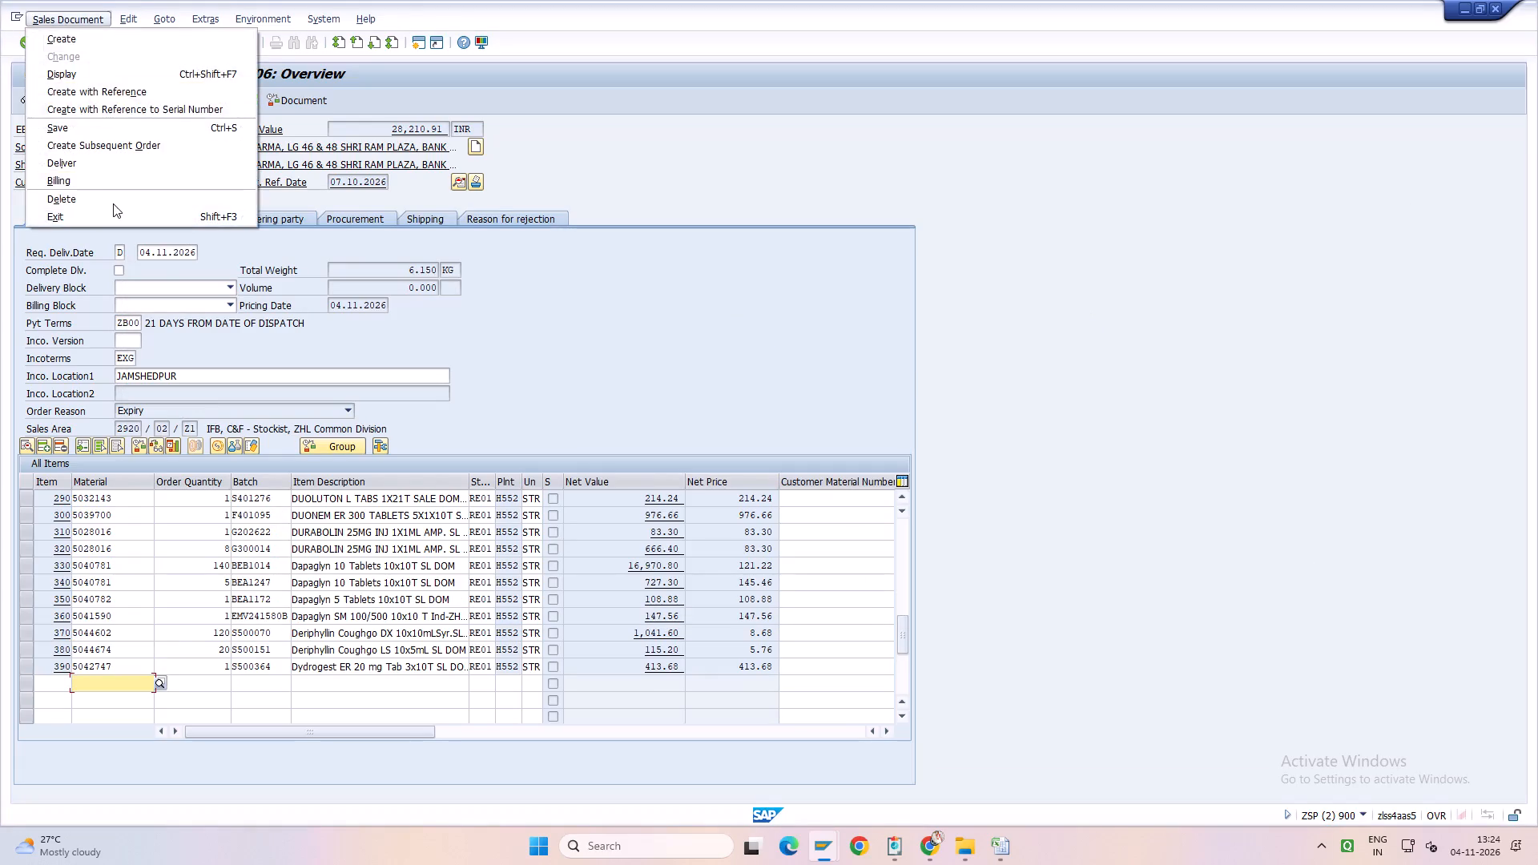
click(113, 203)
click(214, 291)
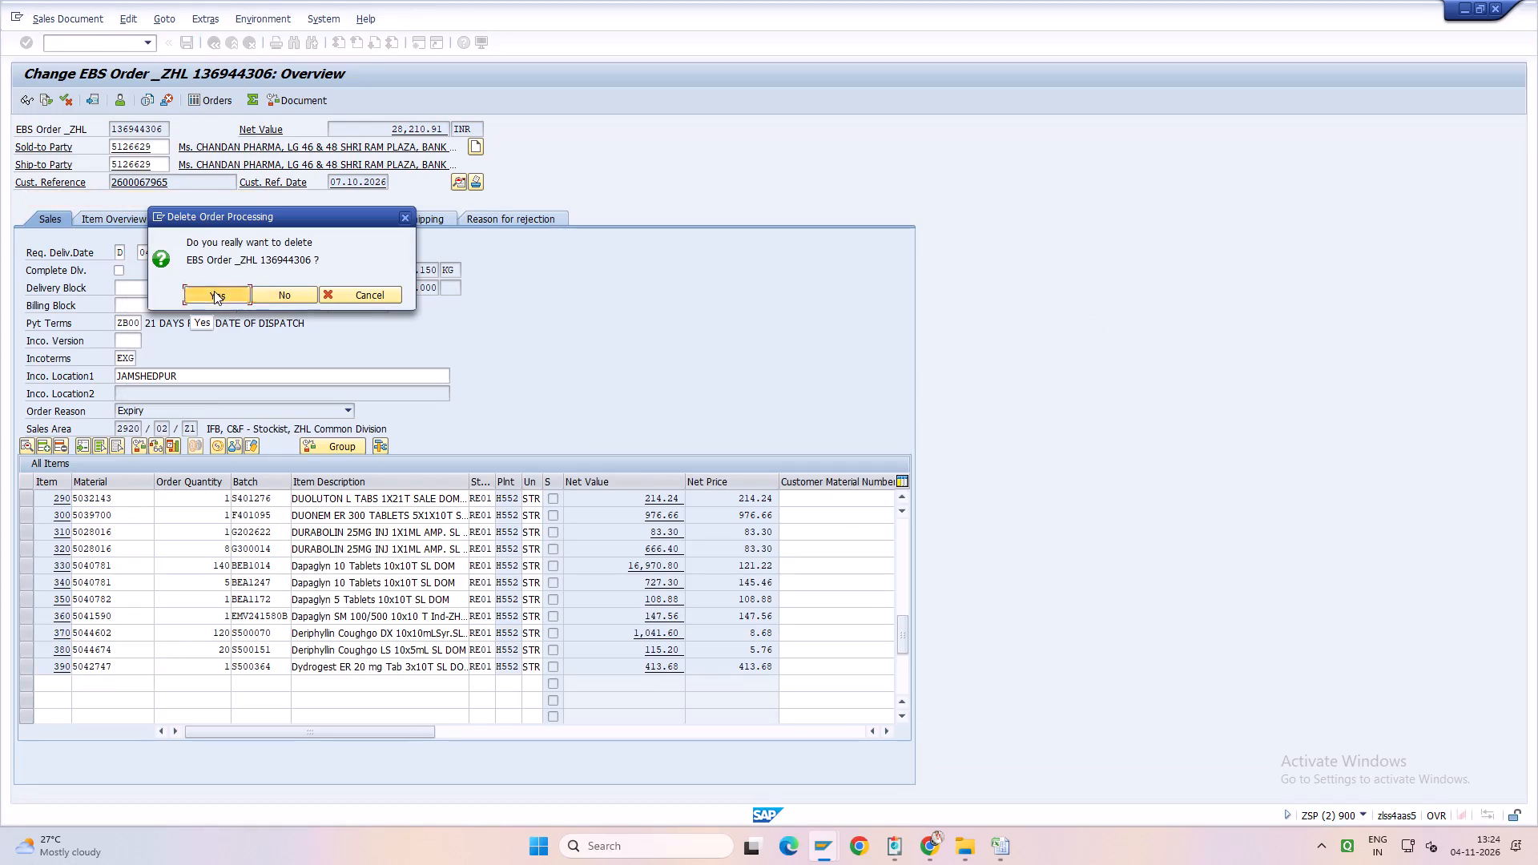
key(alt+Tab)
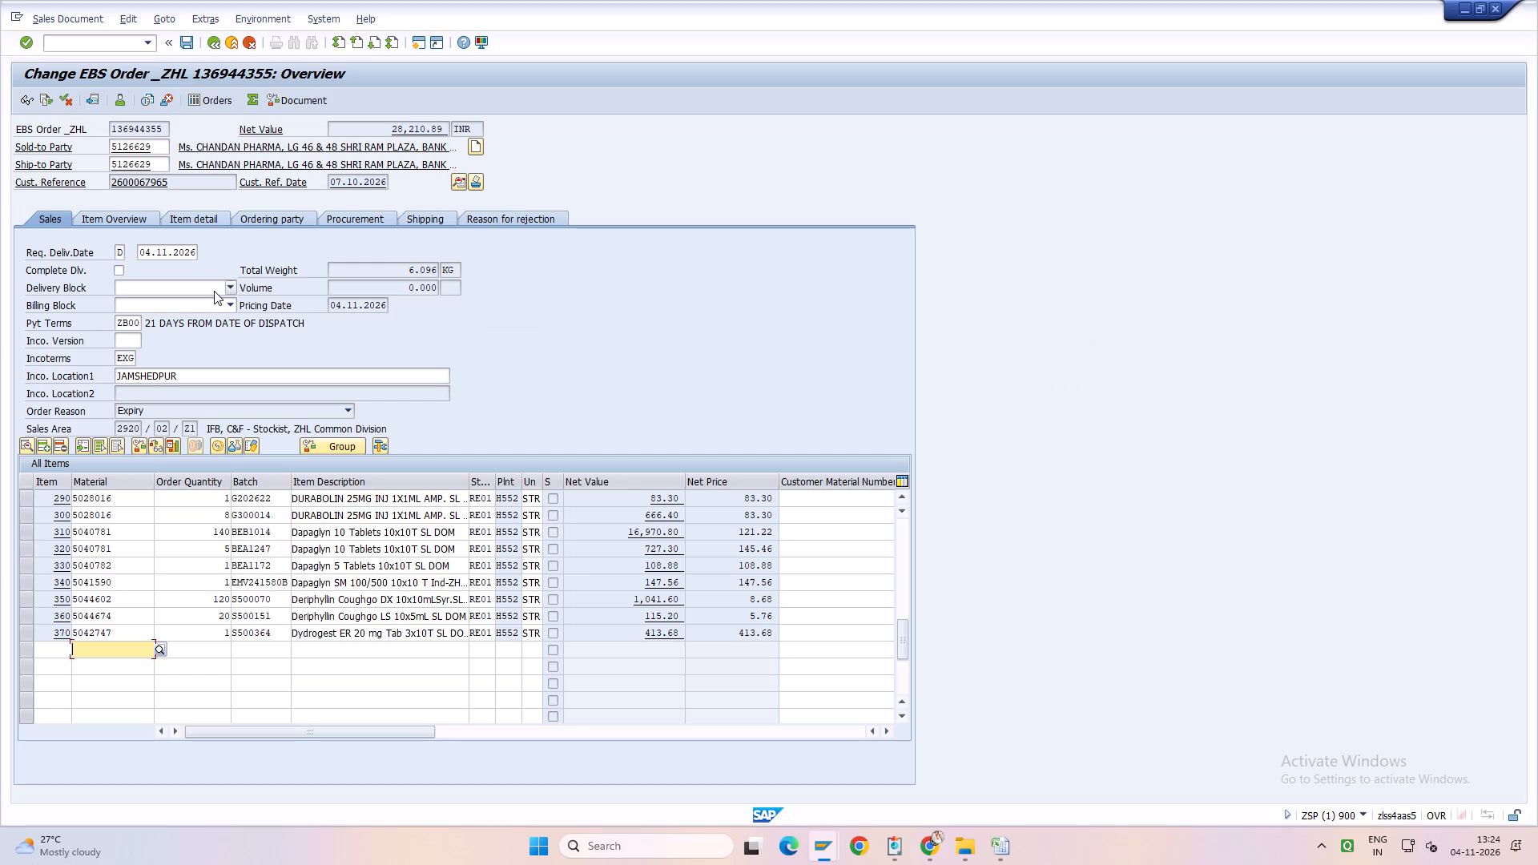
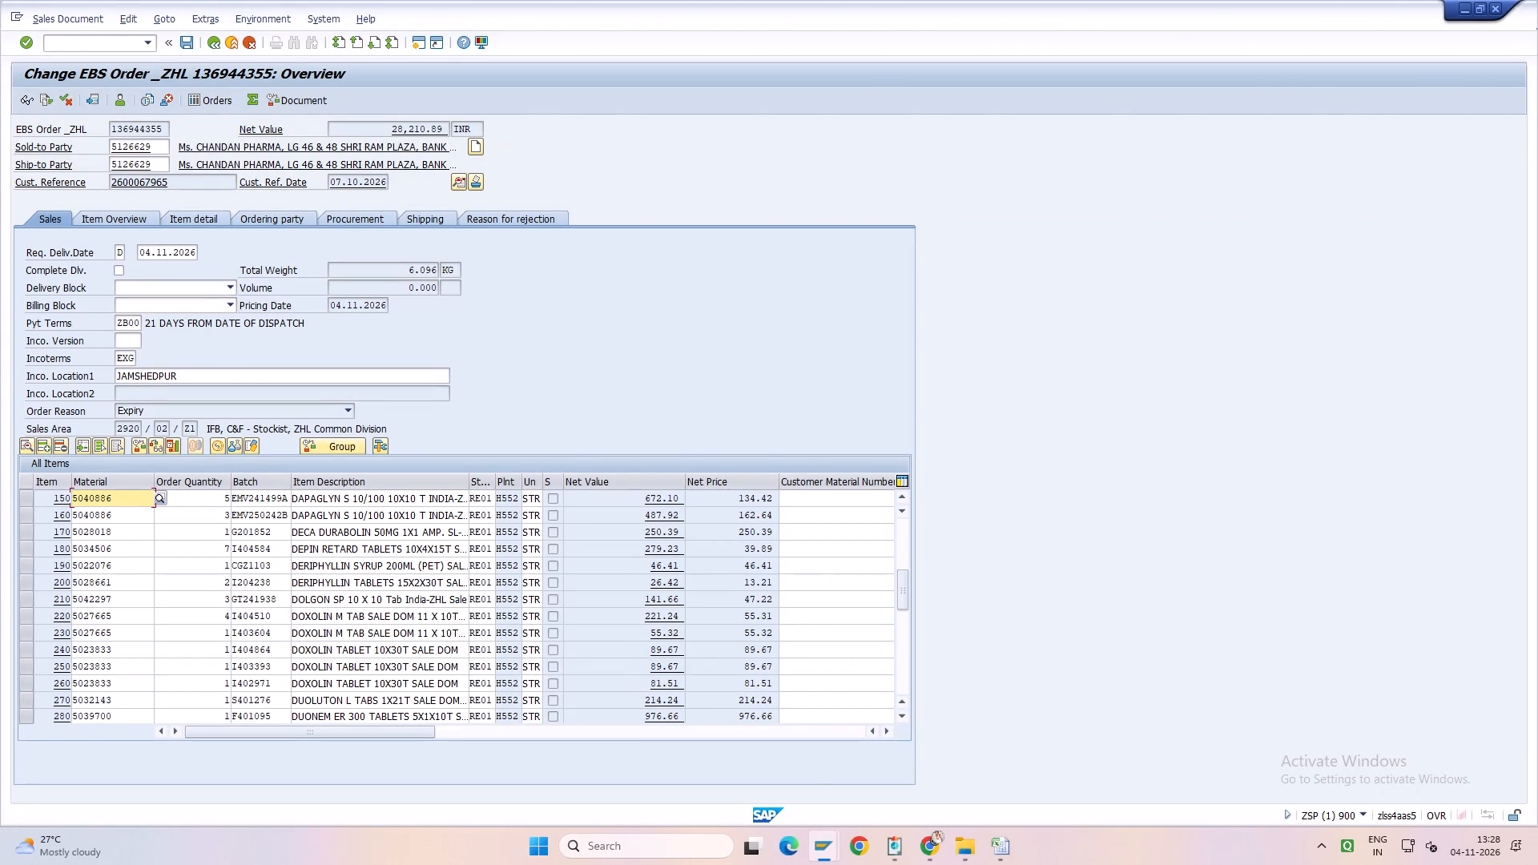
key(Page_Down)
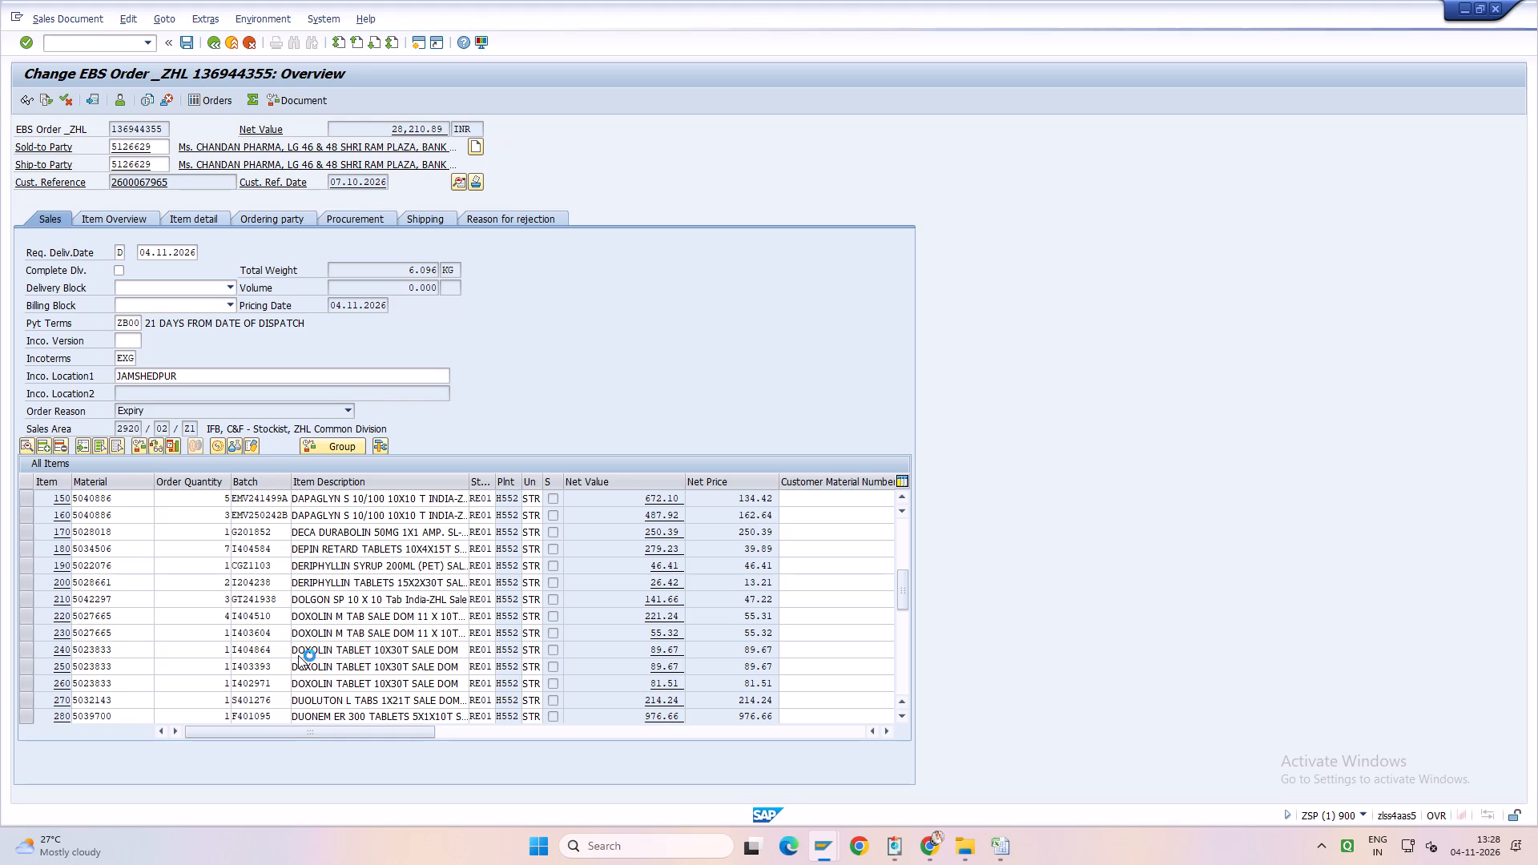
key(Page_Up)
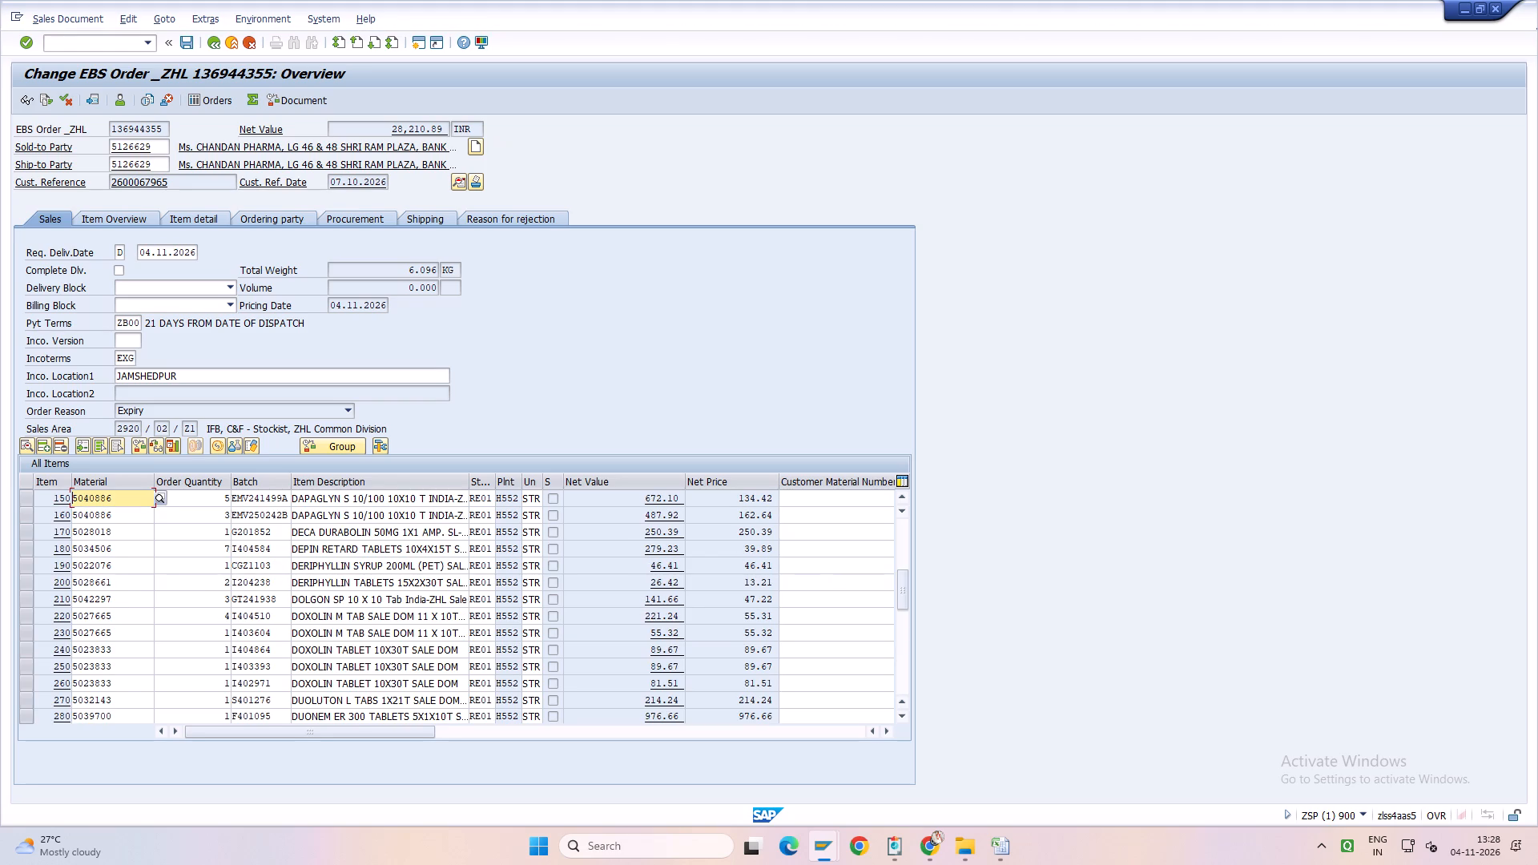
key(Page_Up)
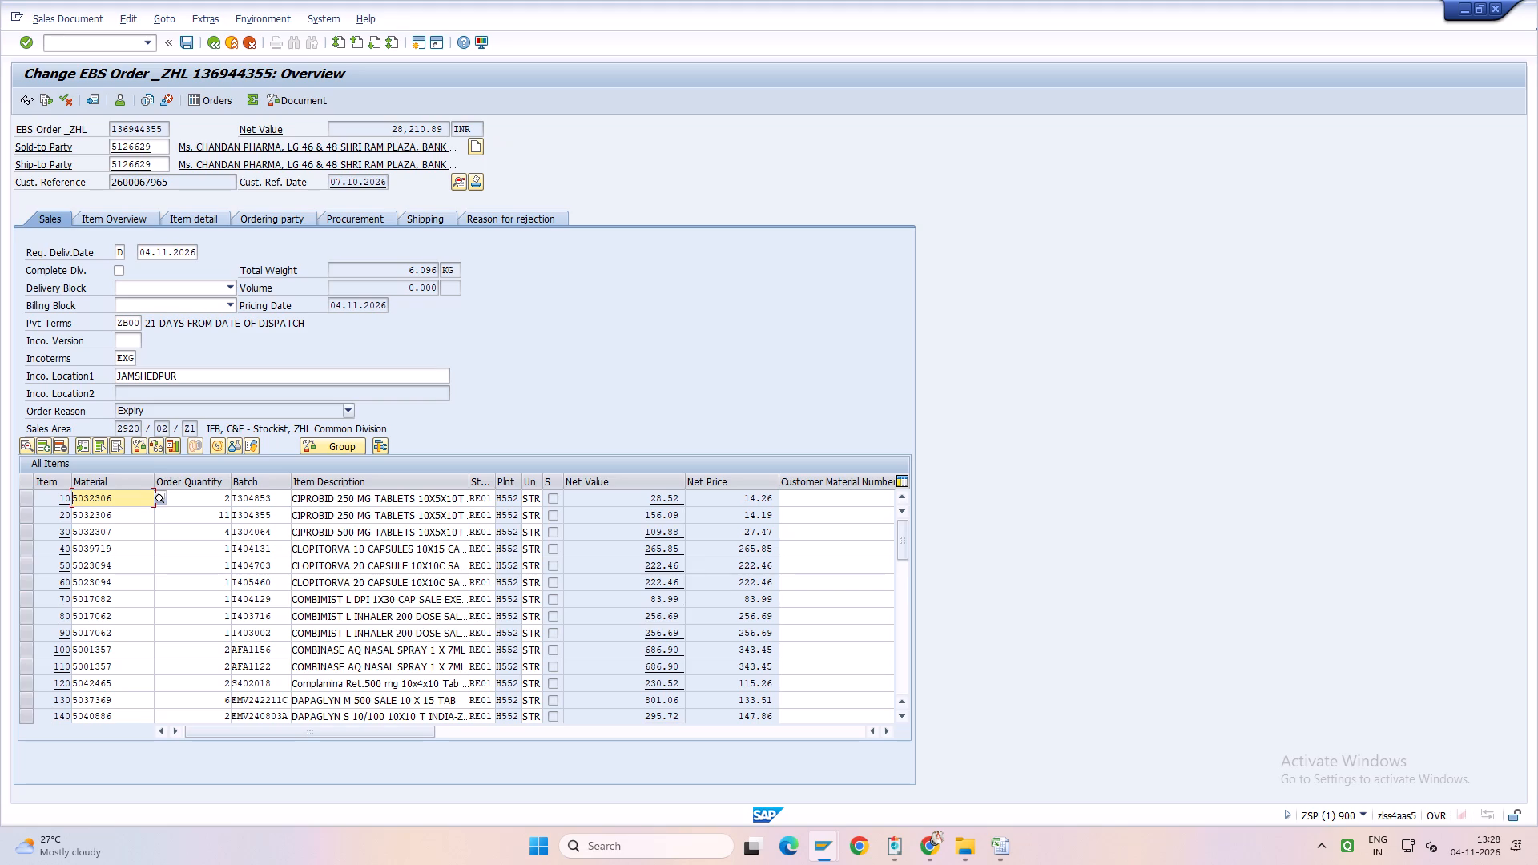
click(150, 40)
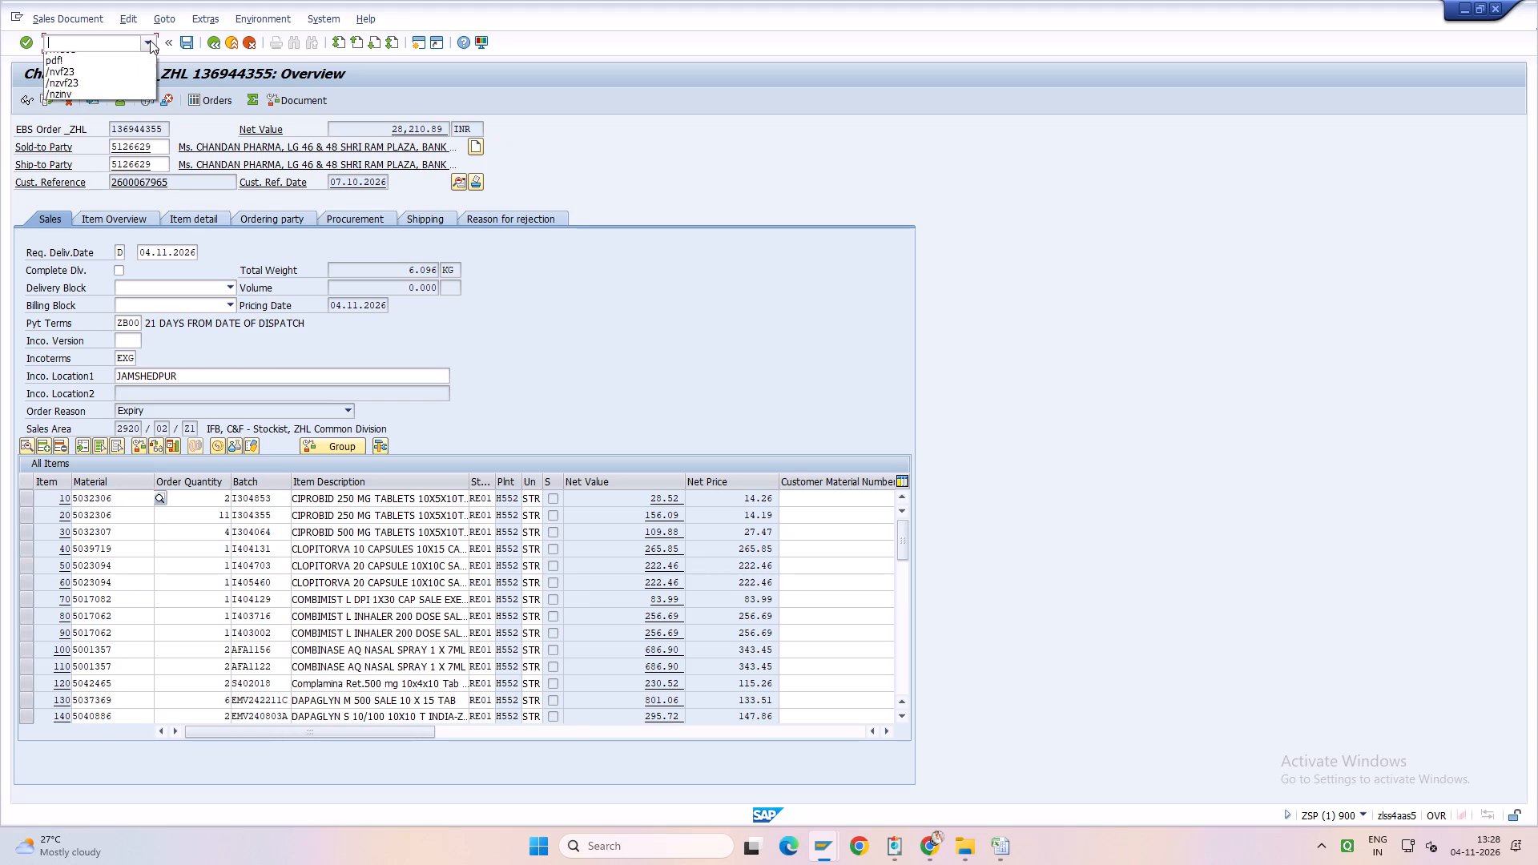
click(139, 72)
key(Return)
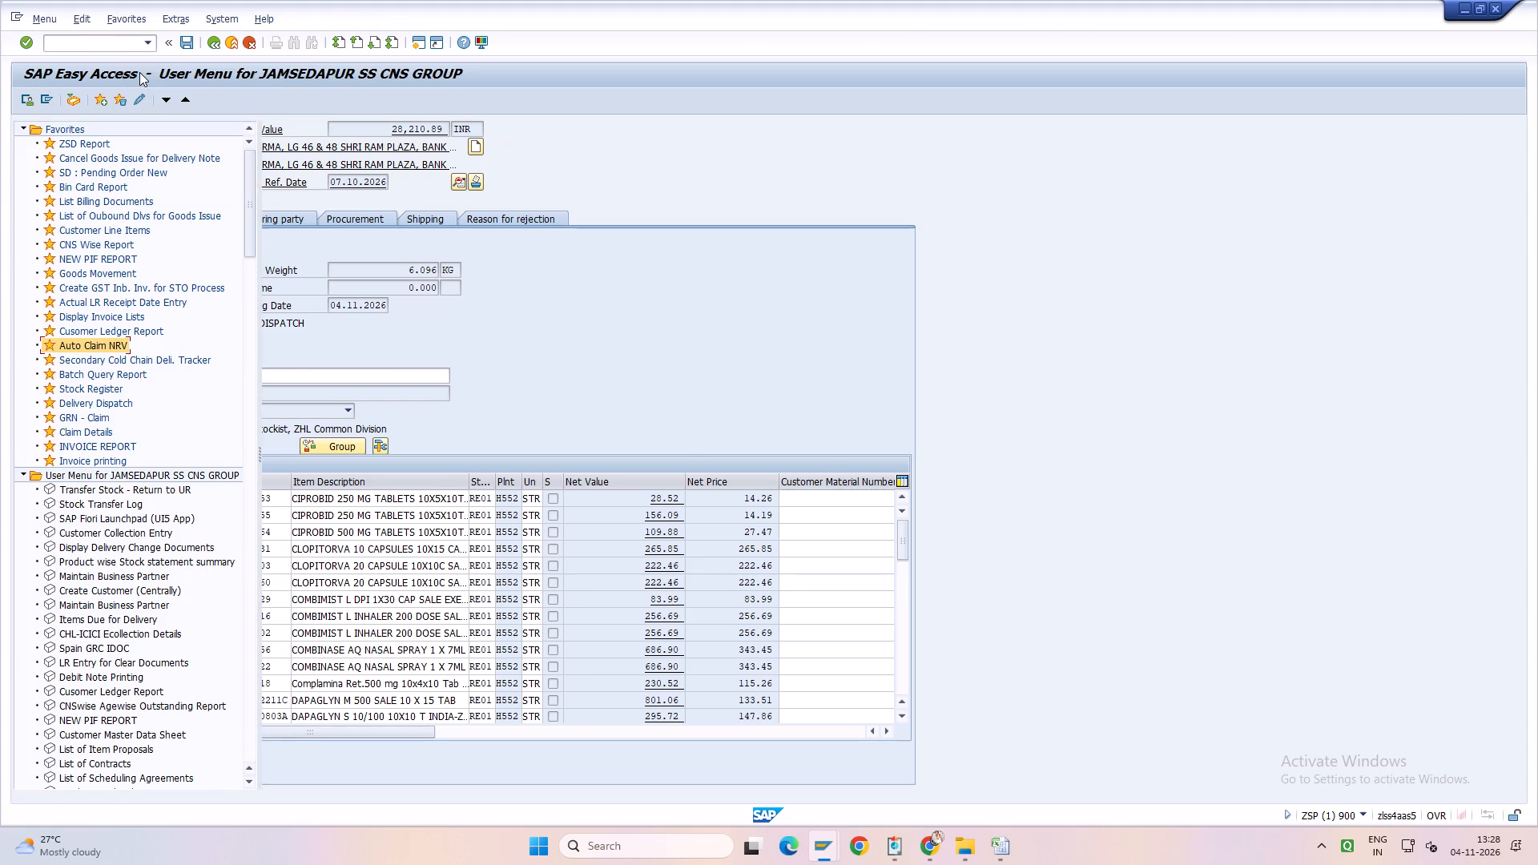
key(Return)
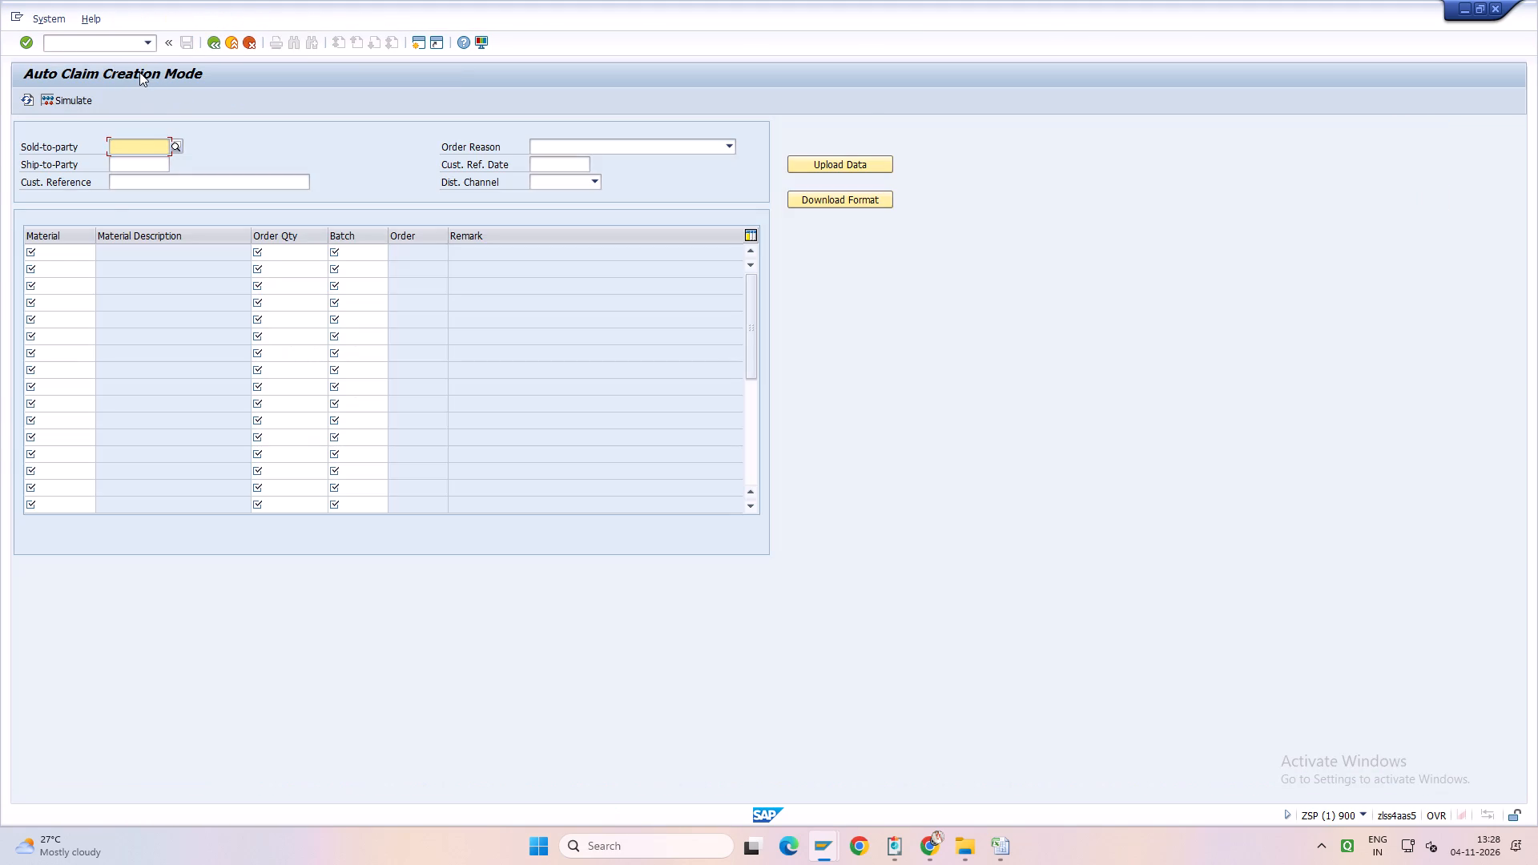
key(space)
key(Down)
key(Return)
key(Tab)
text(z03)
key(Tab)
key(space)
key(Down)
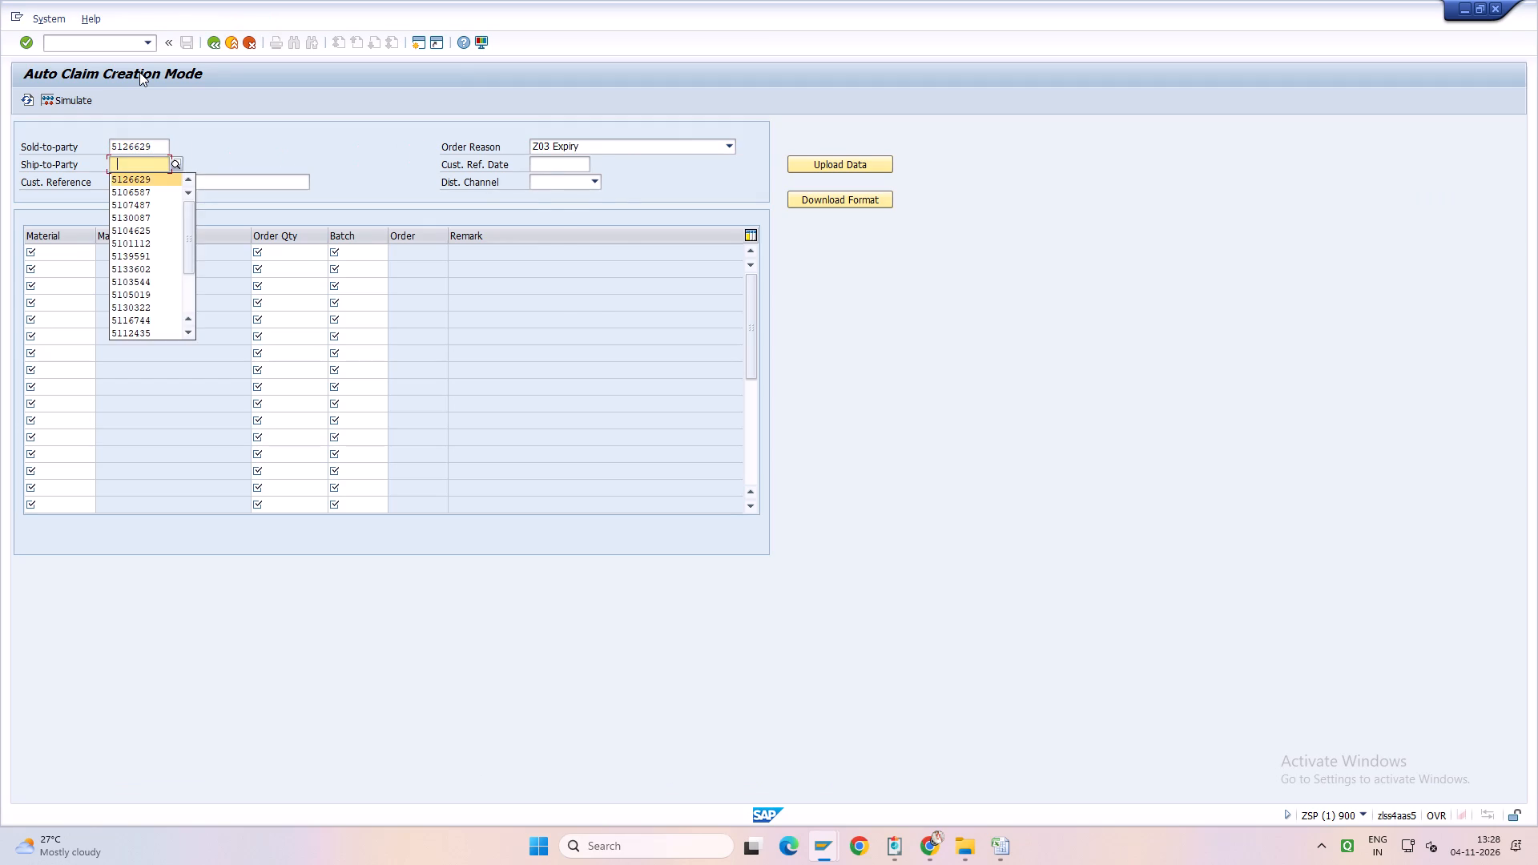
key(Return)
key(Tab)
key(space)
key(Down)
key(Return)
key(Tab)
key(space)
key(Down)
key(Return)
key(Tab)
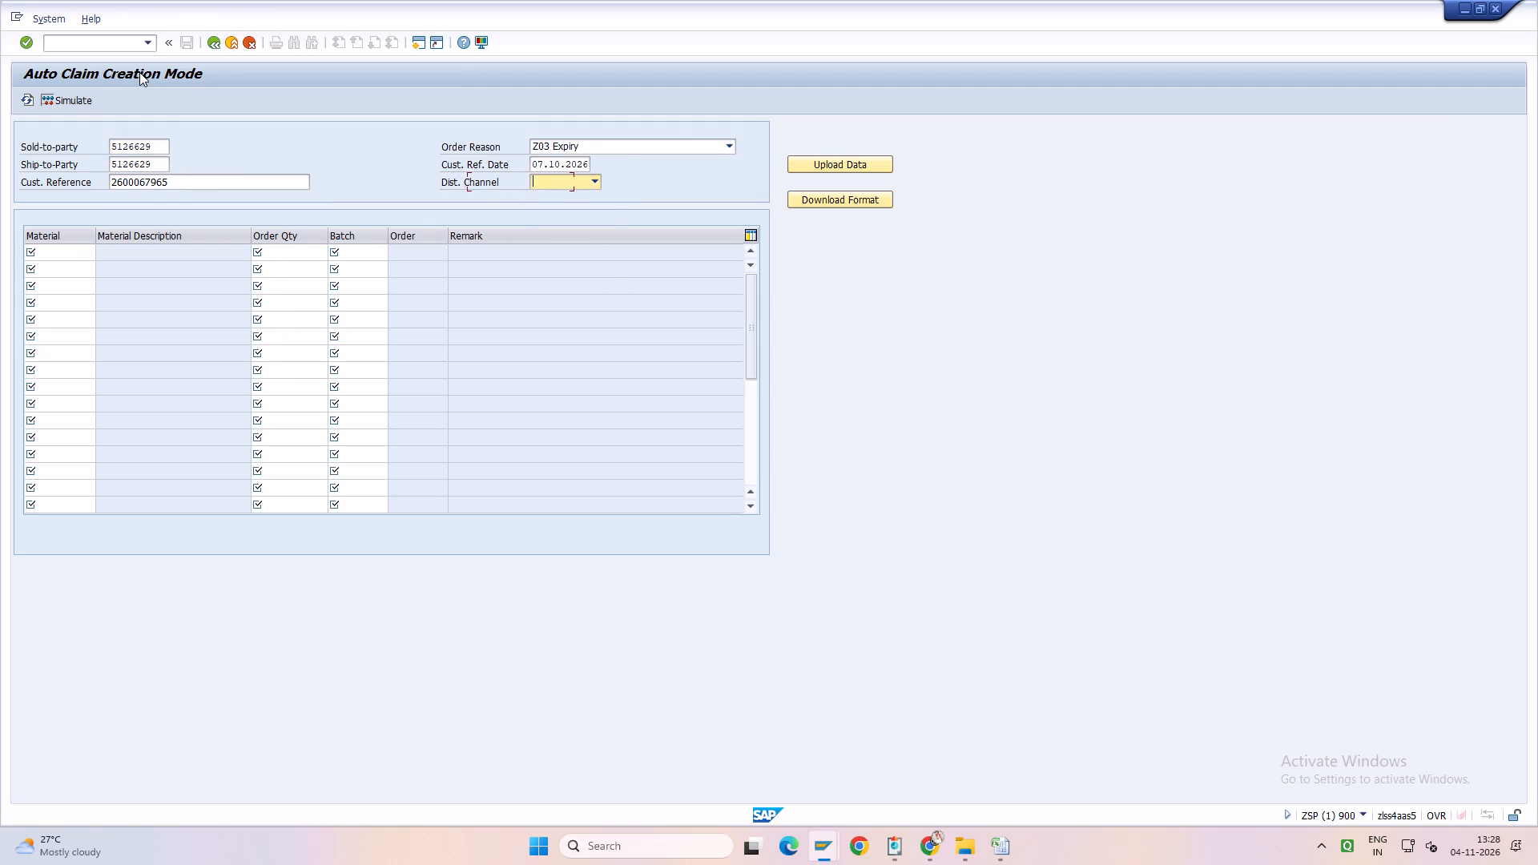
text(02)
key(Return)
Copy the two Dericlav Dry Syrup rows, batches 66AEY002 and 66AEY001, from the Chandan Pharma Excel sheet into the SAP claim items.
click(1009, 852)
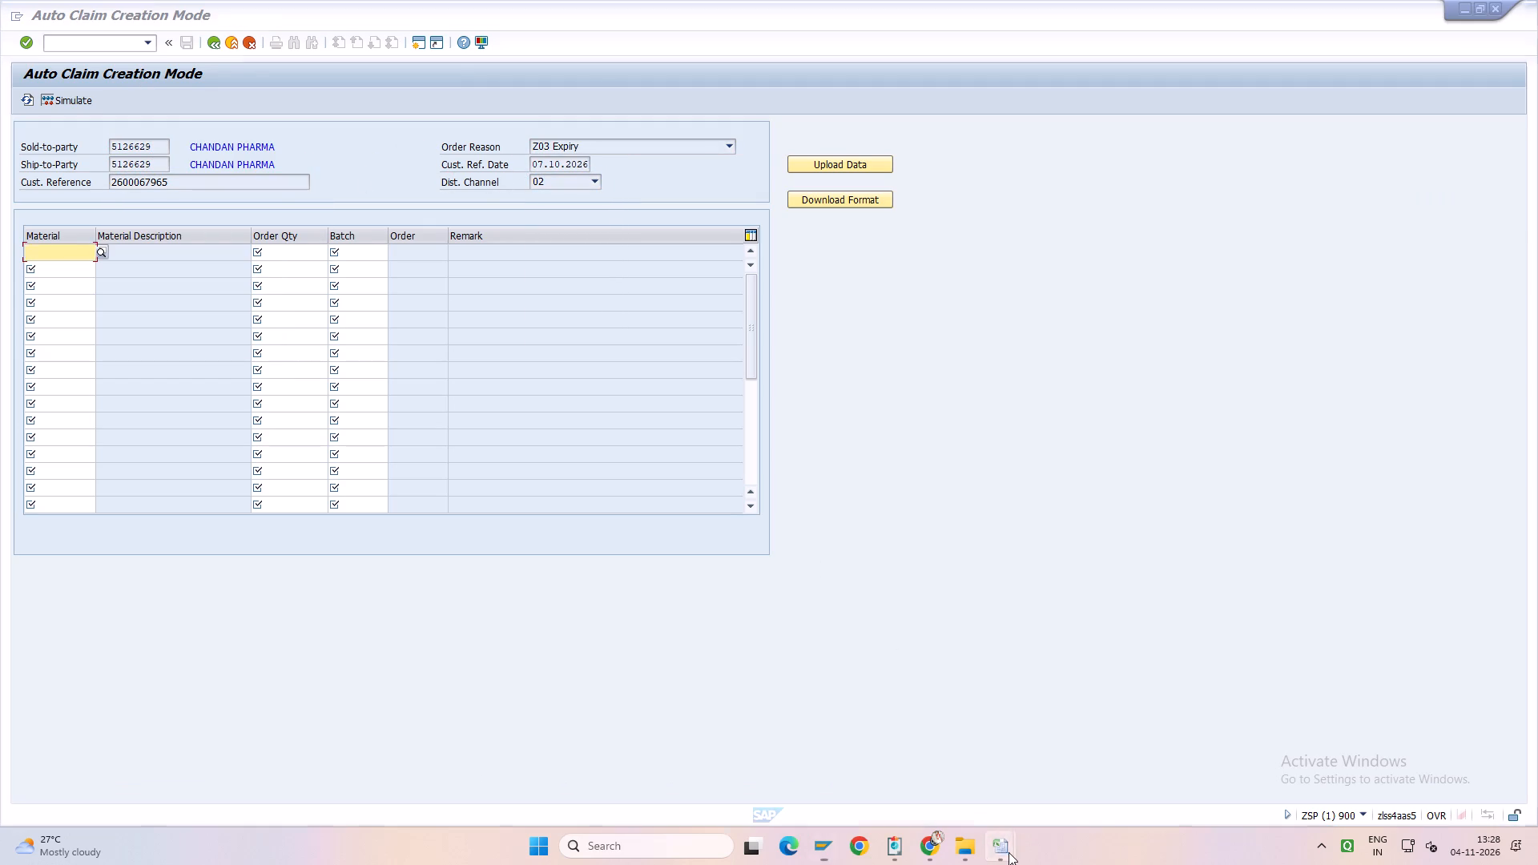
click(936, 789)
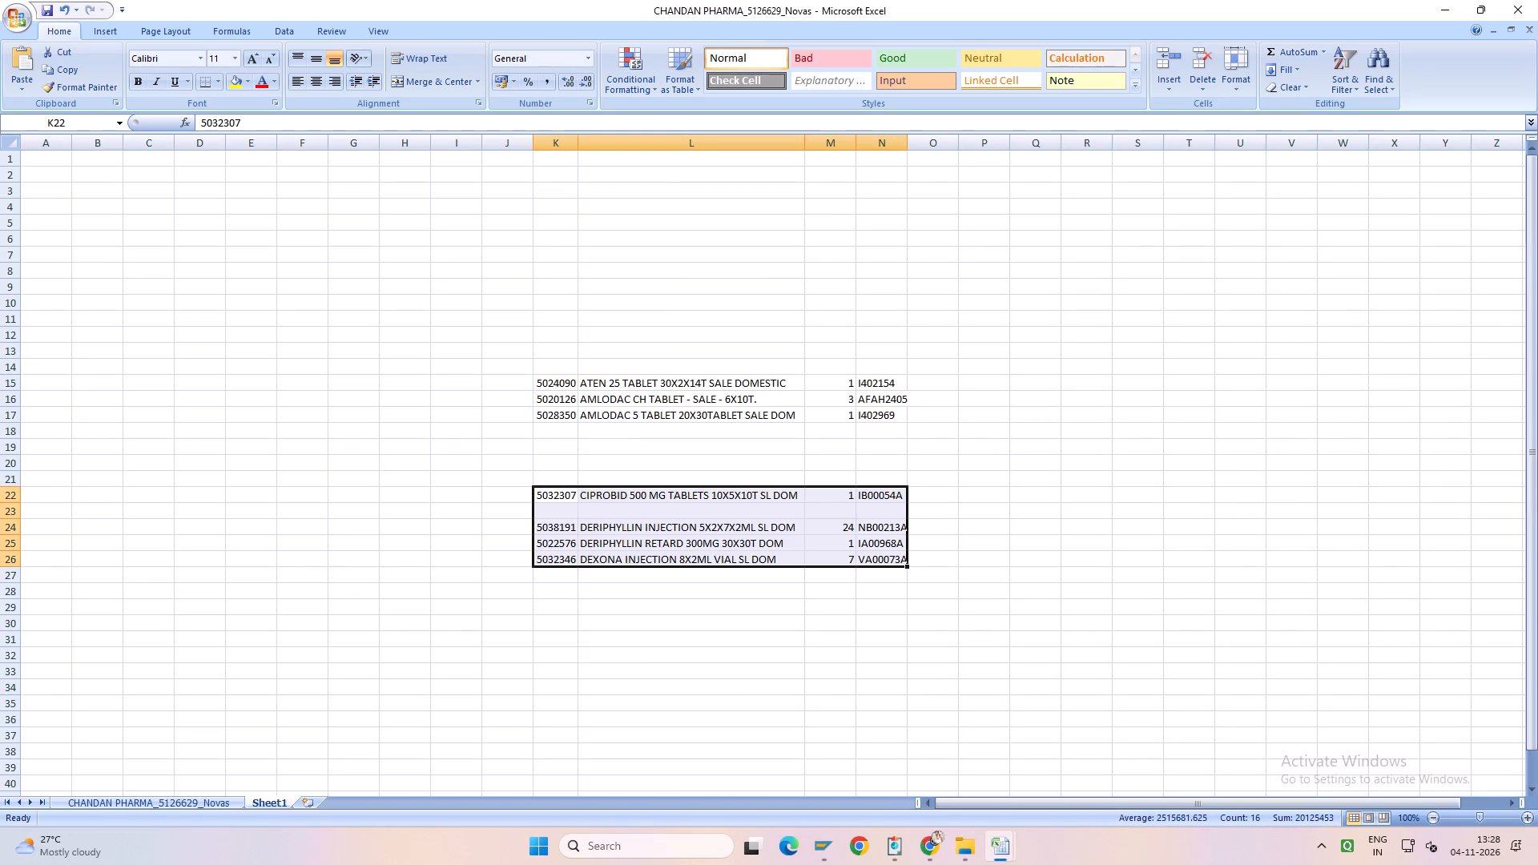
click(147, 801)
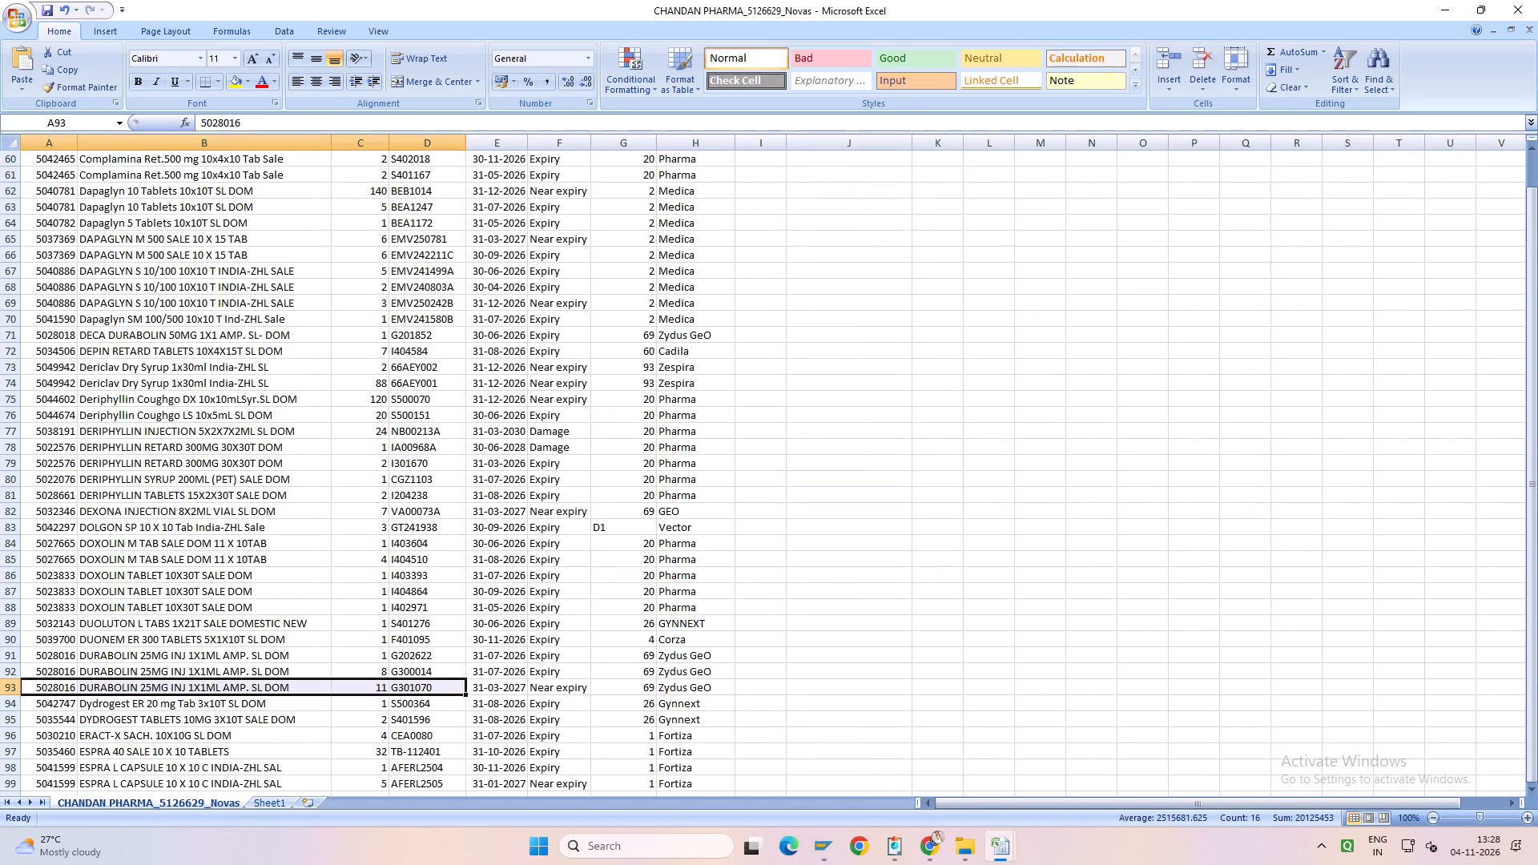
drag(60, 366, 348, 382)
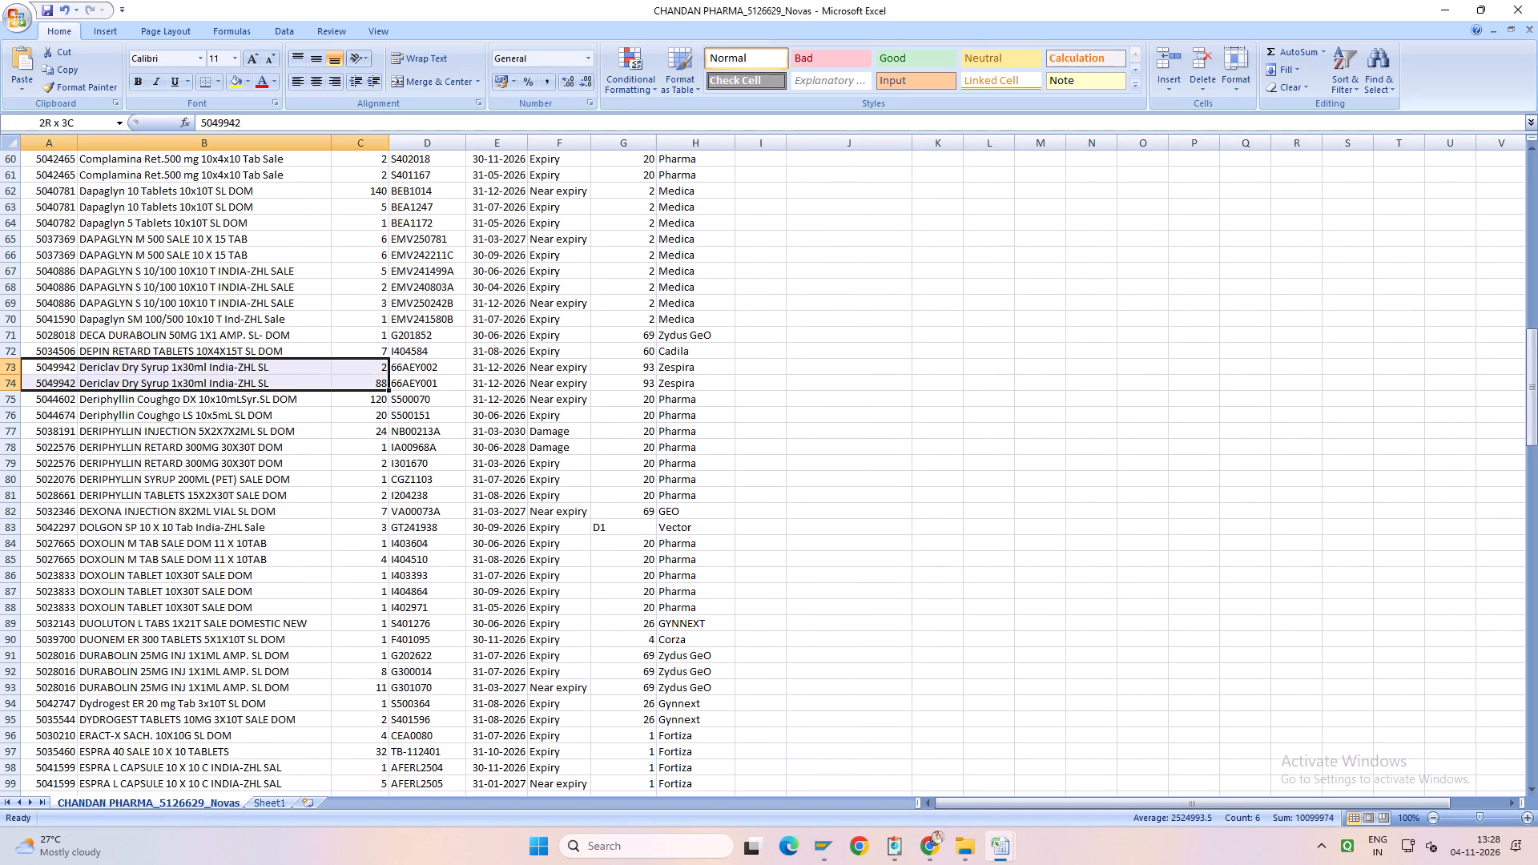
drag(348, 382, 411, 382)
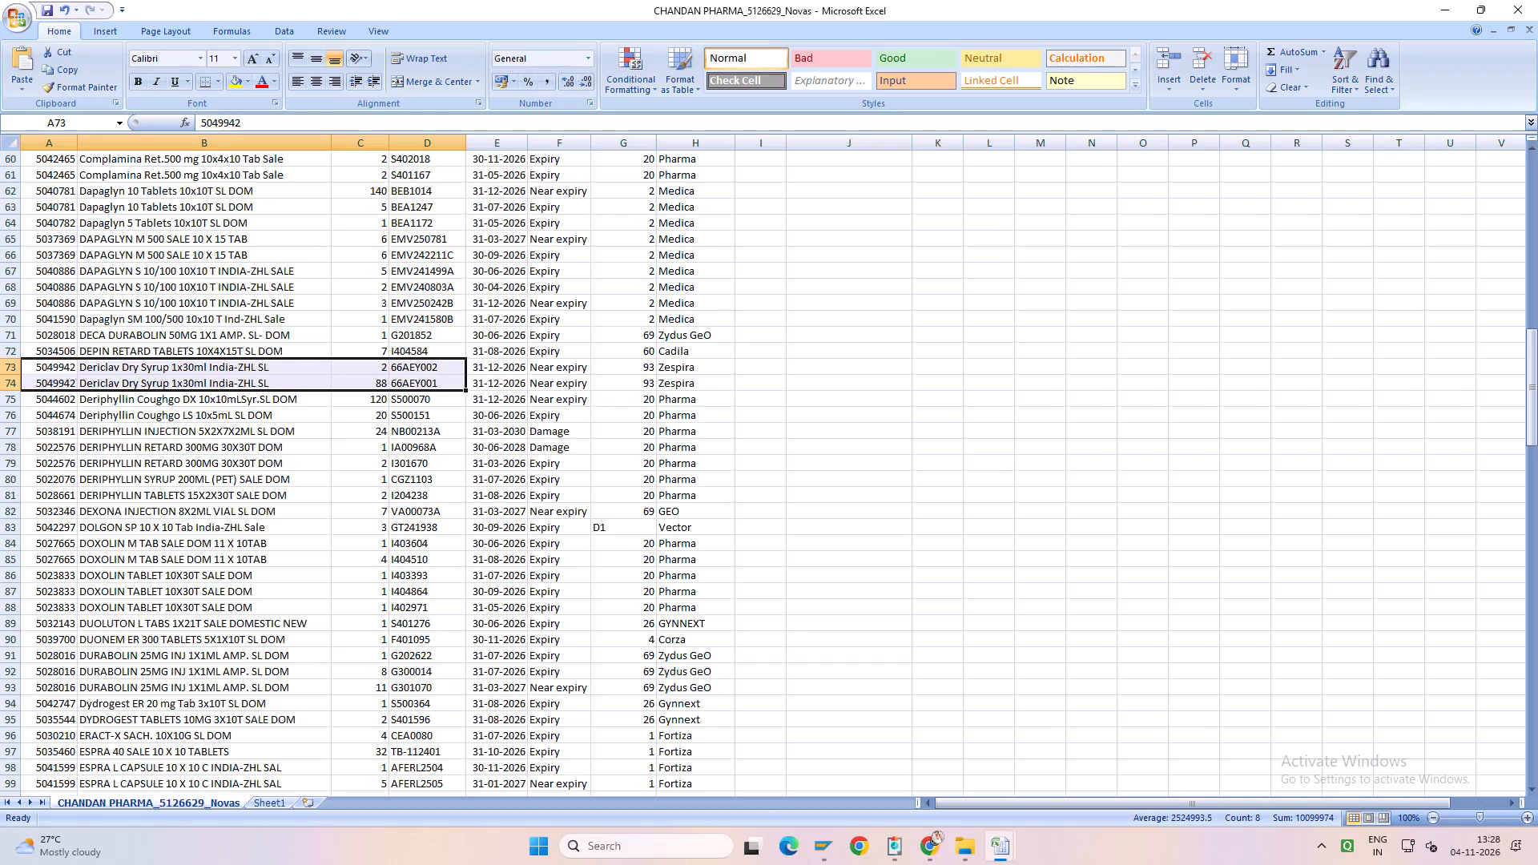
key(ctrl+c)
key(alt+Tab)
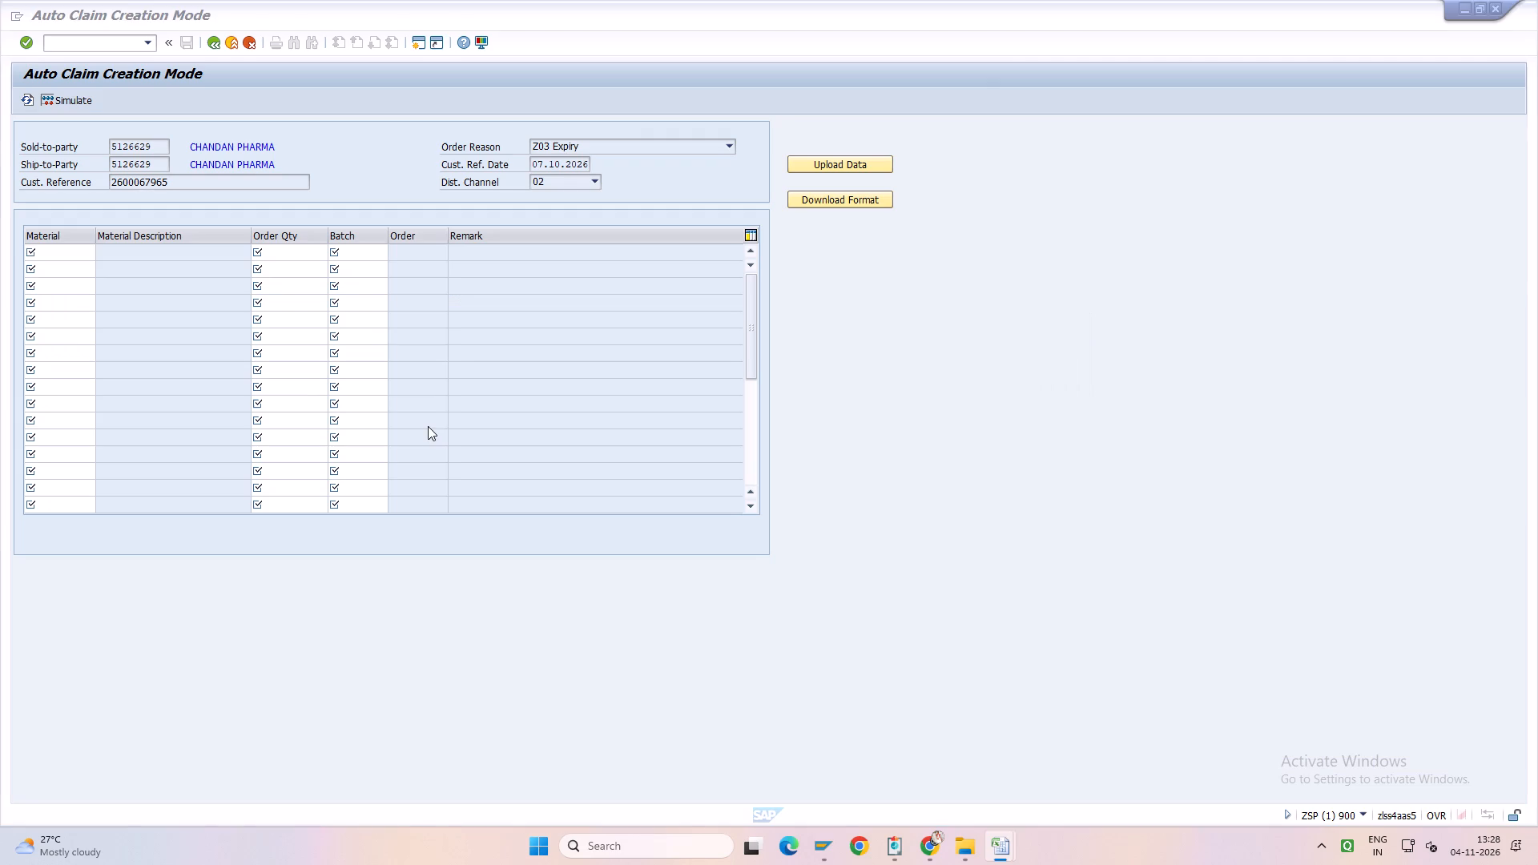
key(ctrl+v)
key(Return)
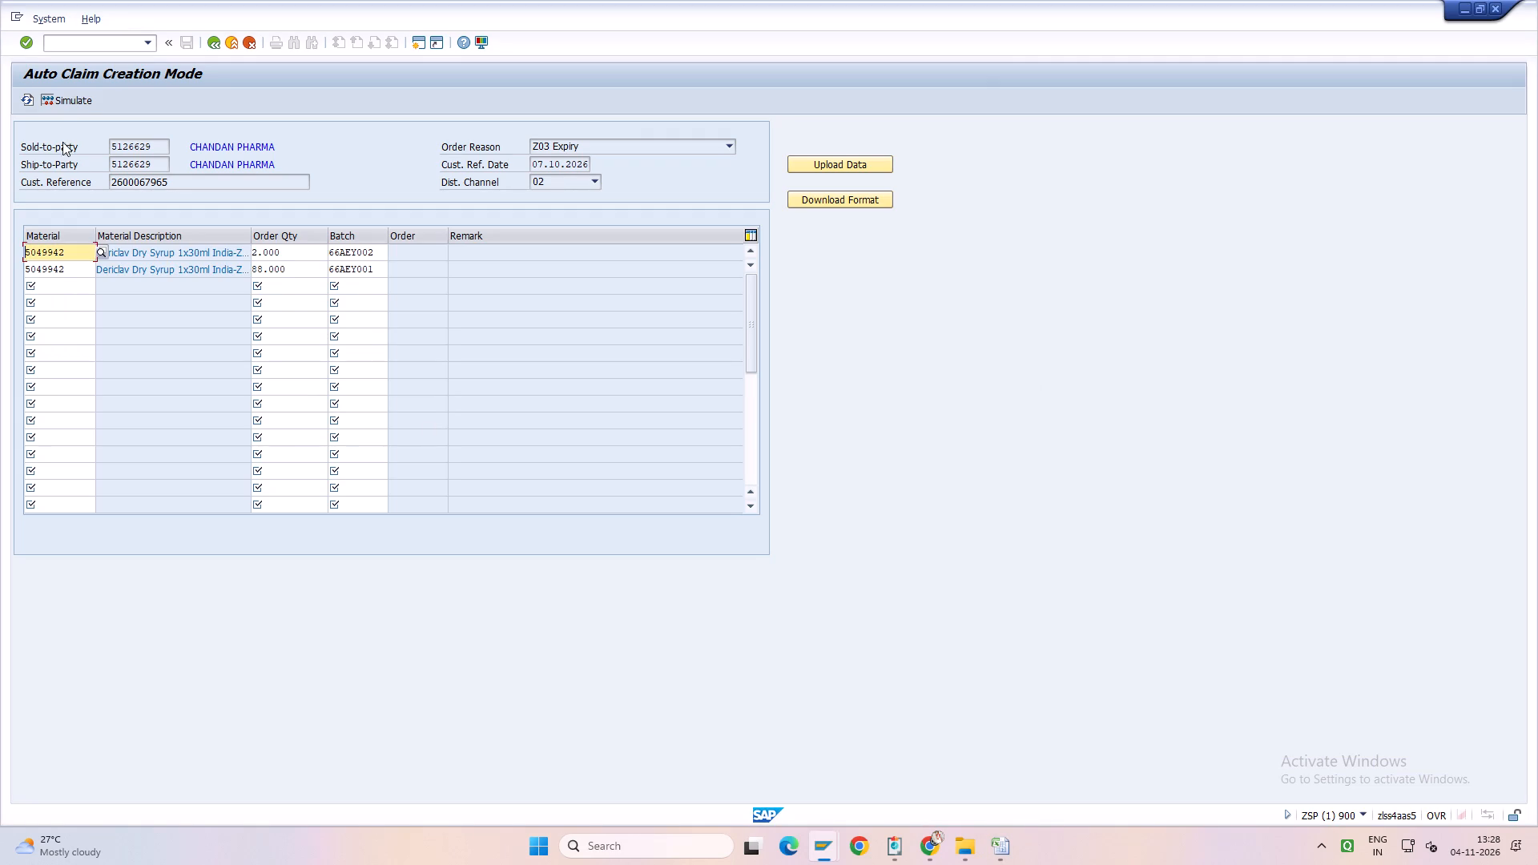
Simulate the Dericlav claim and create its claim order.
click(74, 98)
click(74, 98)
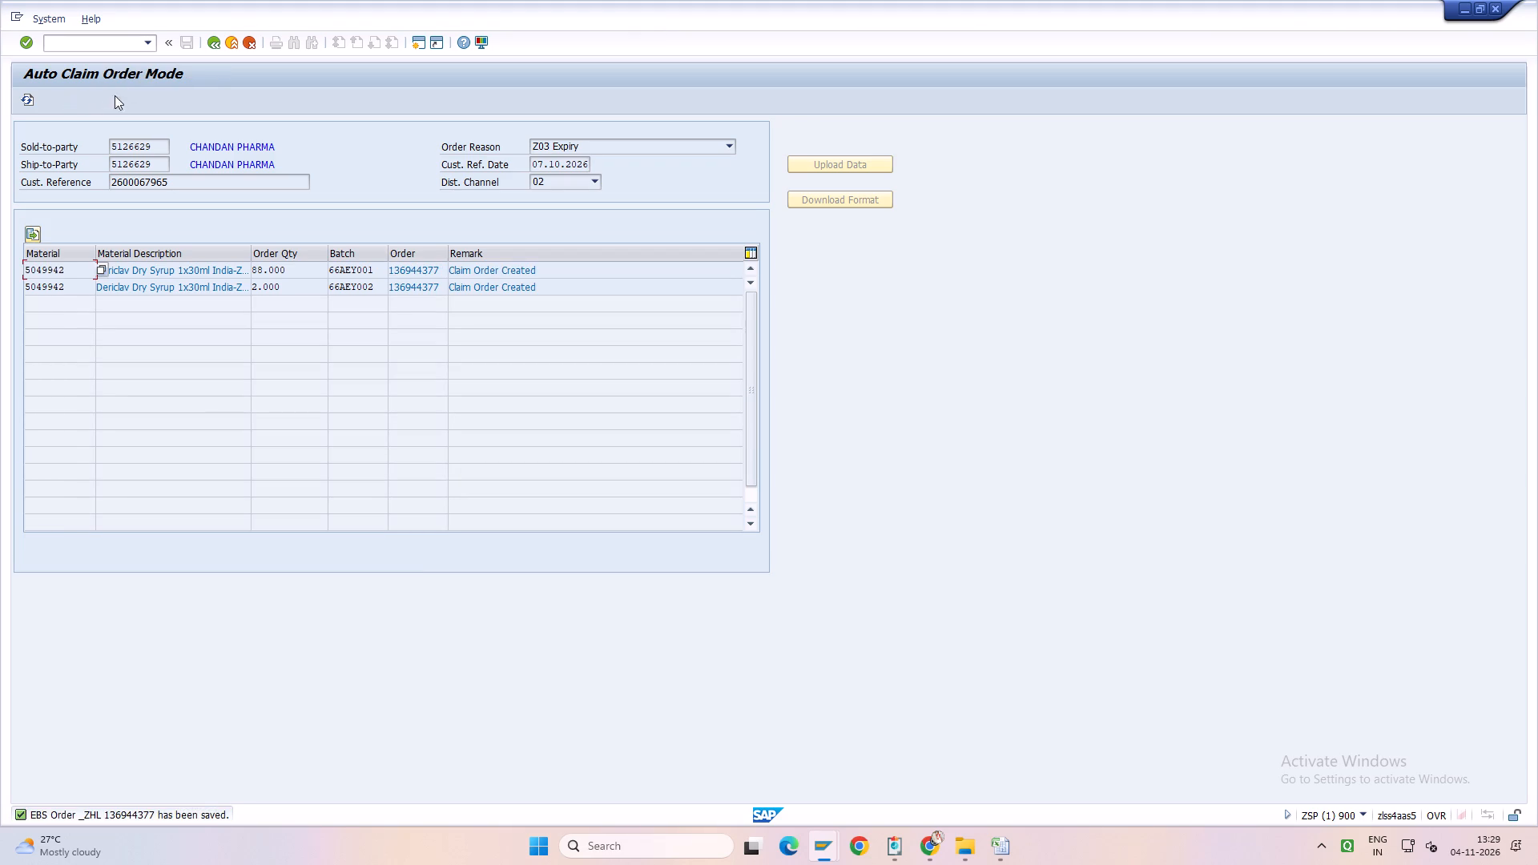
click(148, 49)
click(145, 66)
key(Return)
key(Return)
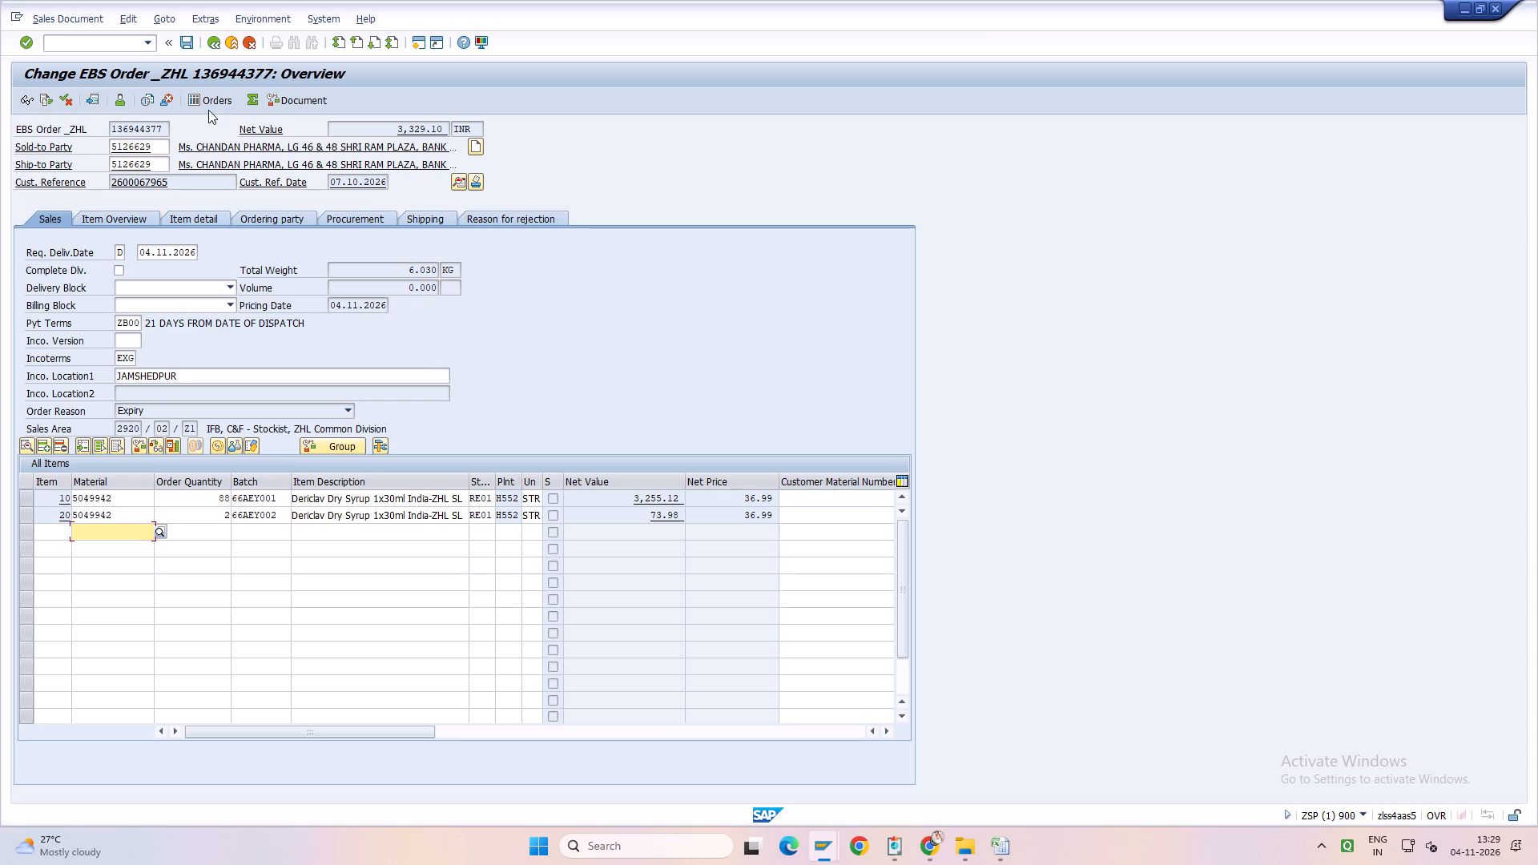
click(149, 46)
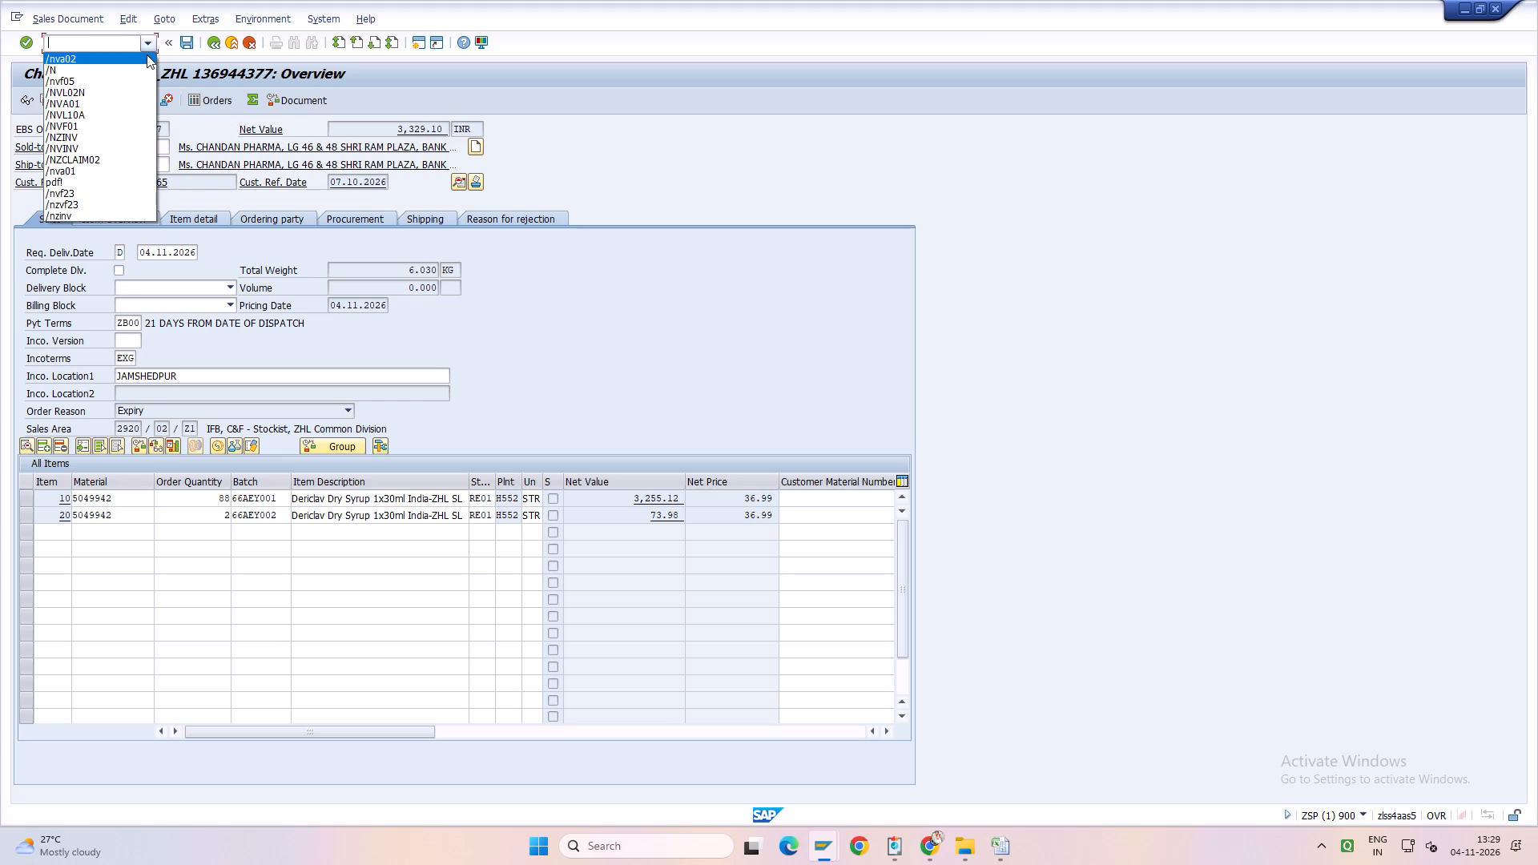
click(147, 54)
key(Return)
click(204, 167)
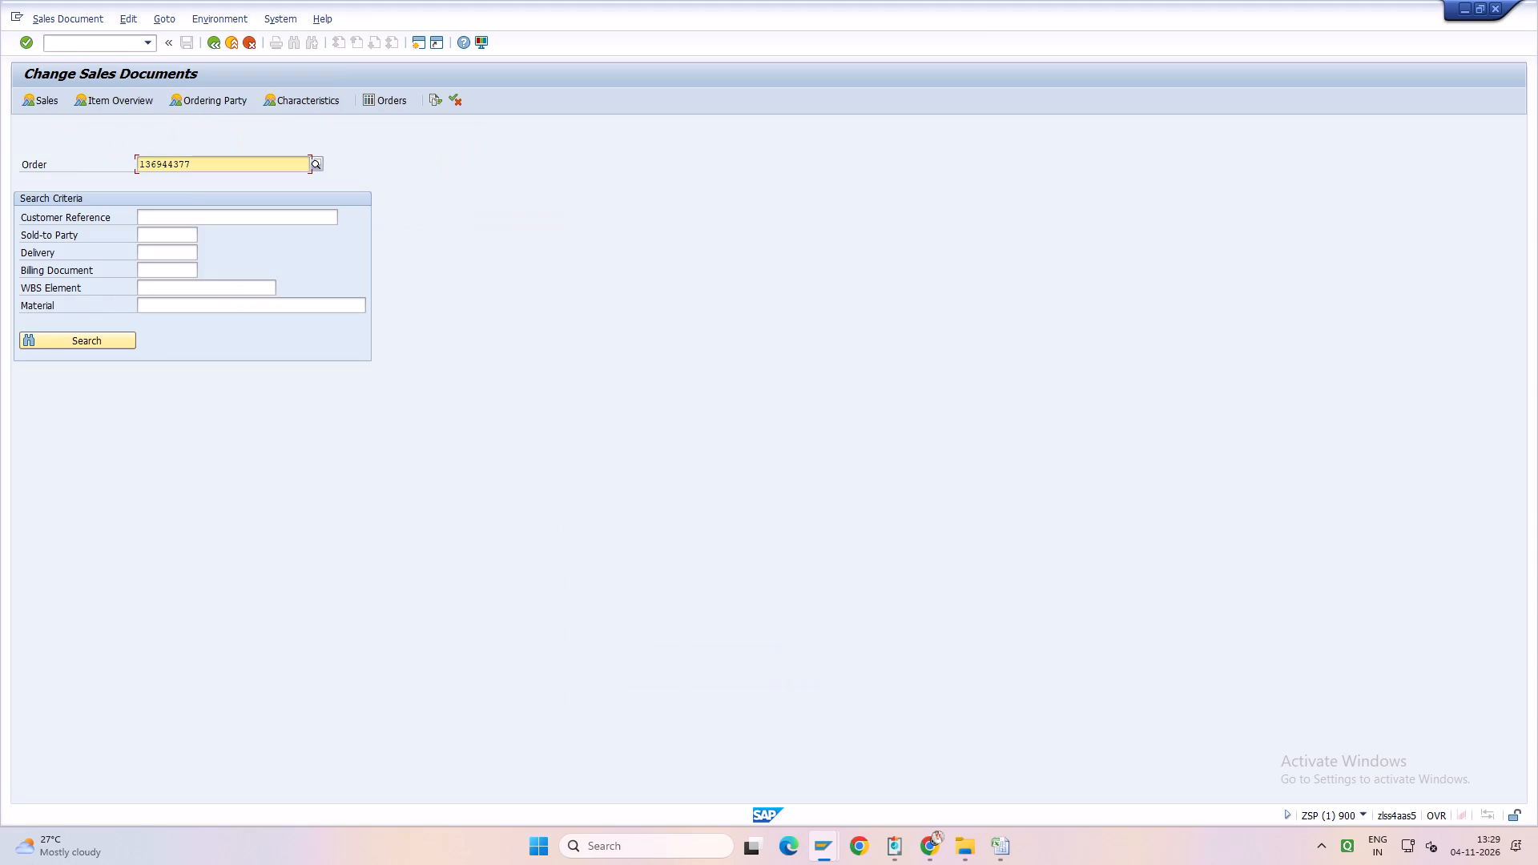
key(BackSpace)
key(BackSpace)
text(55)
key(Return)
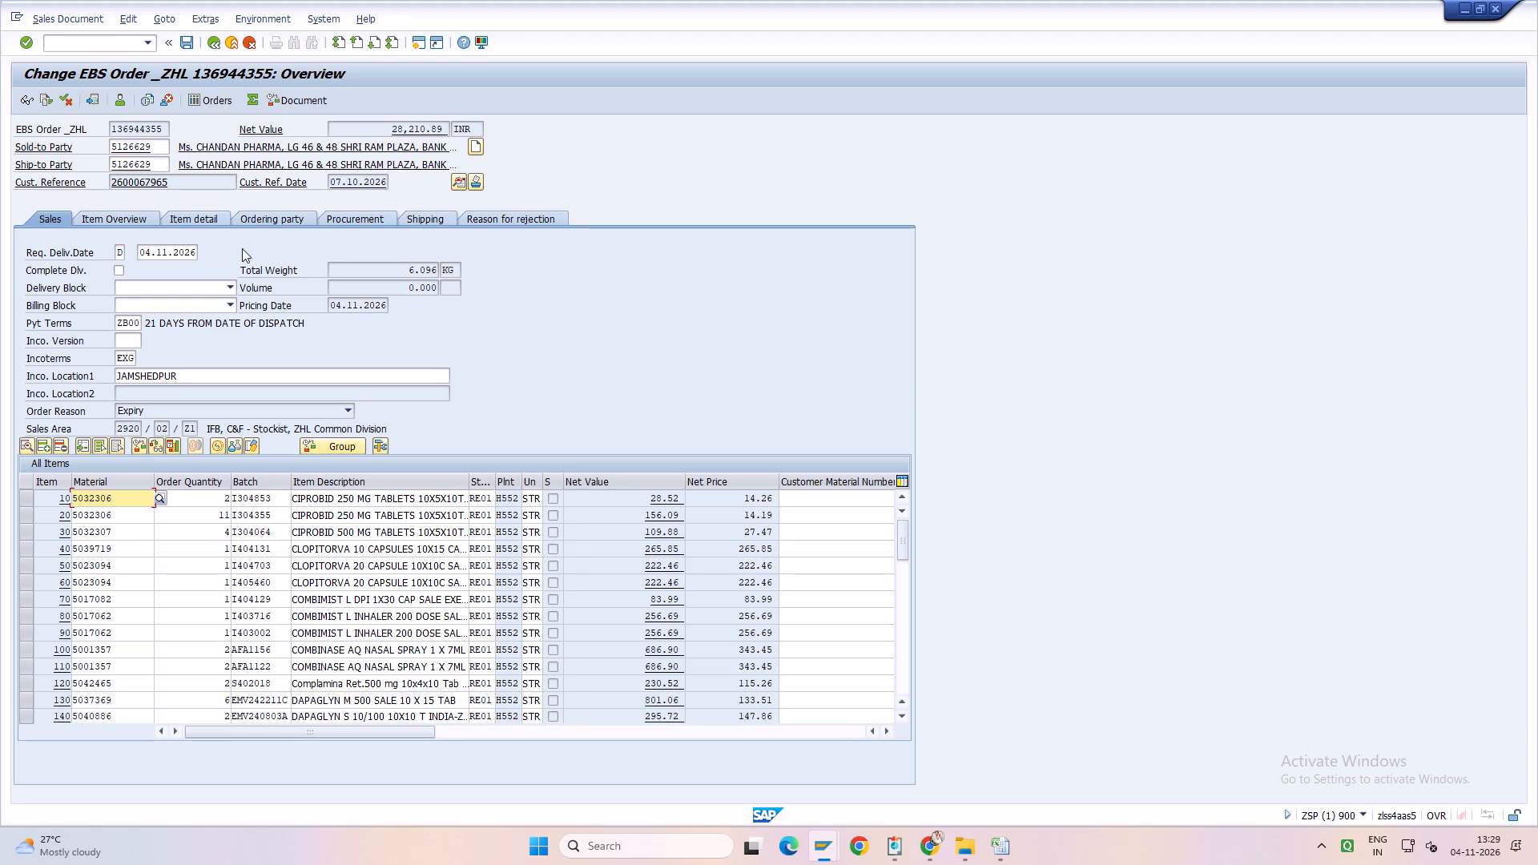
Check the remaining items of order 136944355, create its return delivery and post the goods receipt.
key(Page_Down)
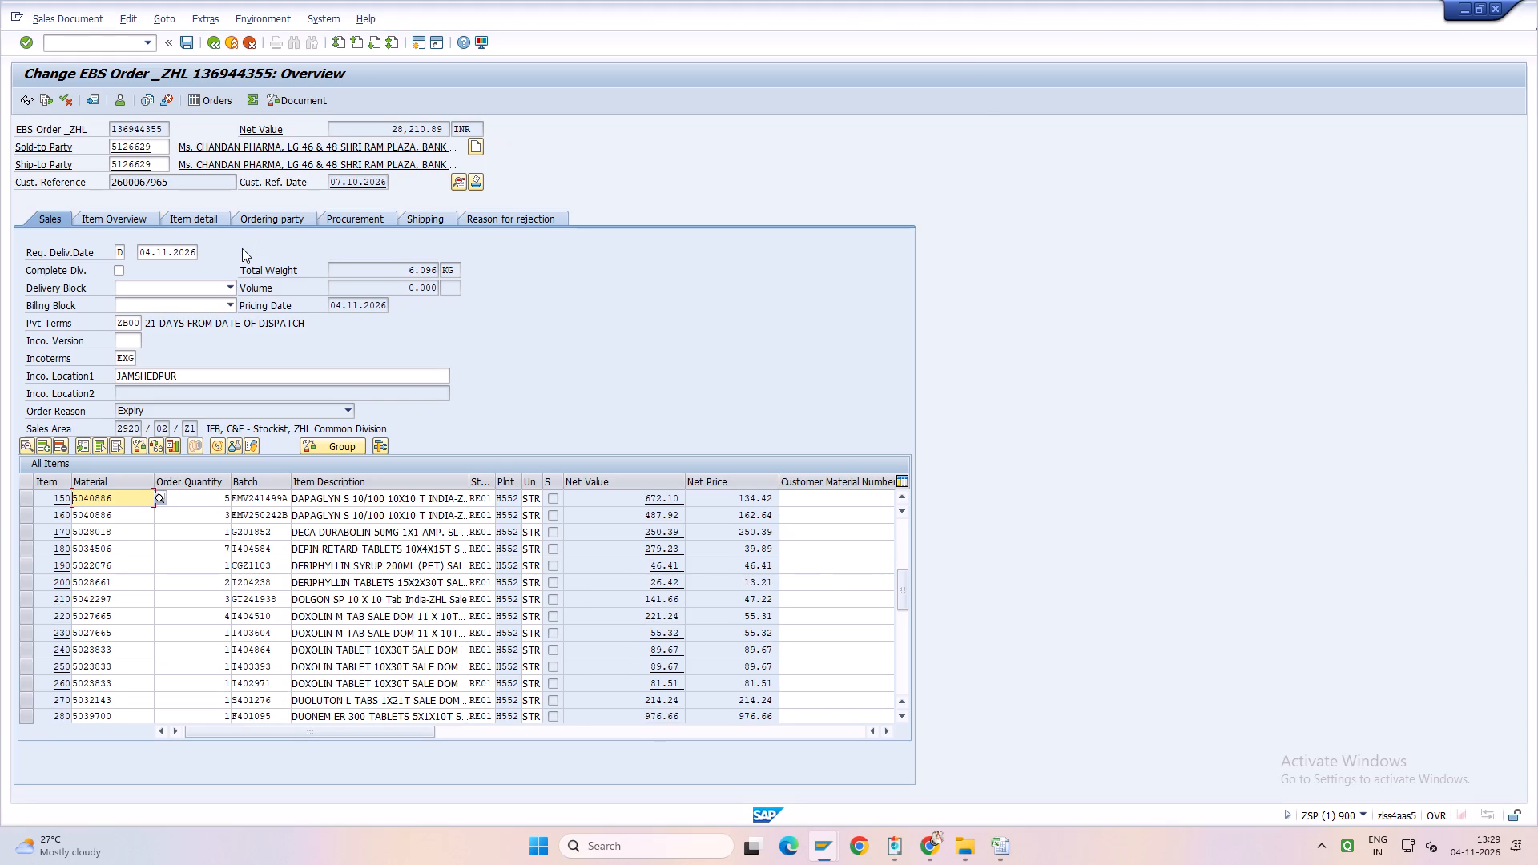
key(Page_Down)
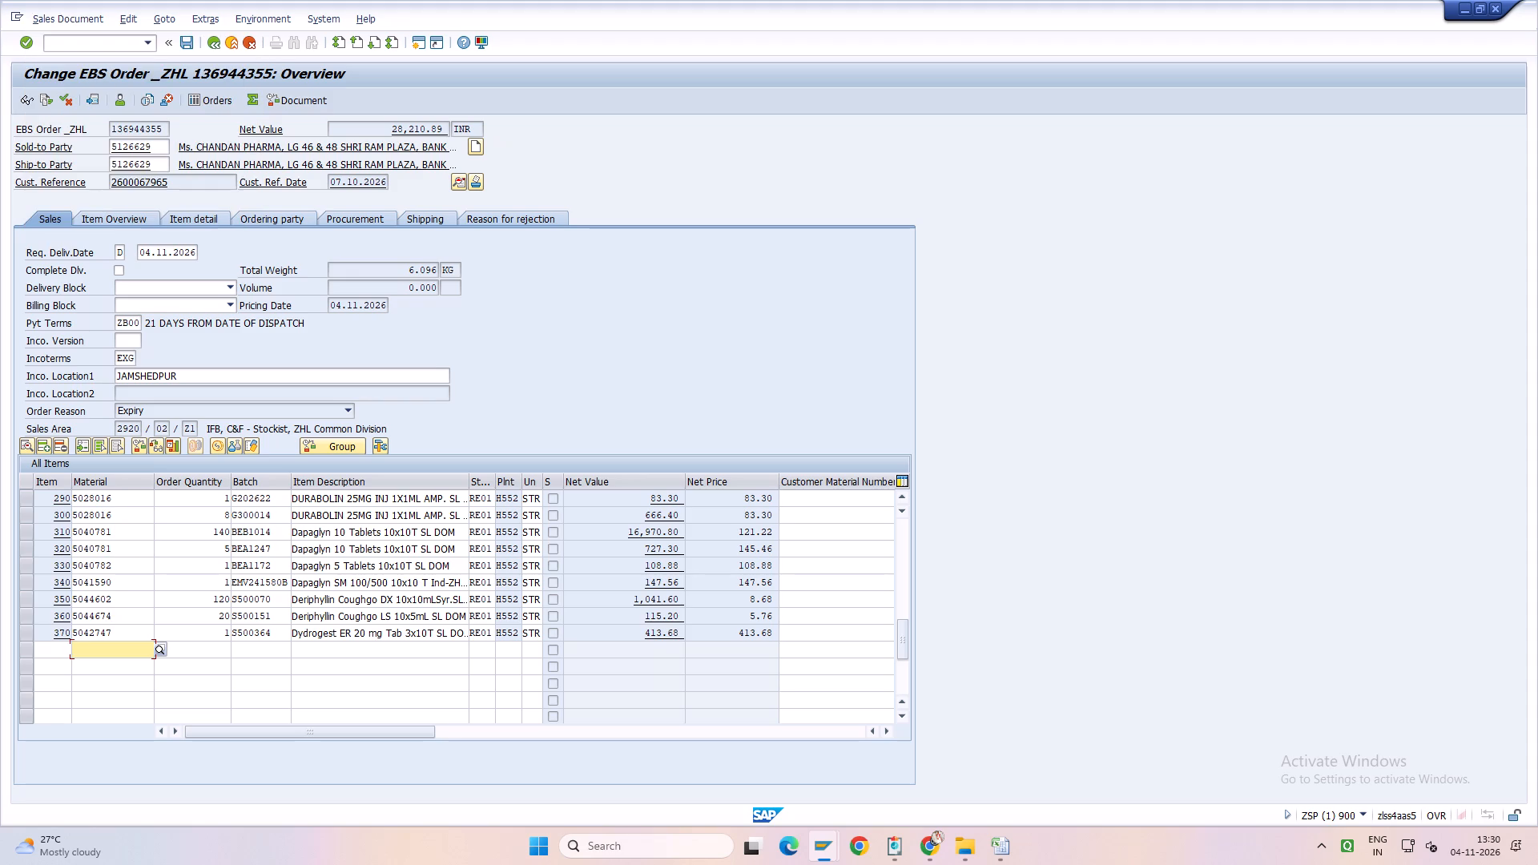
click(145, 160)
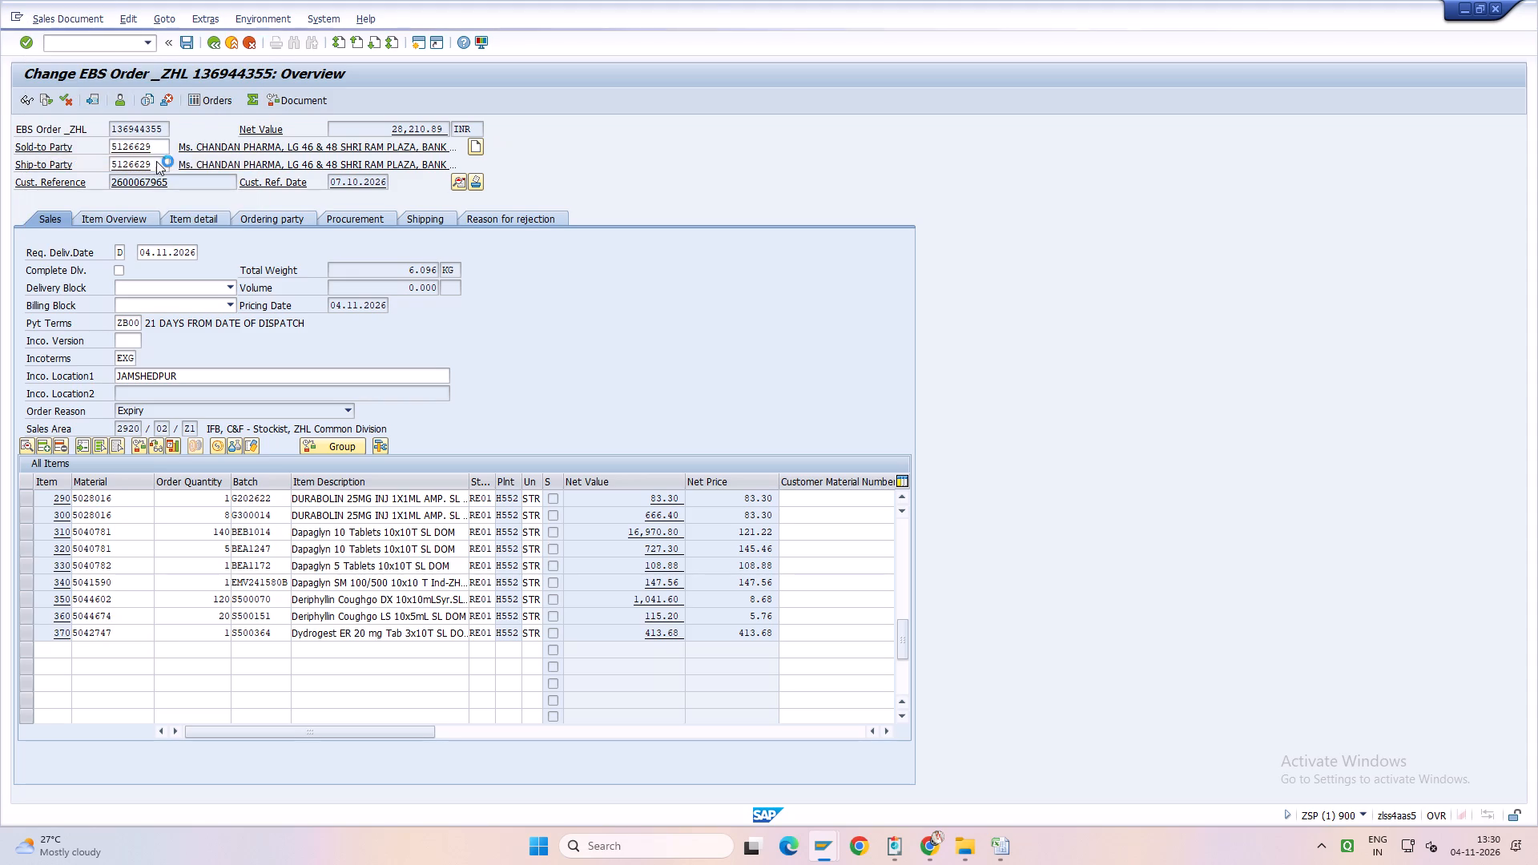
click(295, 104)
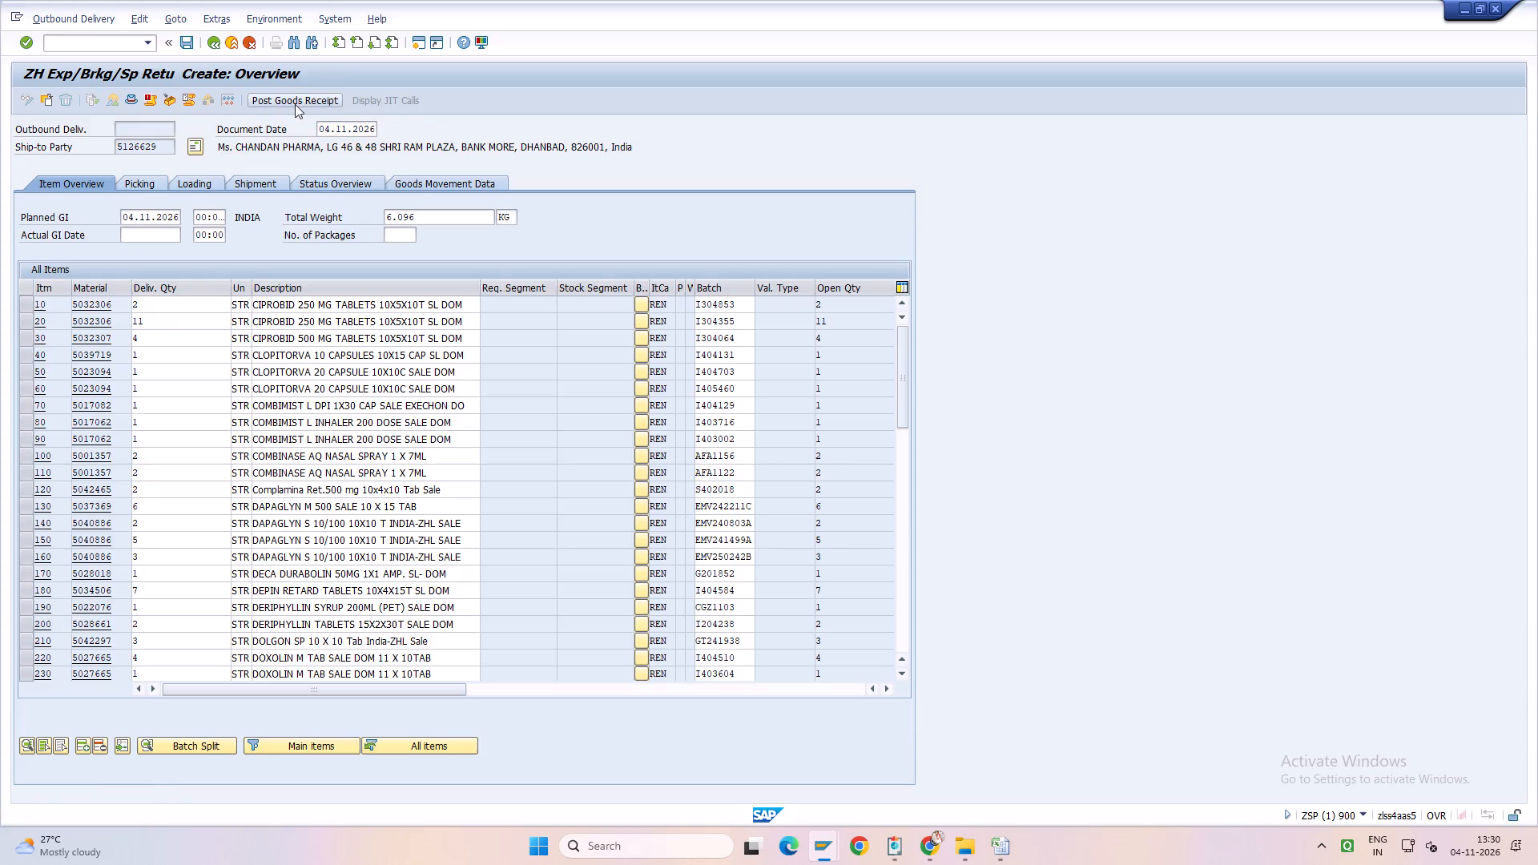
In the other SAP session, create and save the billing document for return delivery 55431508.
key(alt+Tab)
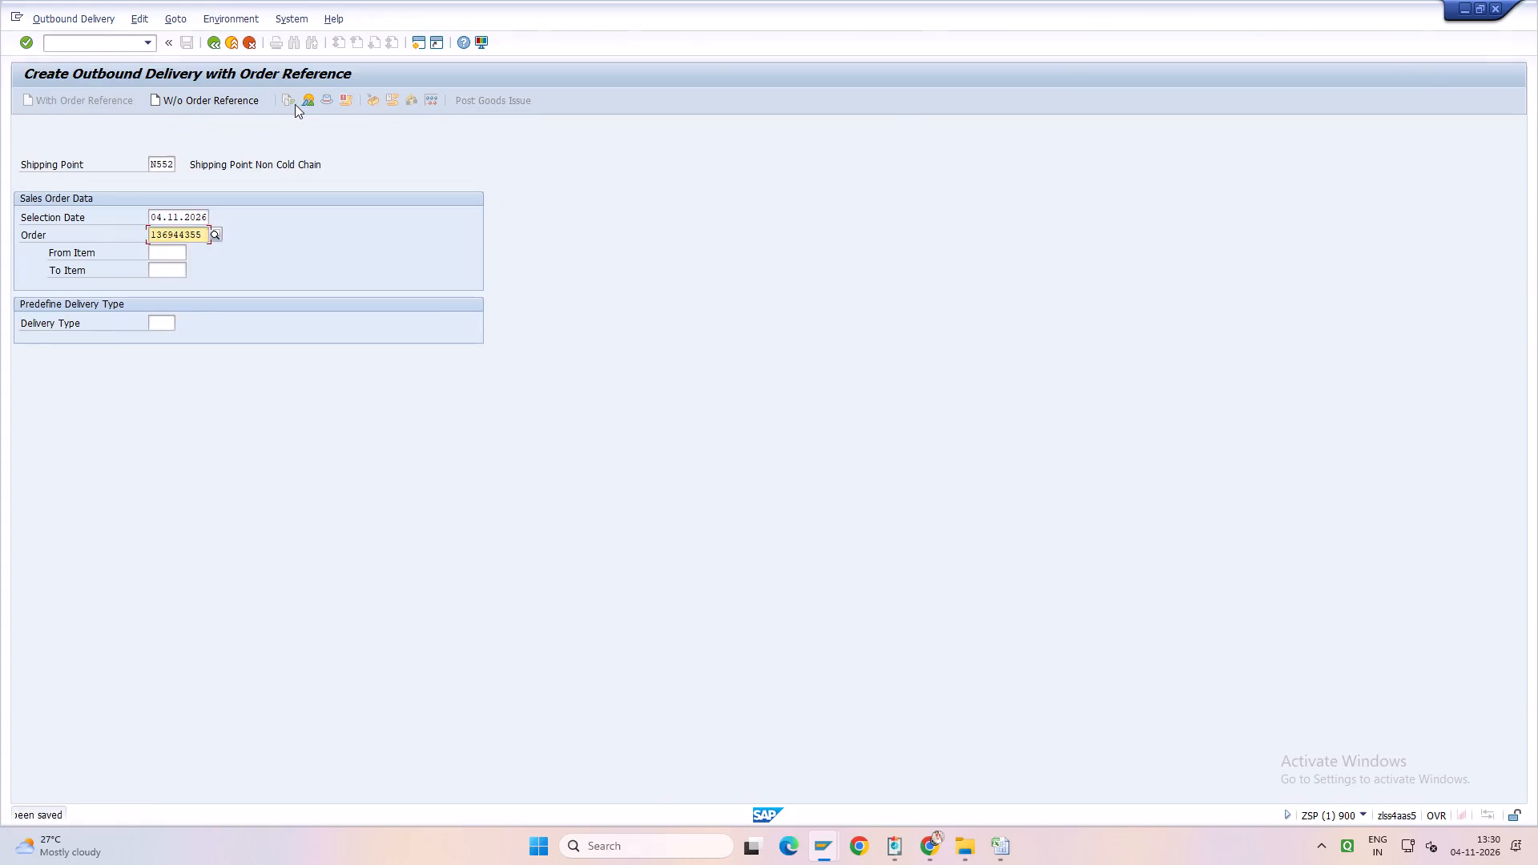
key(alt+Tab)
key(alt+Left)
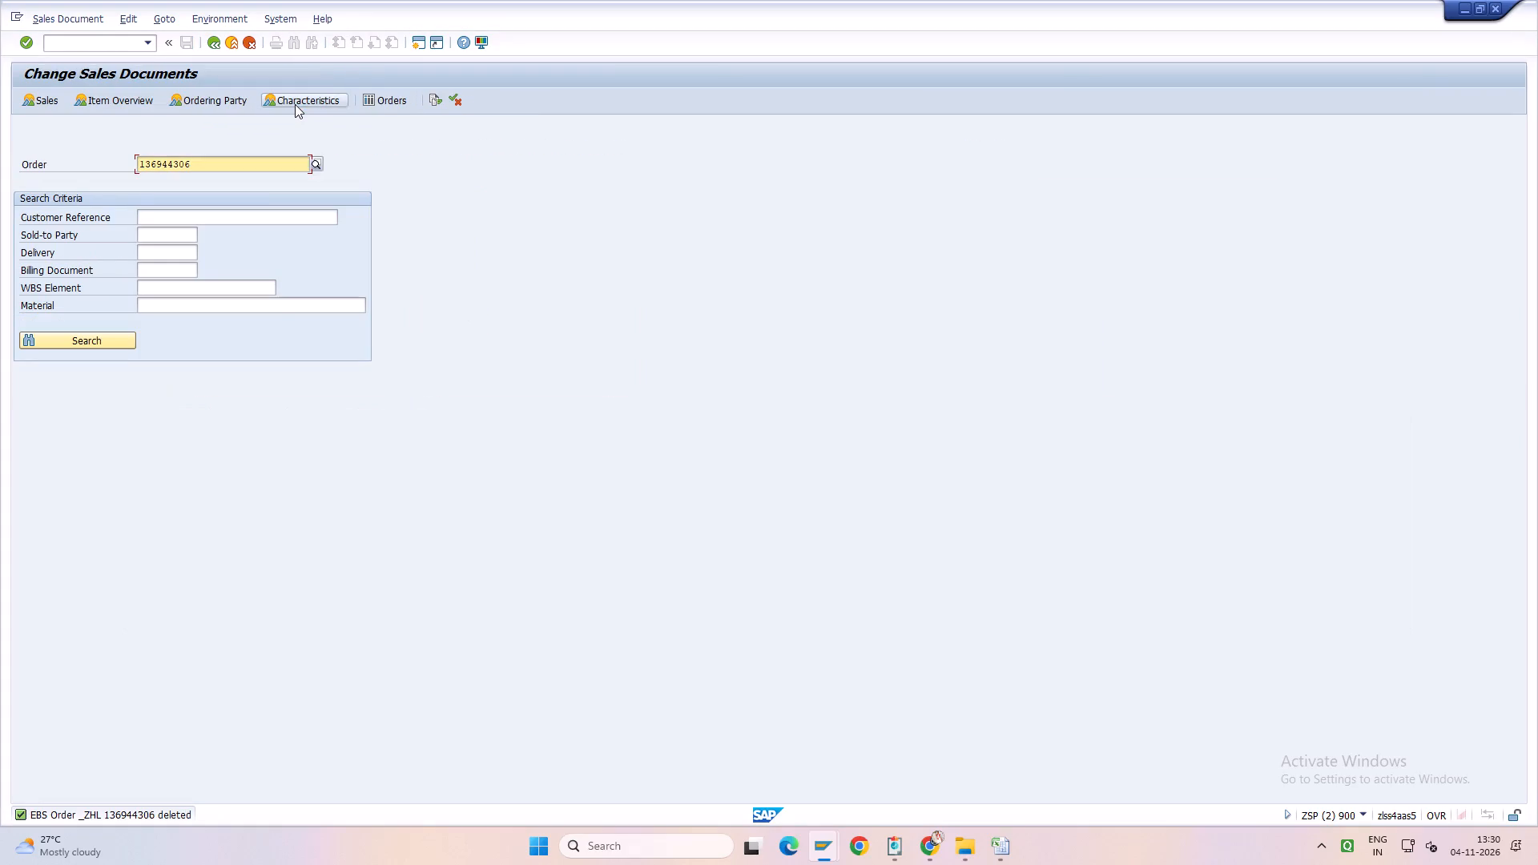
click(141, 50)
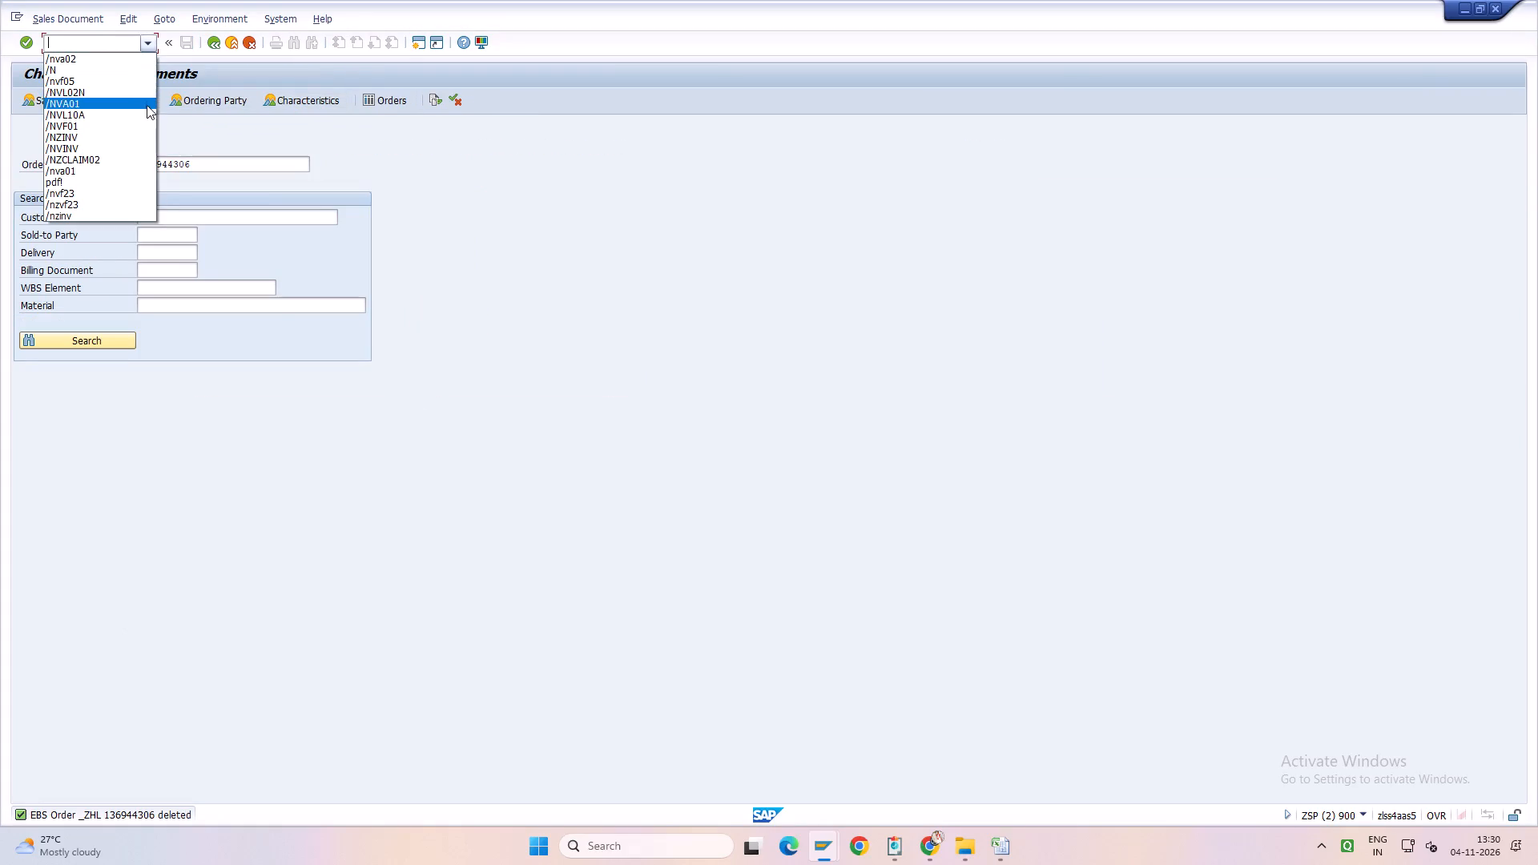
click(148, 126)
key(Return)
key(Return)
key(Return)
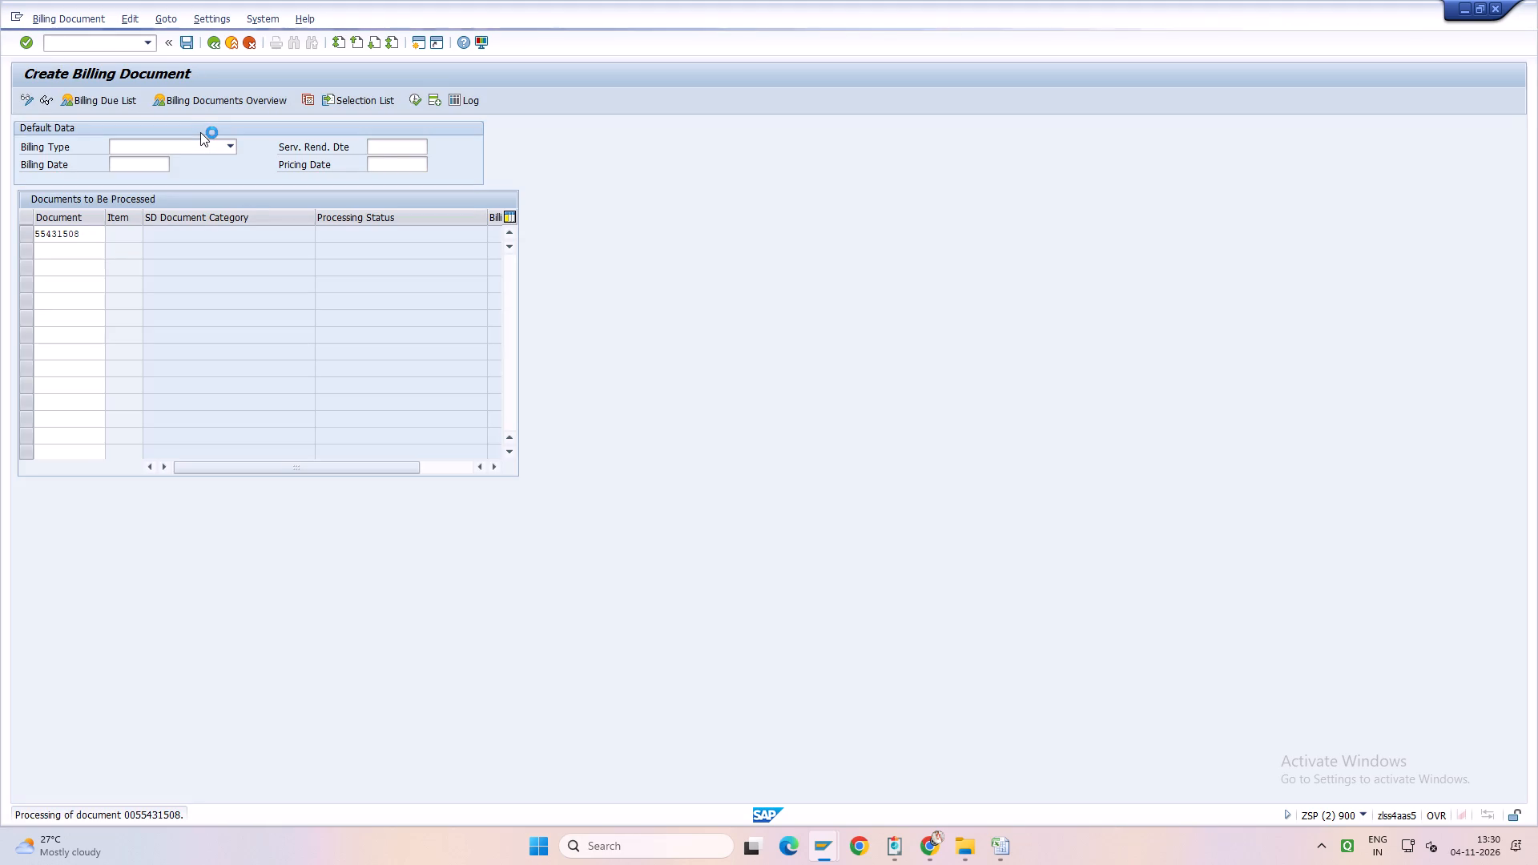
key(Page_Down)
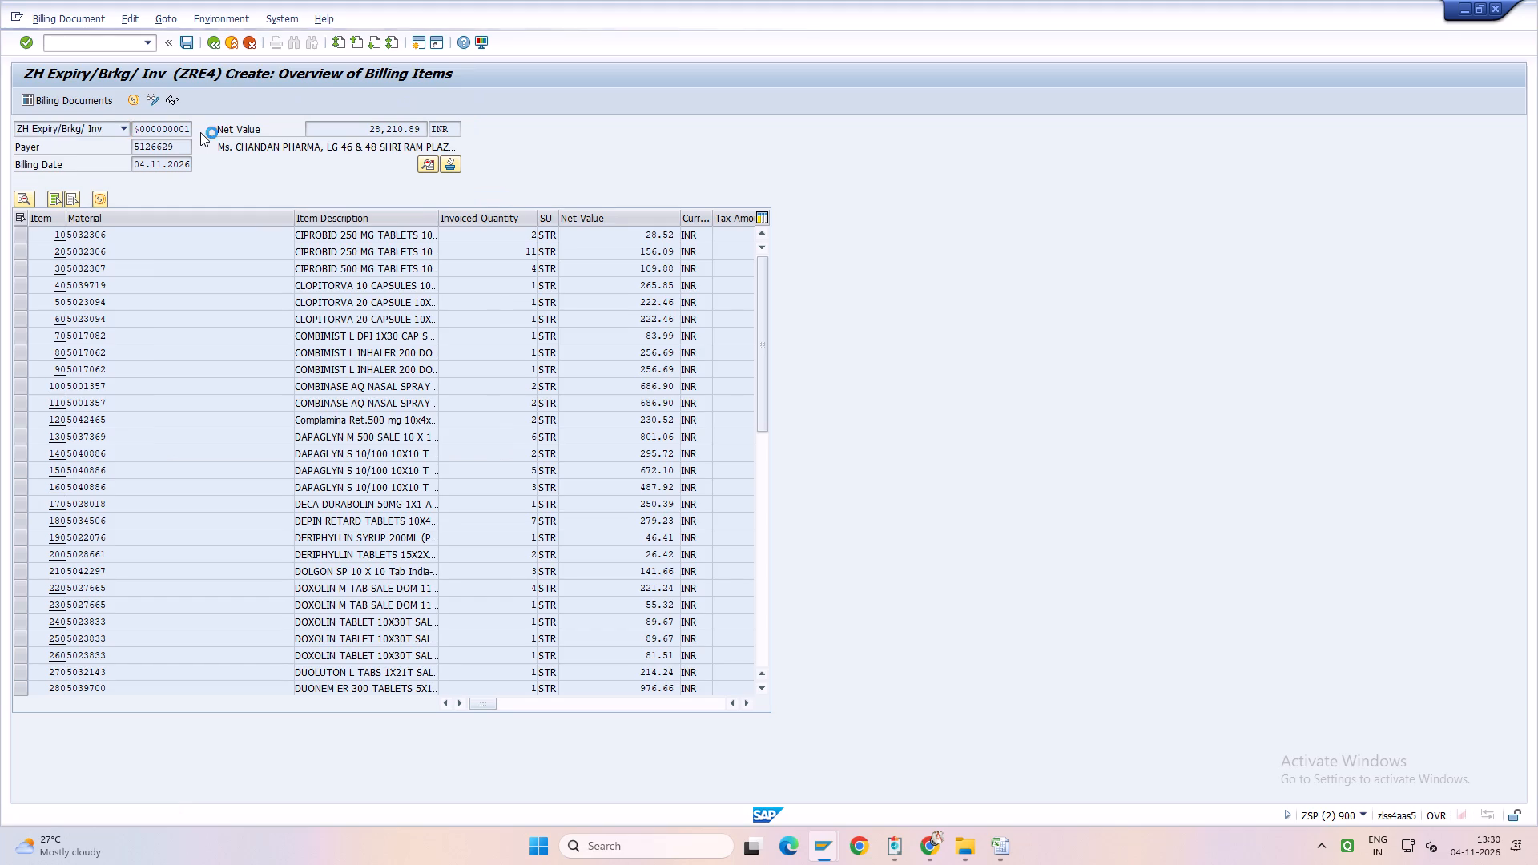
click(182, 43)
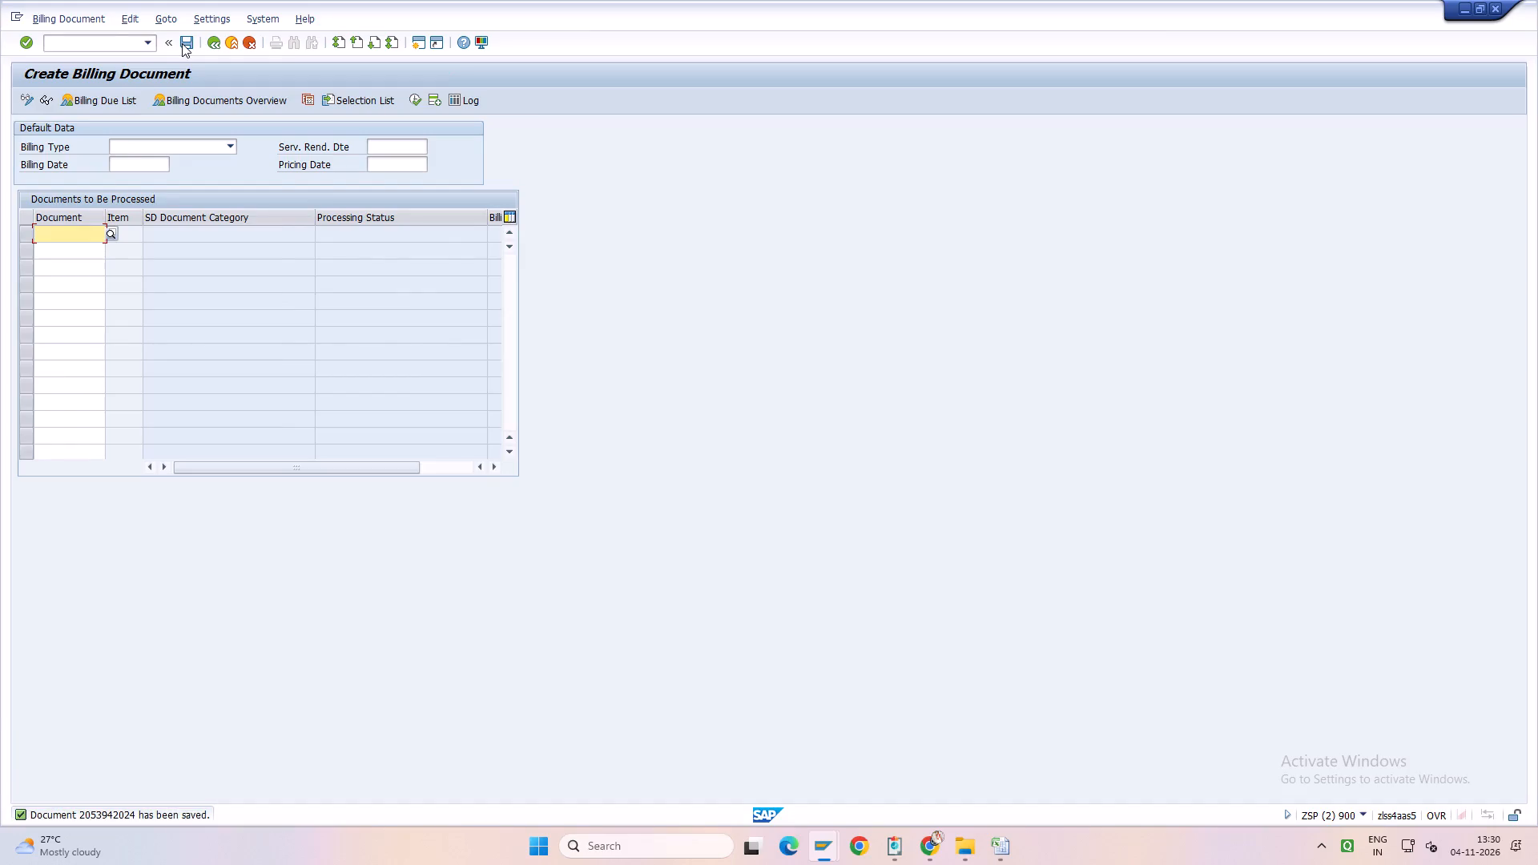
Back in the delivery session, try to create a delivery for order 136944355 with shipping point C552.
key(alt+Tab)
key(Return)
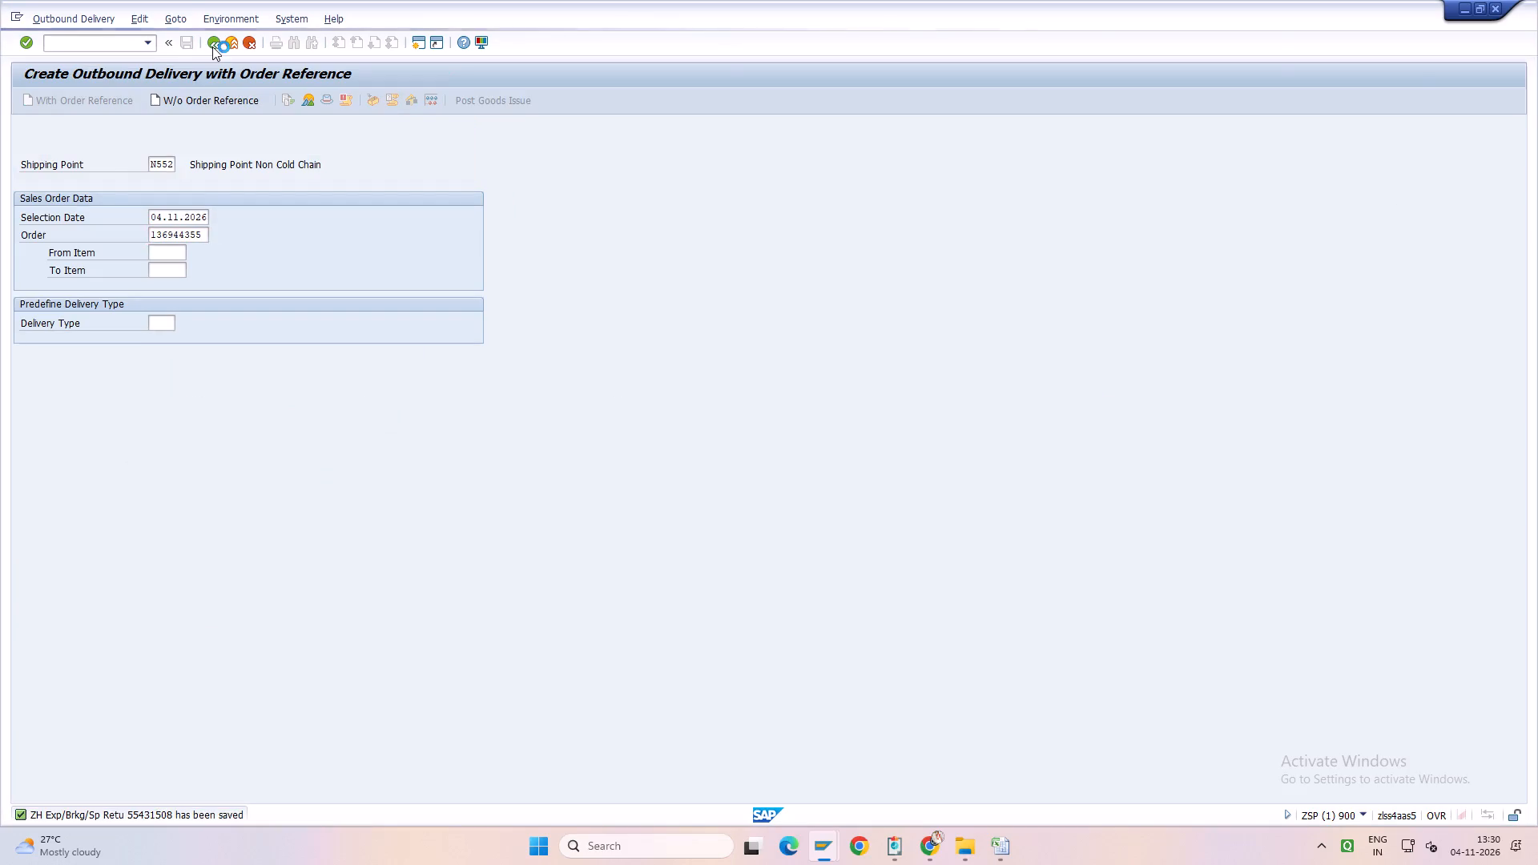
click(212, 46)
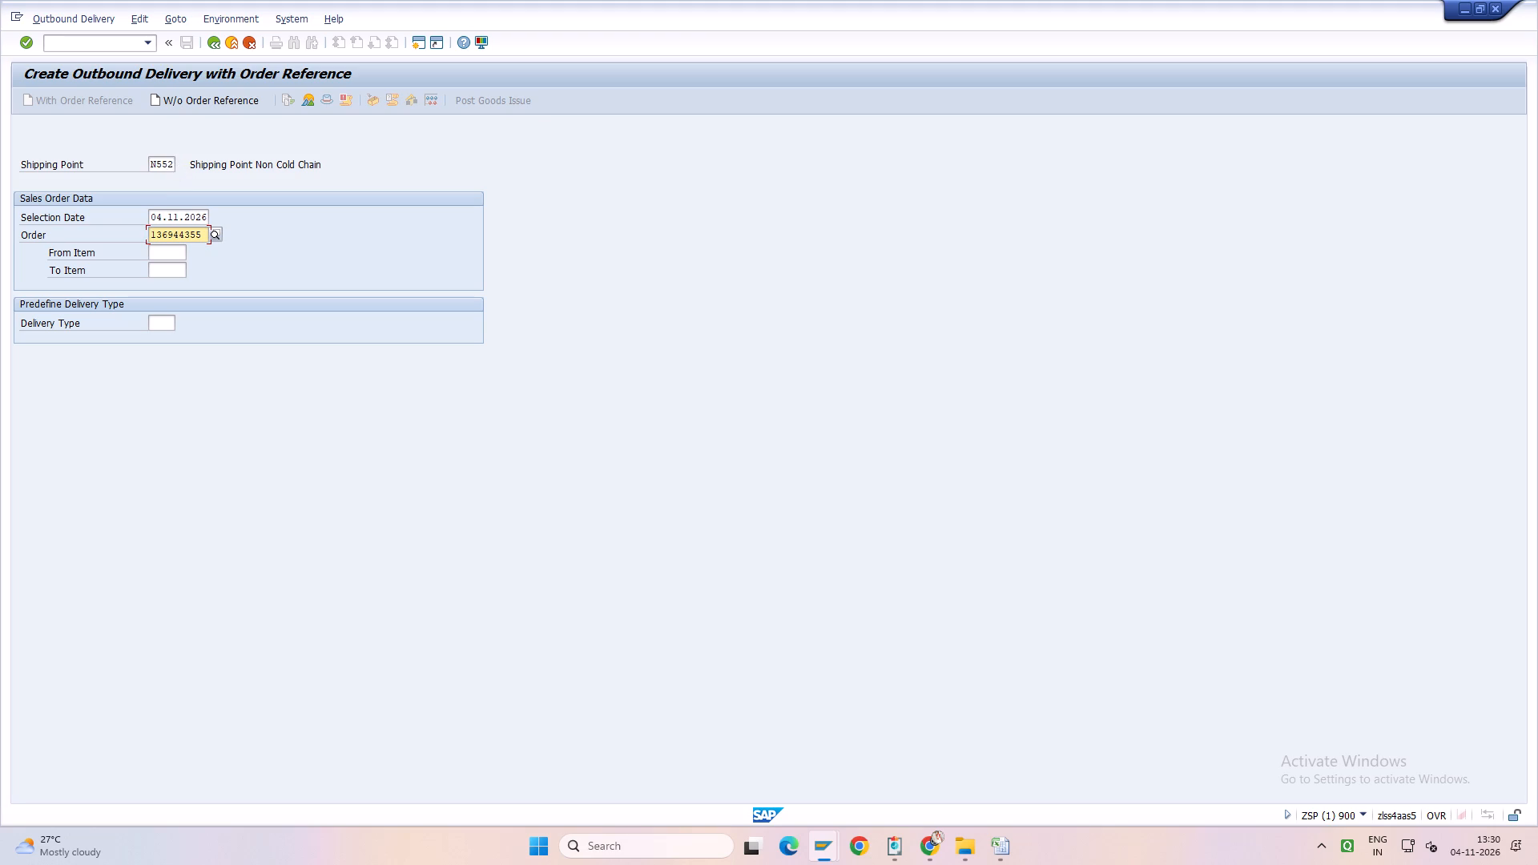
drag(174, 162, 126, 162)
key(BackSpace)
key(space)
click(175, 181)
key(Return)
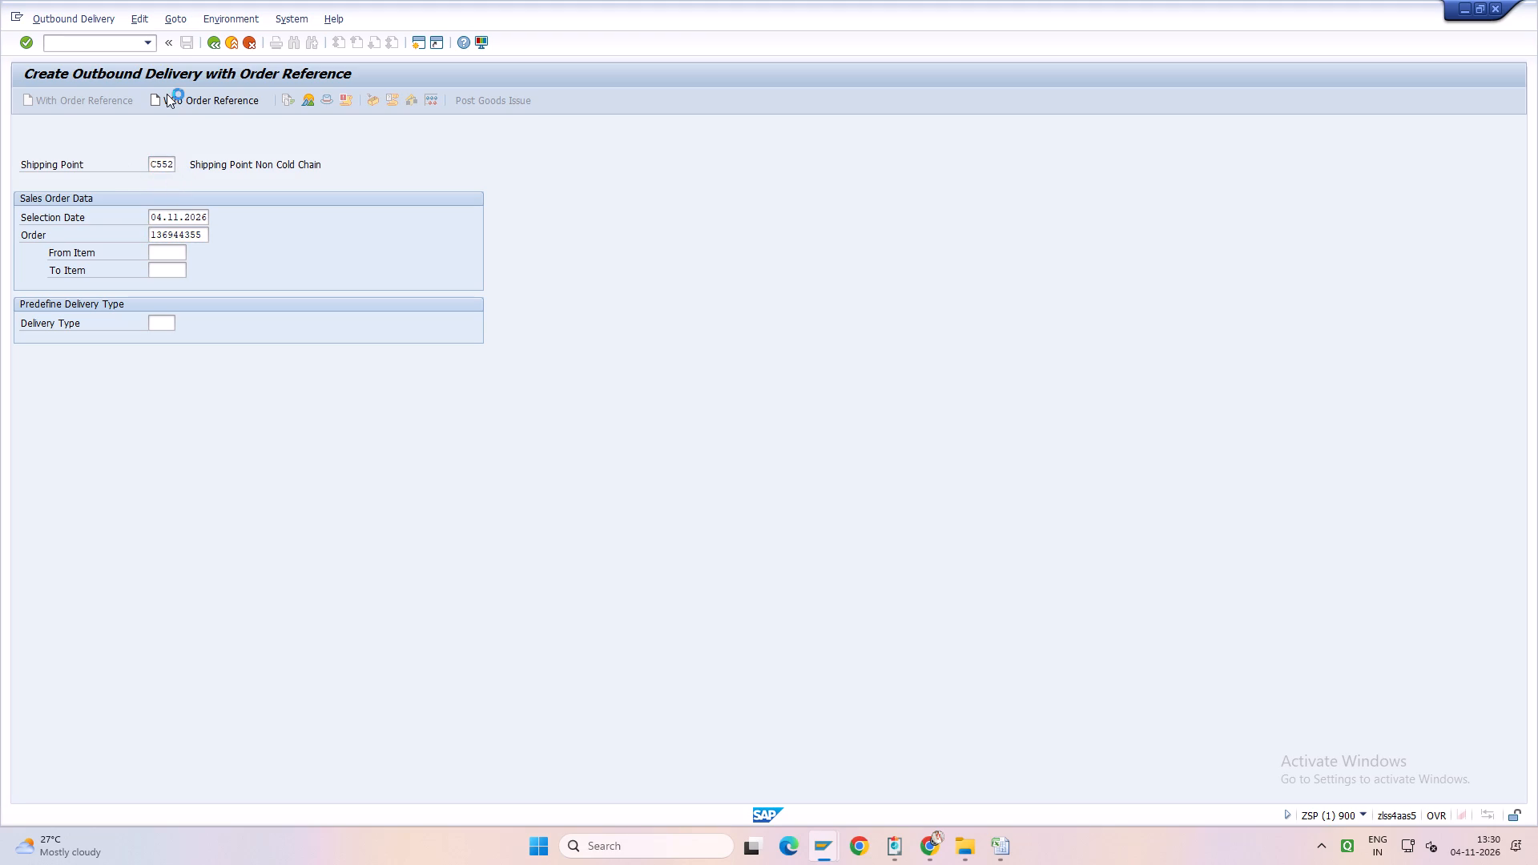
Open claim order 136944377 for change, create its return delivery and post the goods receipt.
click(147, 44)
click(140, 70)
key(Return)
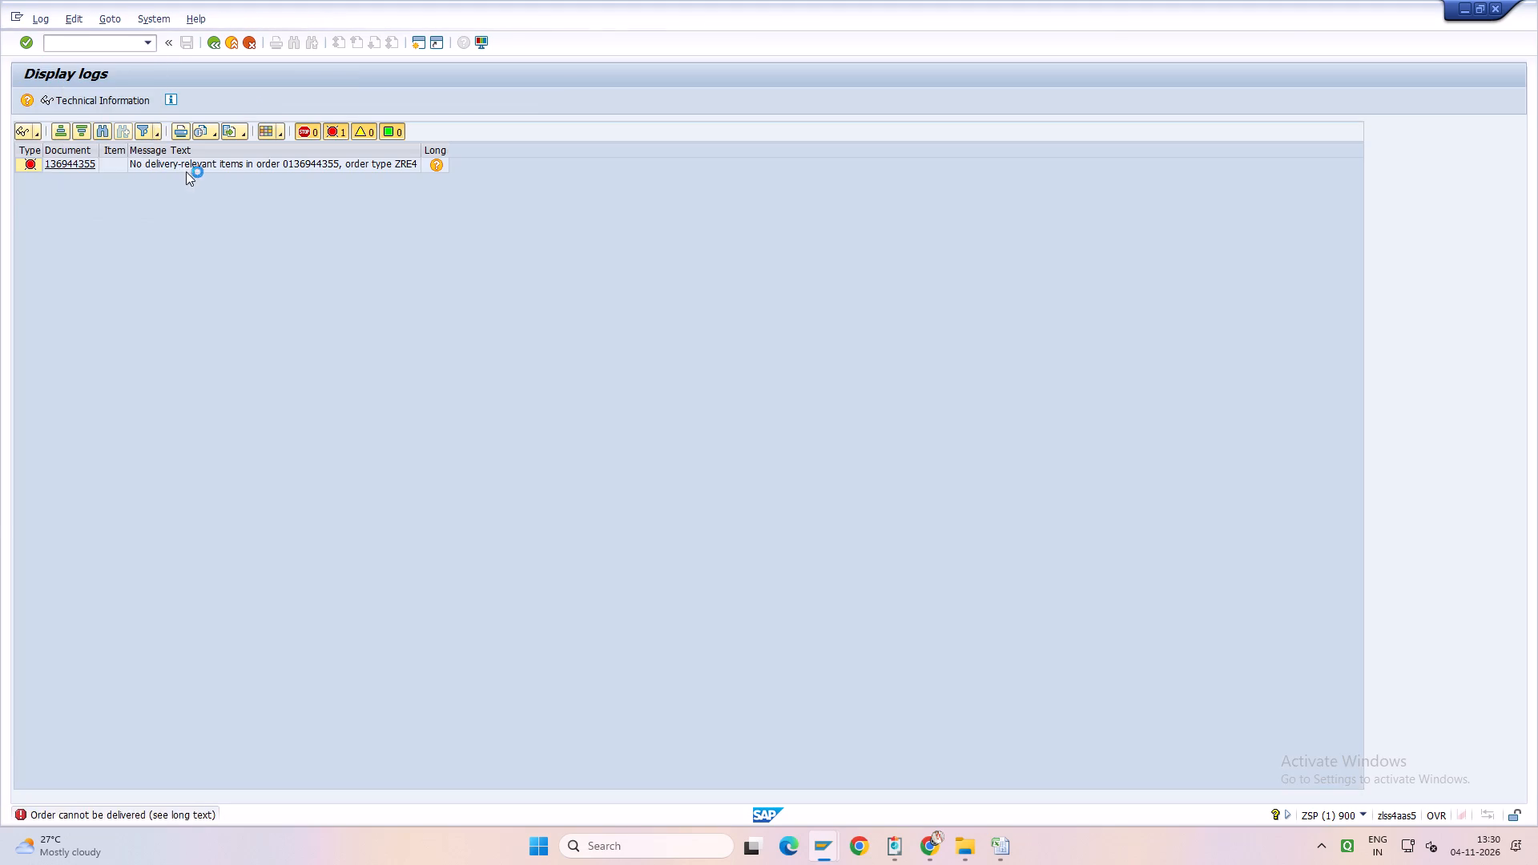
click(206, 170)
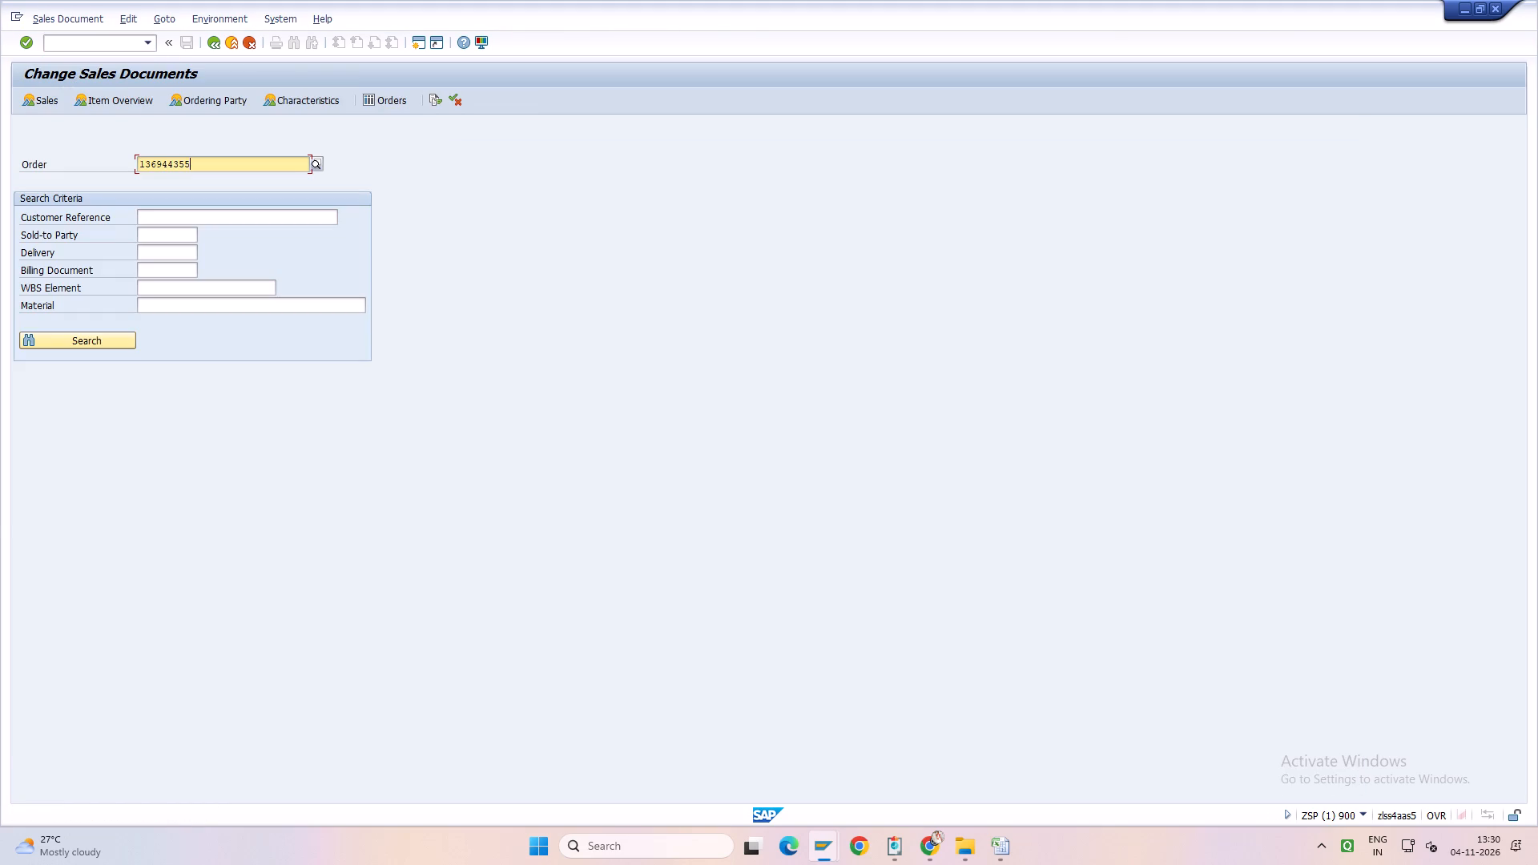
key(BackSpace)
key(BackSpace)
text(77)
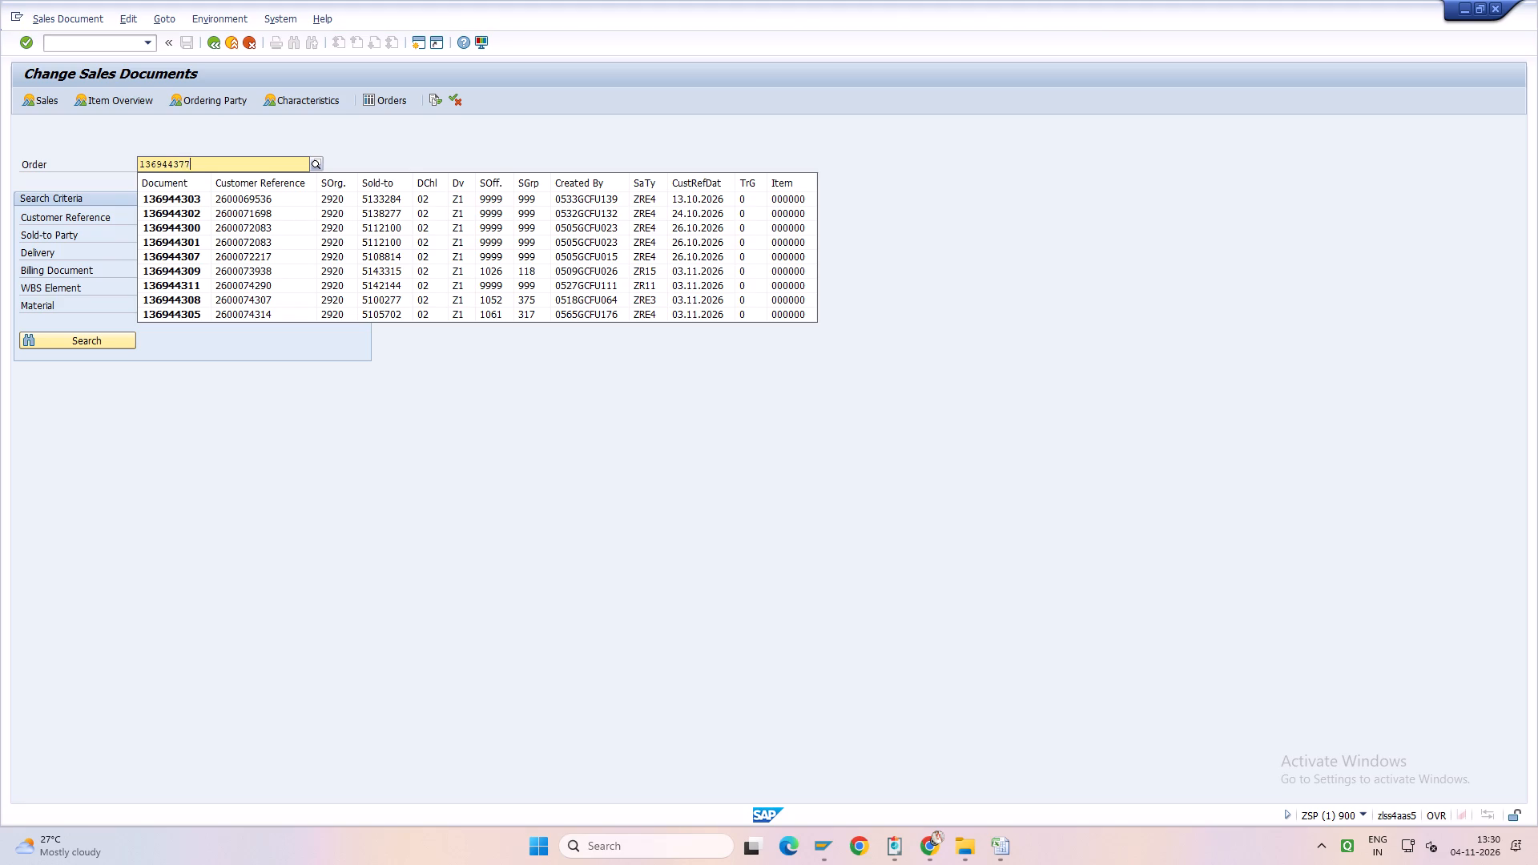
key(Return)
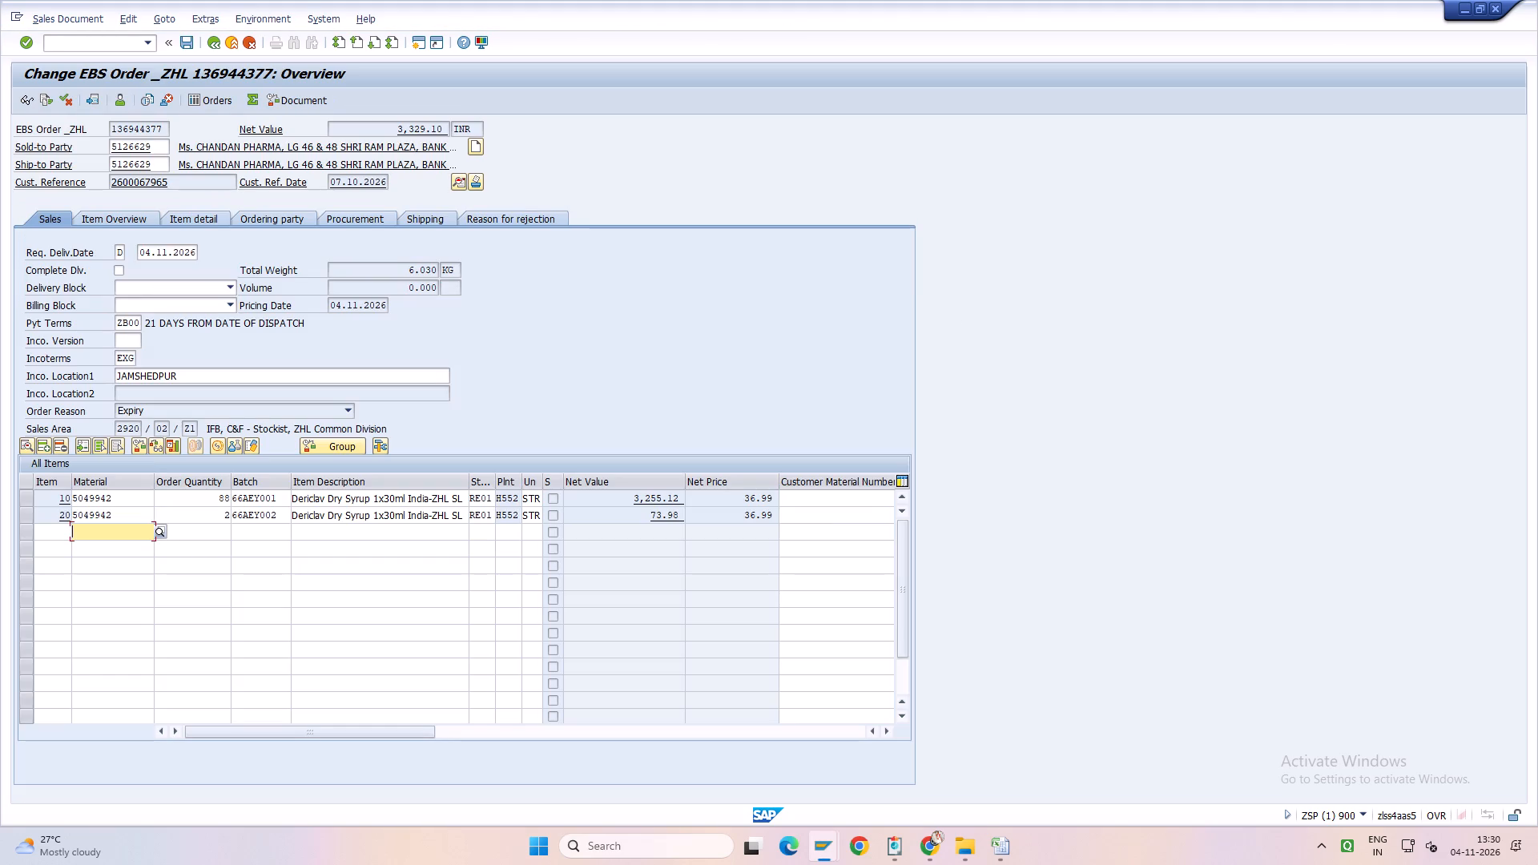
click(203, 170)
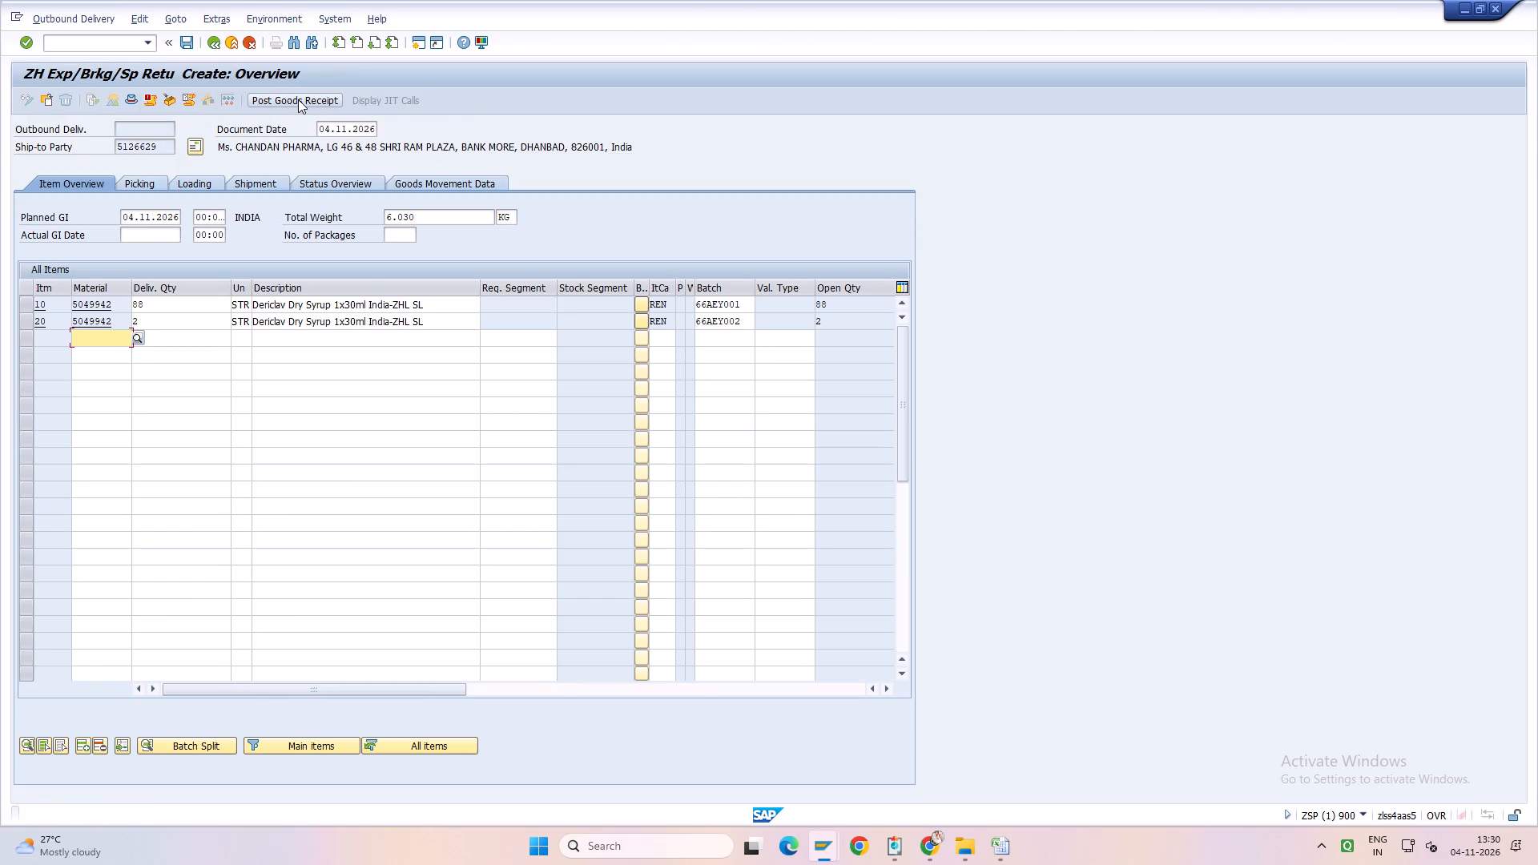
click(298, 99)
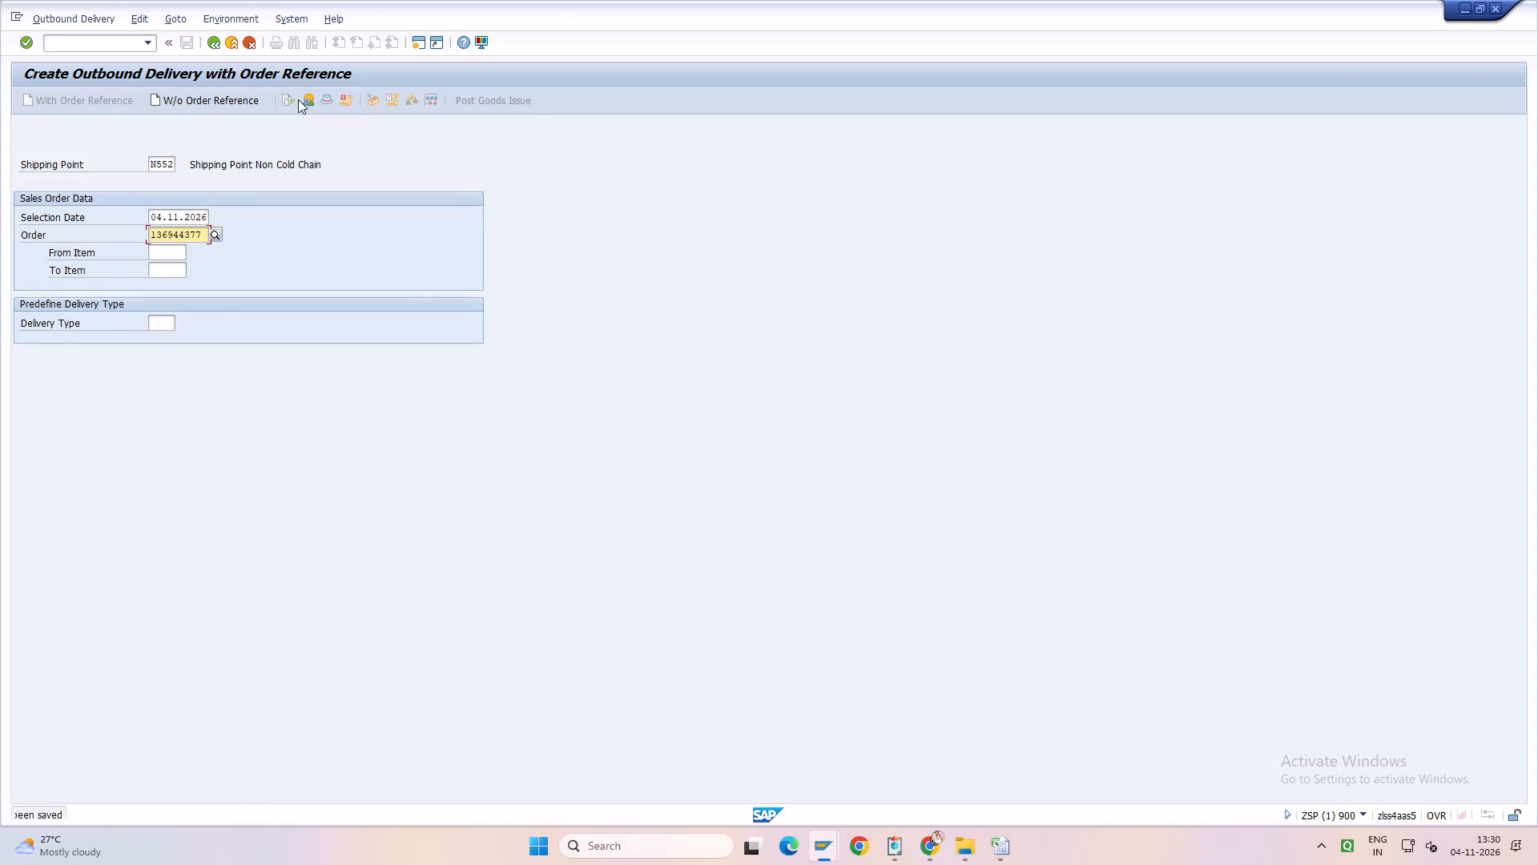
In the other SAP session, create and save the billing document for return delivery 55431511.
key(alt+Tab)
click(146, 45)
click(145, 60)
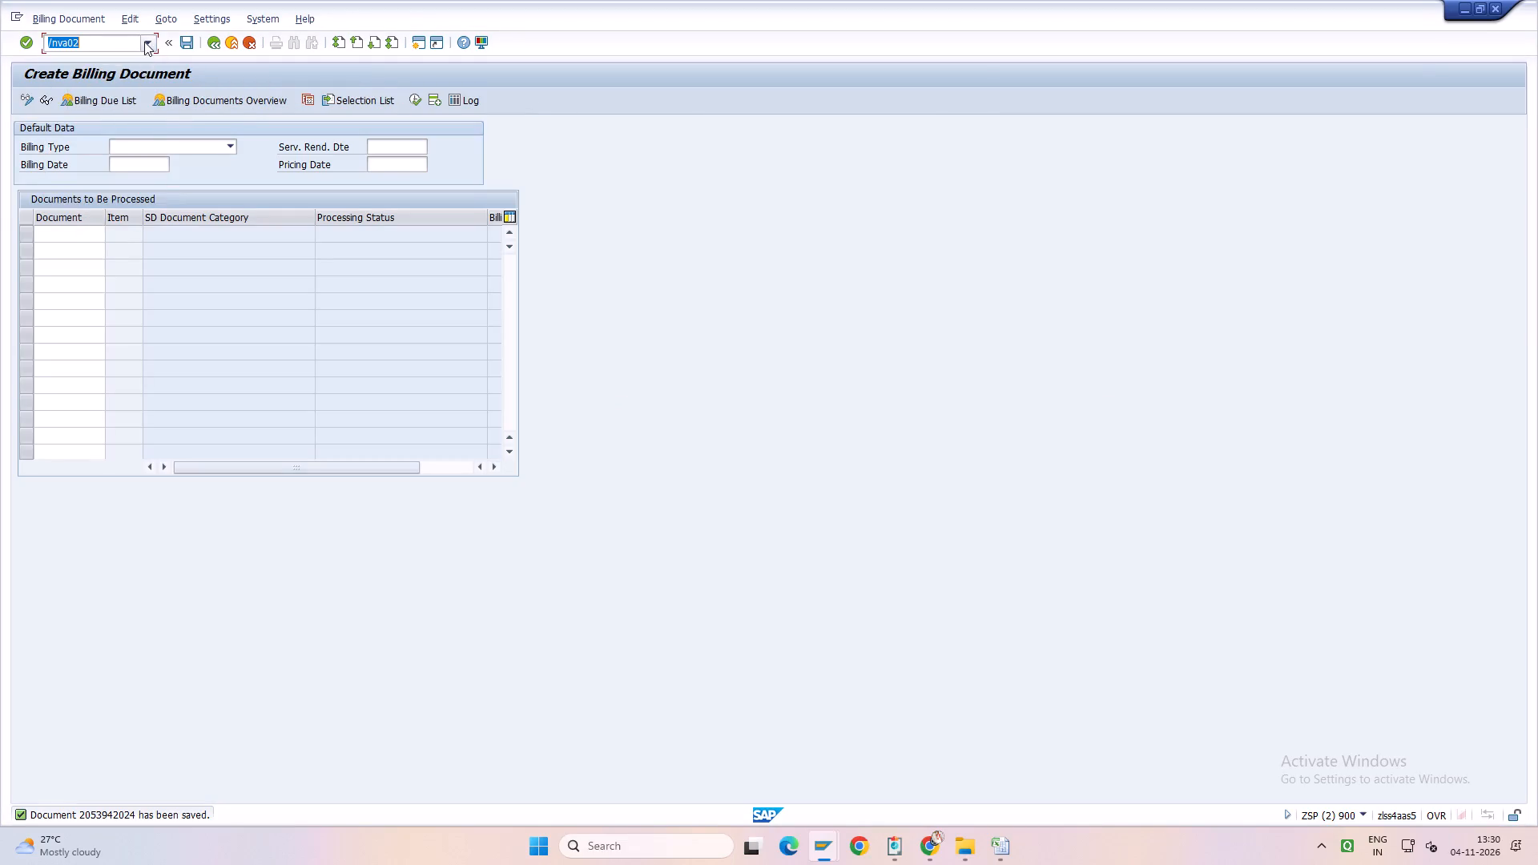
click(144, 42)
click(144, 65)
key(Return)
key(Return)
key(Return)
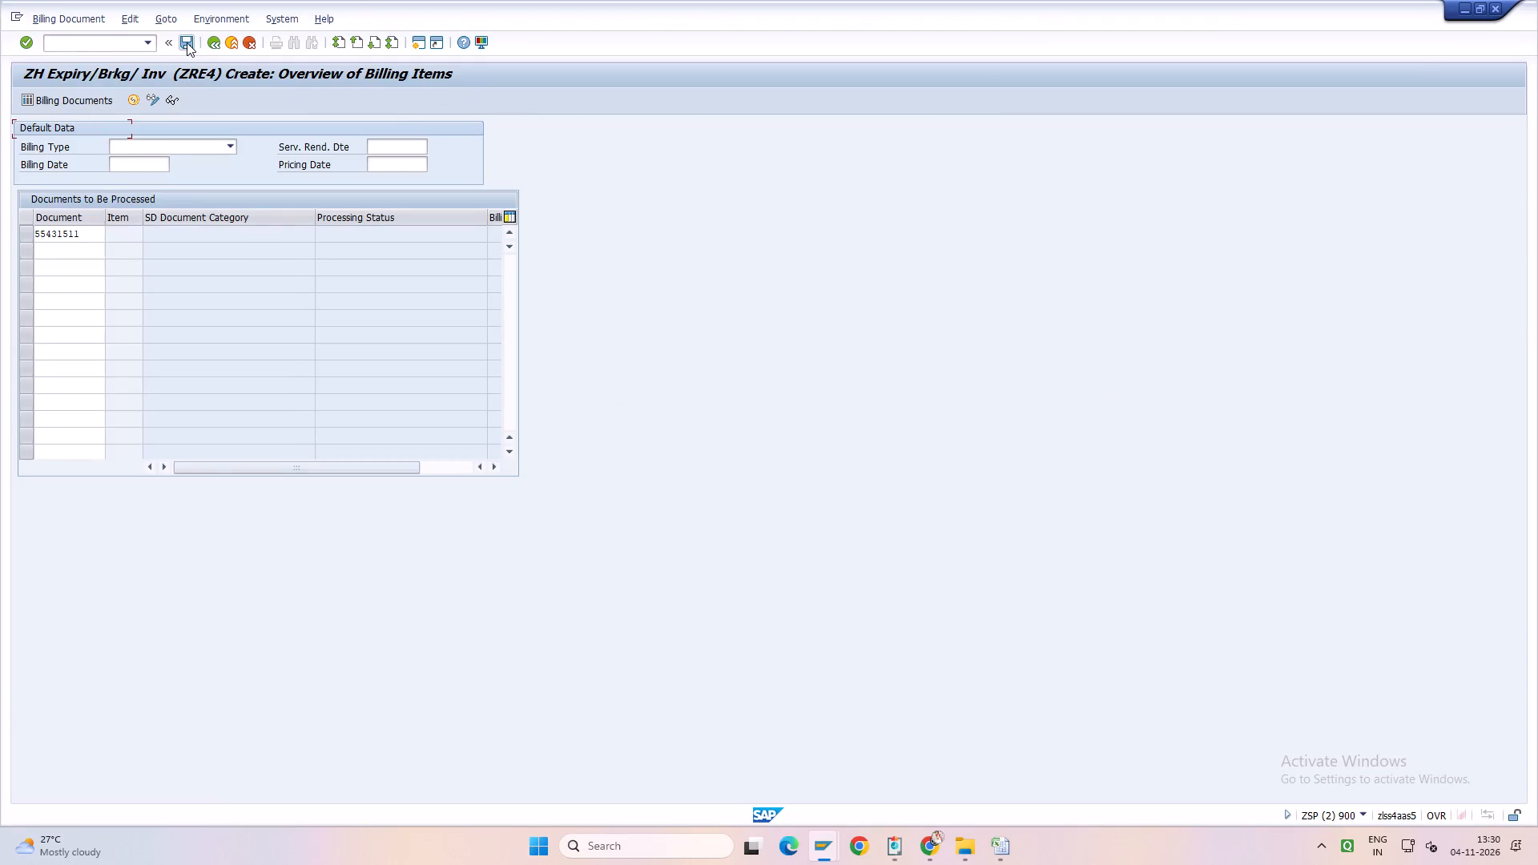
click(187, 42)
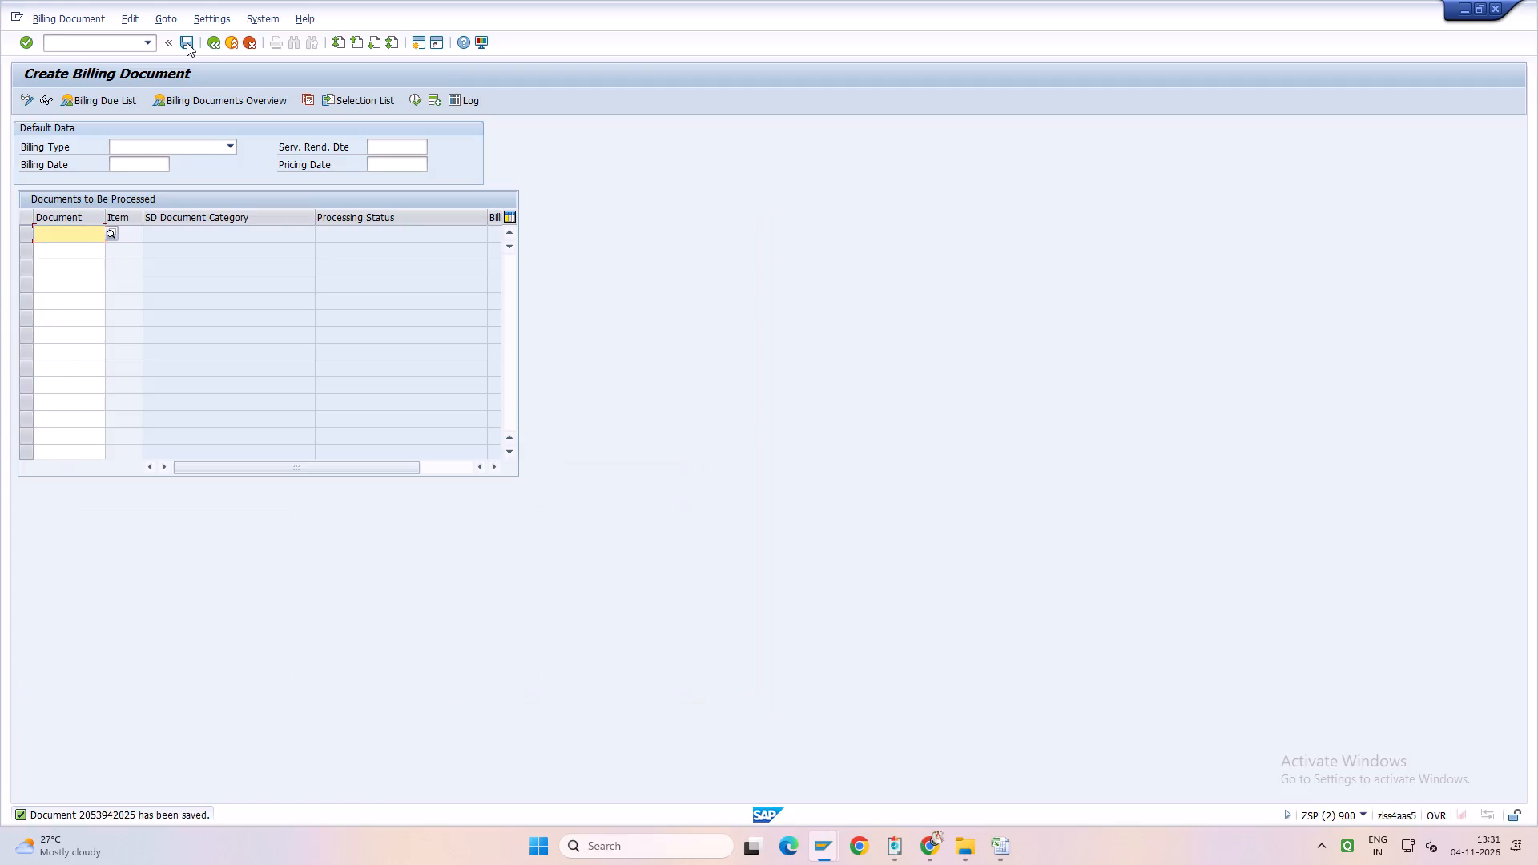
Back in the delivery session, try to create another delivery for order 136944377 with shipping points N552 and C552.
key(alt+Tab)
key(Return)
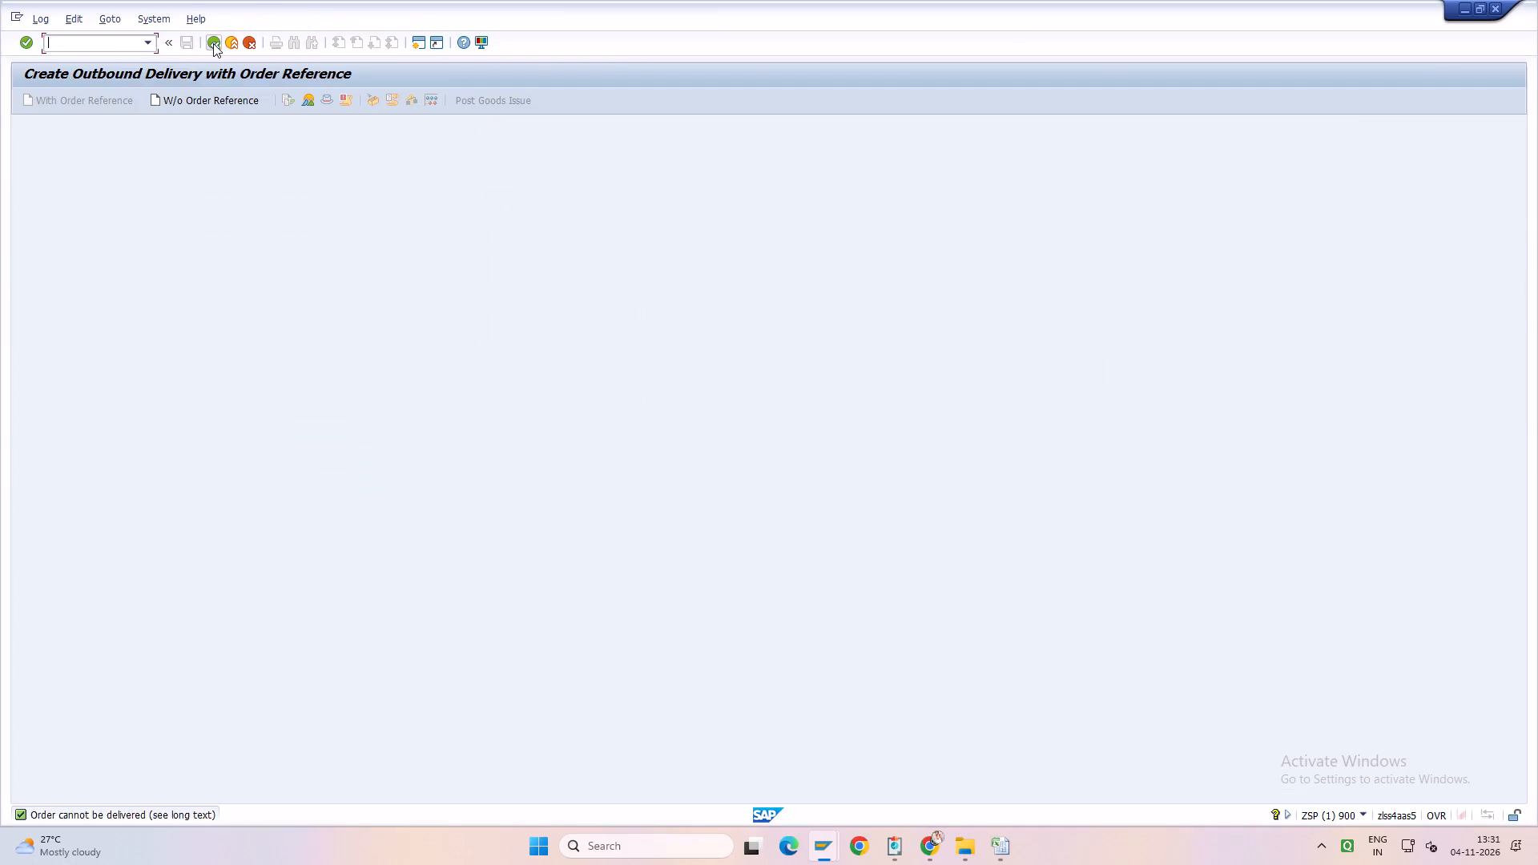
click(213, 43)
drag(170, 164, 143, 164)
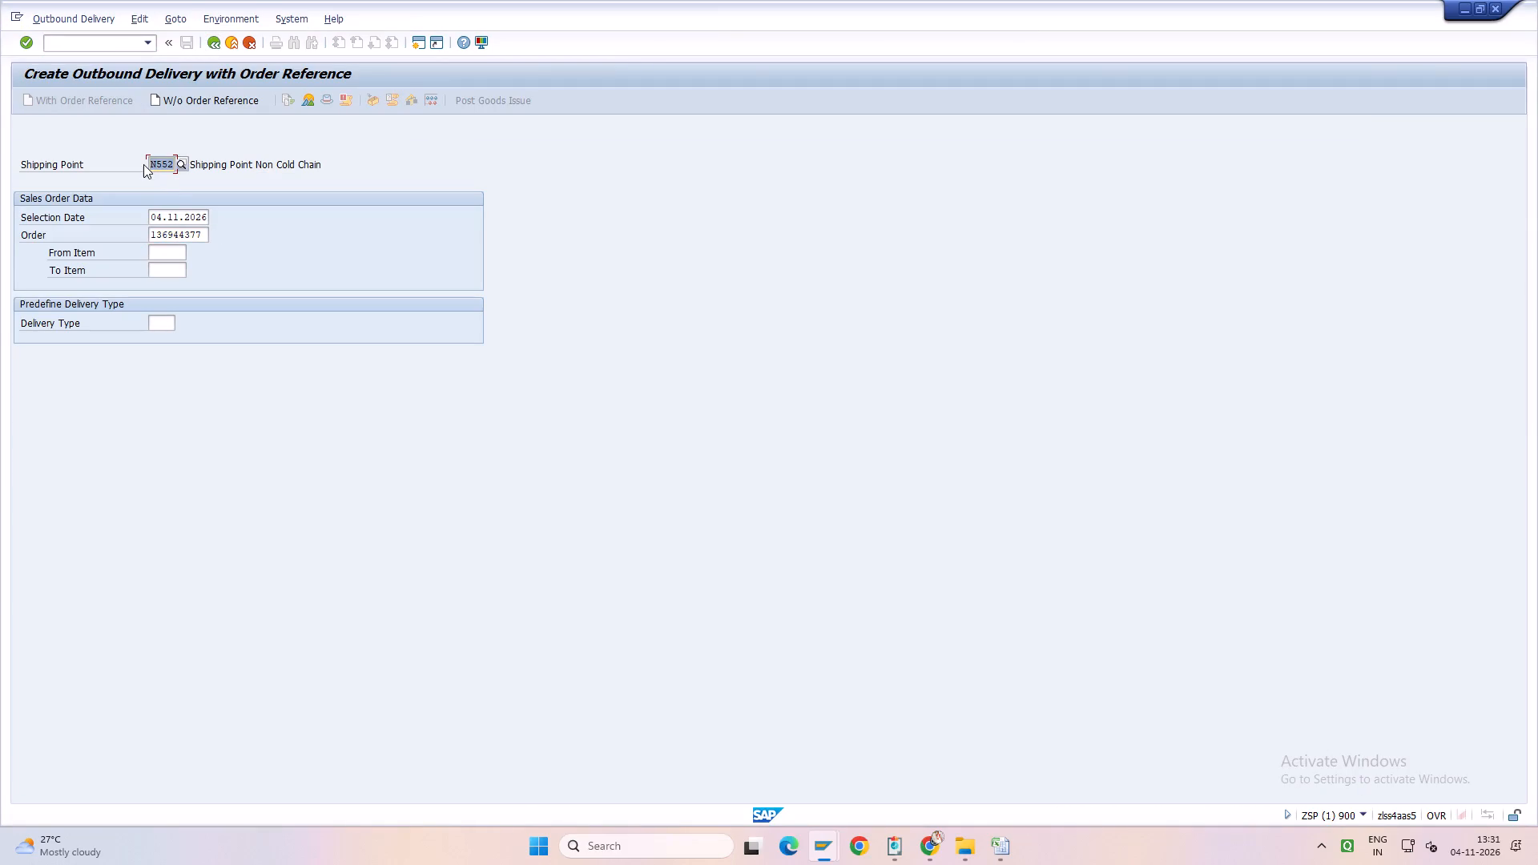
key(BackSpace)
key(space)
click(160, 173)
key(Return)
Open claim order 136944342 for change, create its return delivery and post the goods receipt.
click(145, 42)
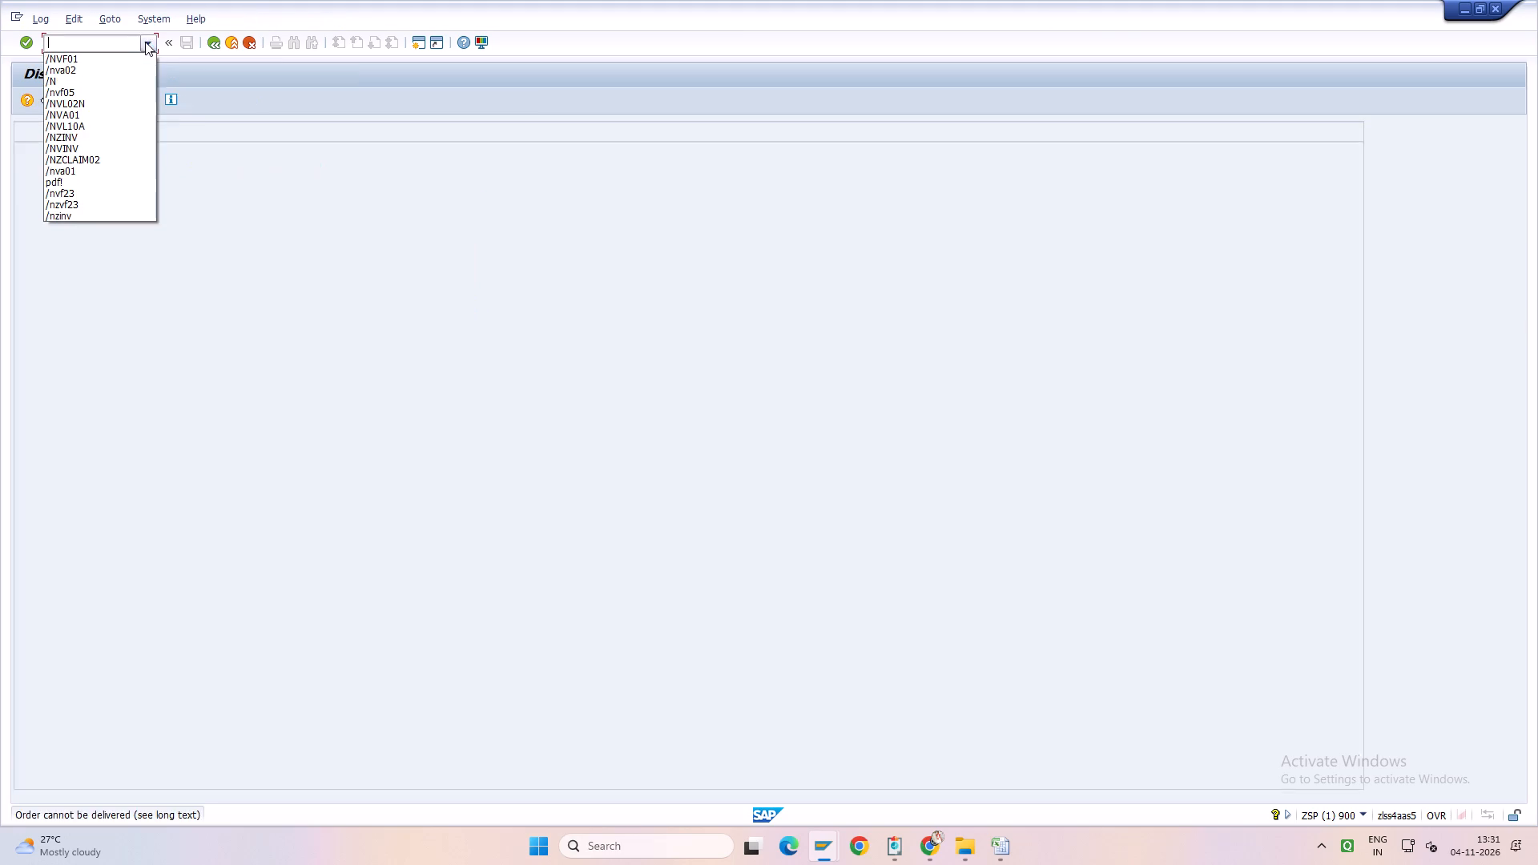
click(142, 67)
key(Return)
click(203, 164)
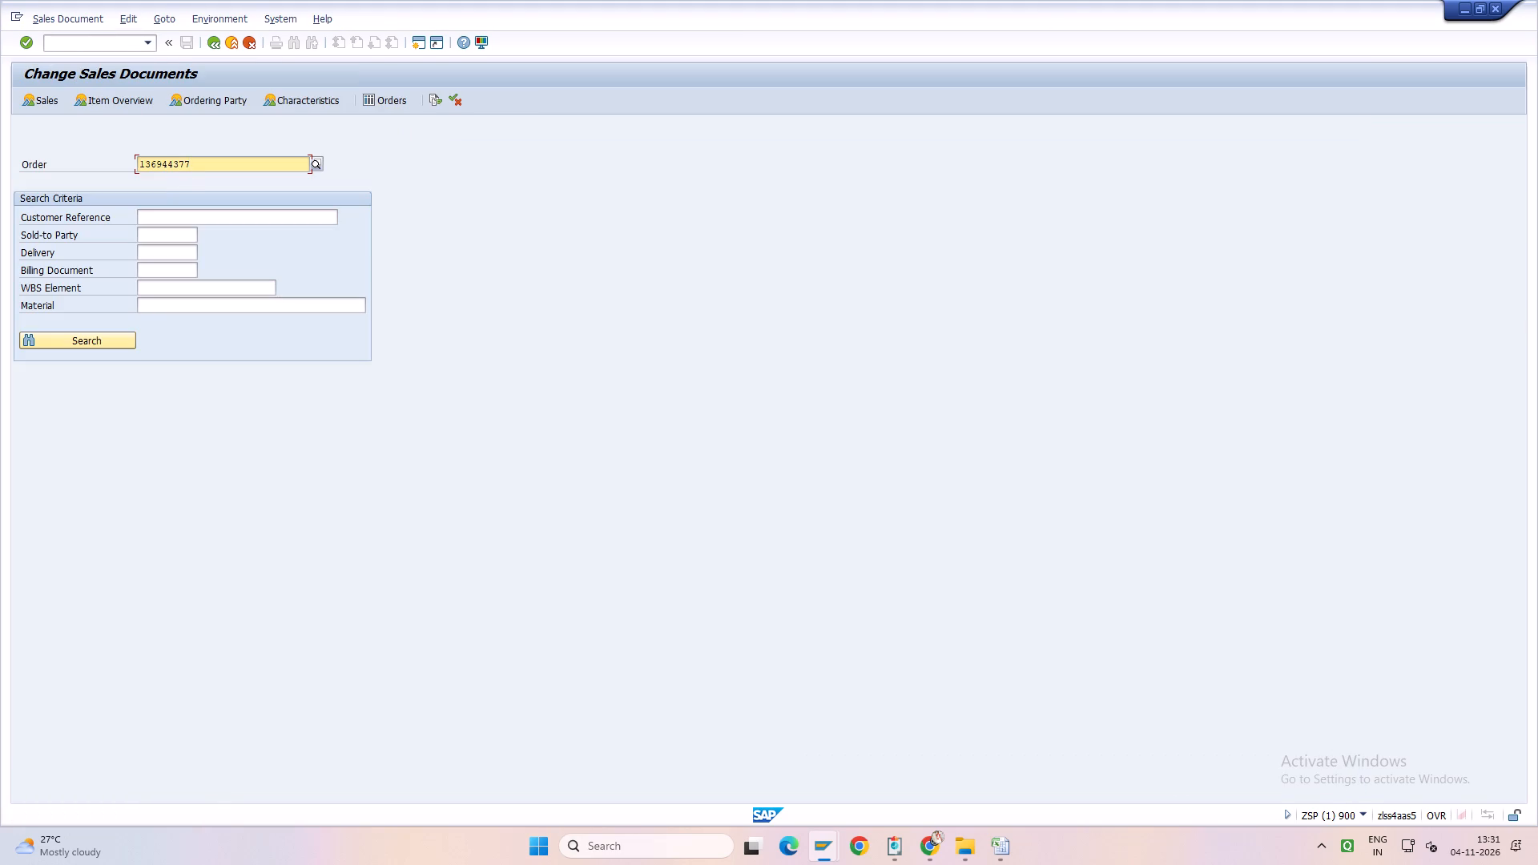
key(BackSpace)
key(BackSpace)
text(42)
key(Return)
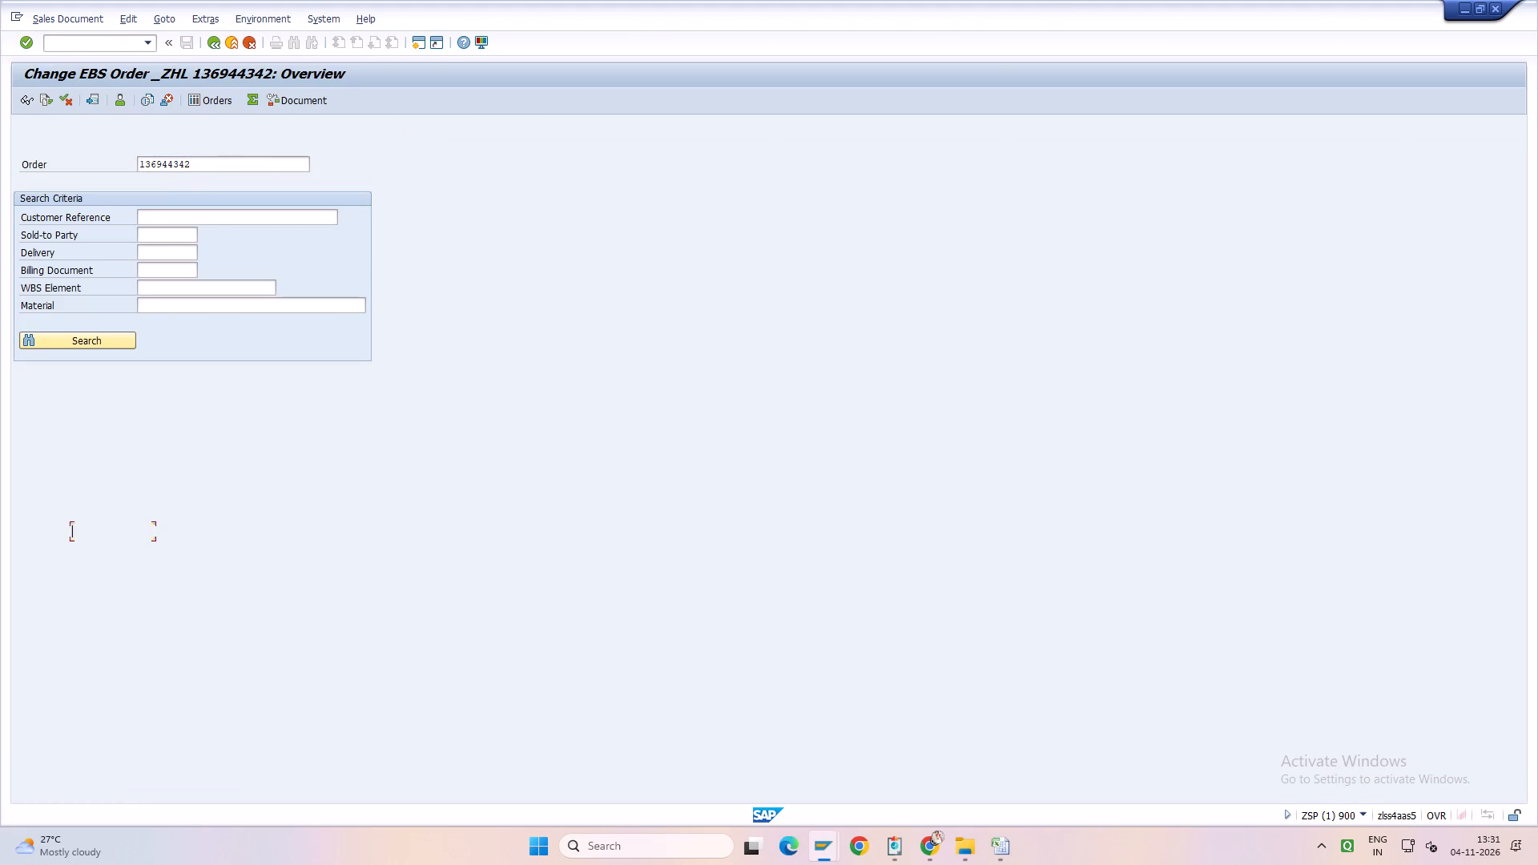
click(193, 164)
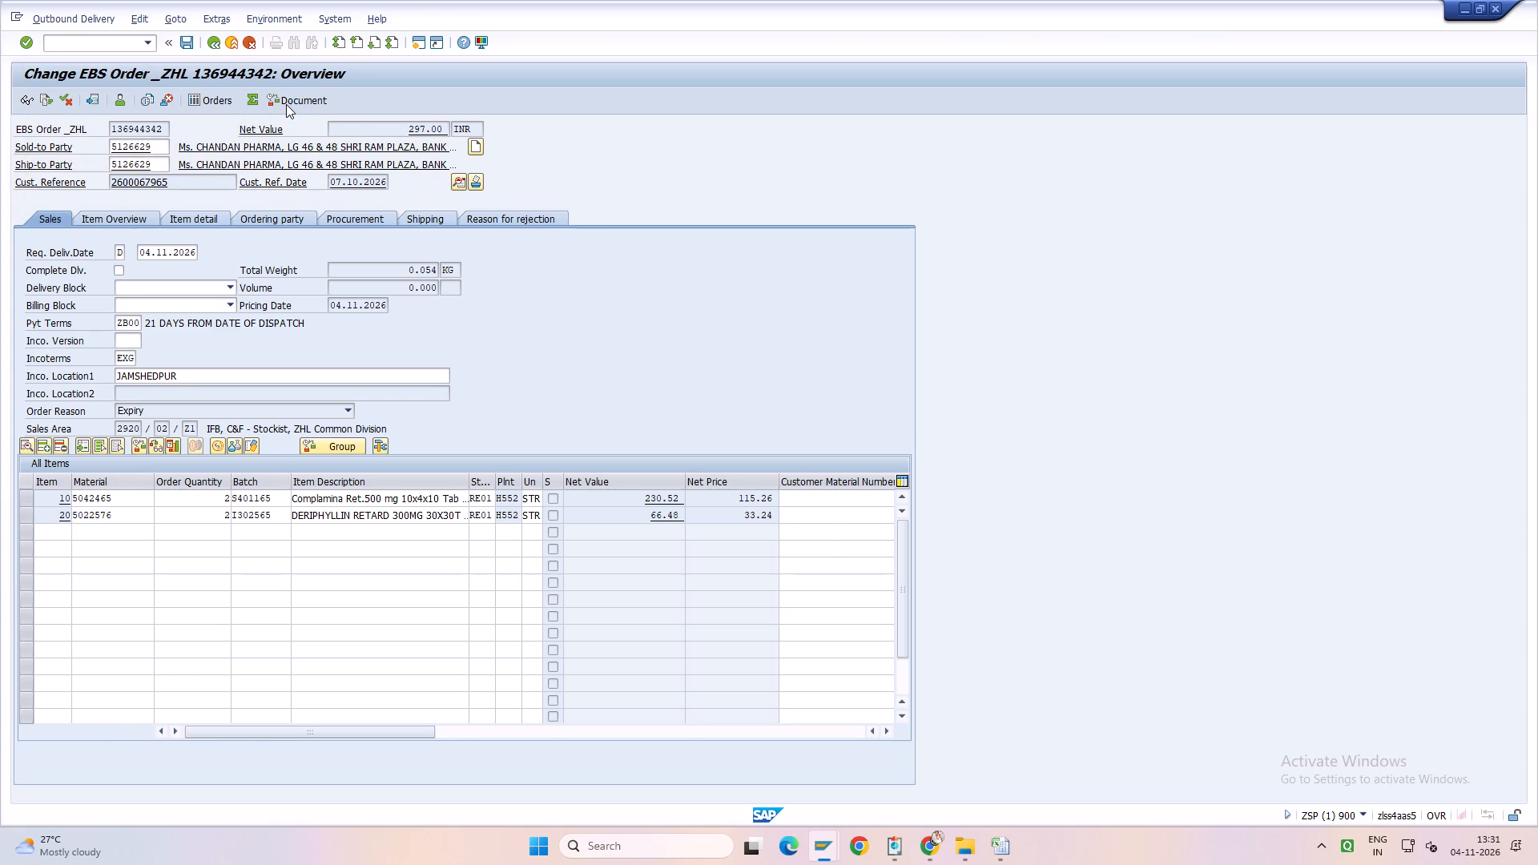
click(286, 104)
key(alt+Tab)
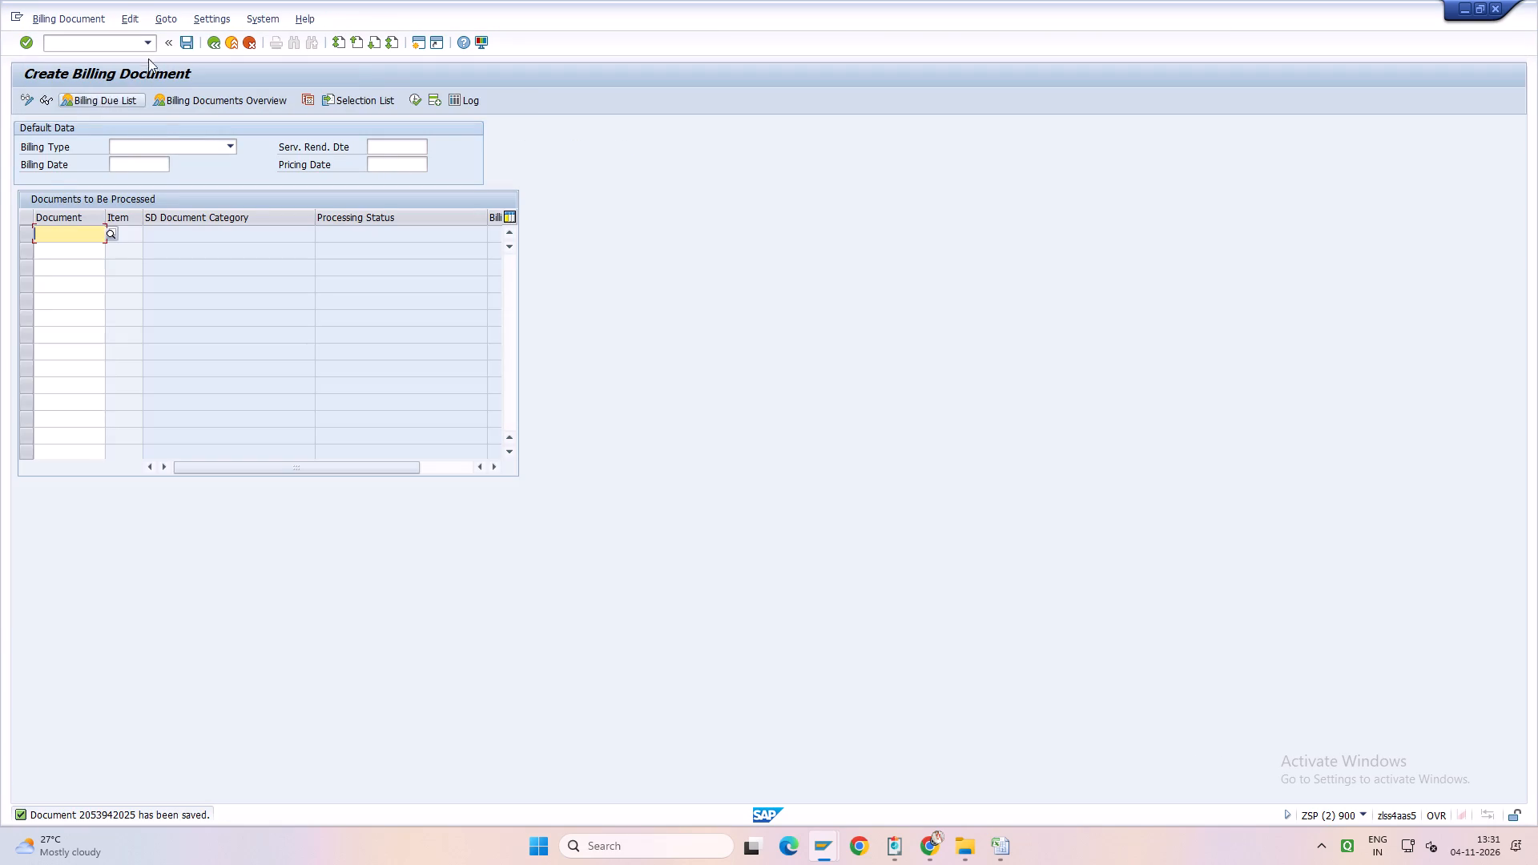
click(148, 45)
click(147, 62)
click(147, 45)
click(144, 67)
key(Return)
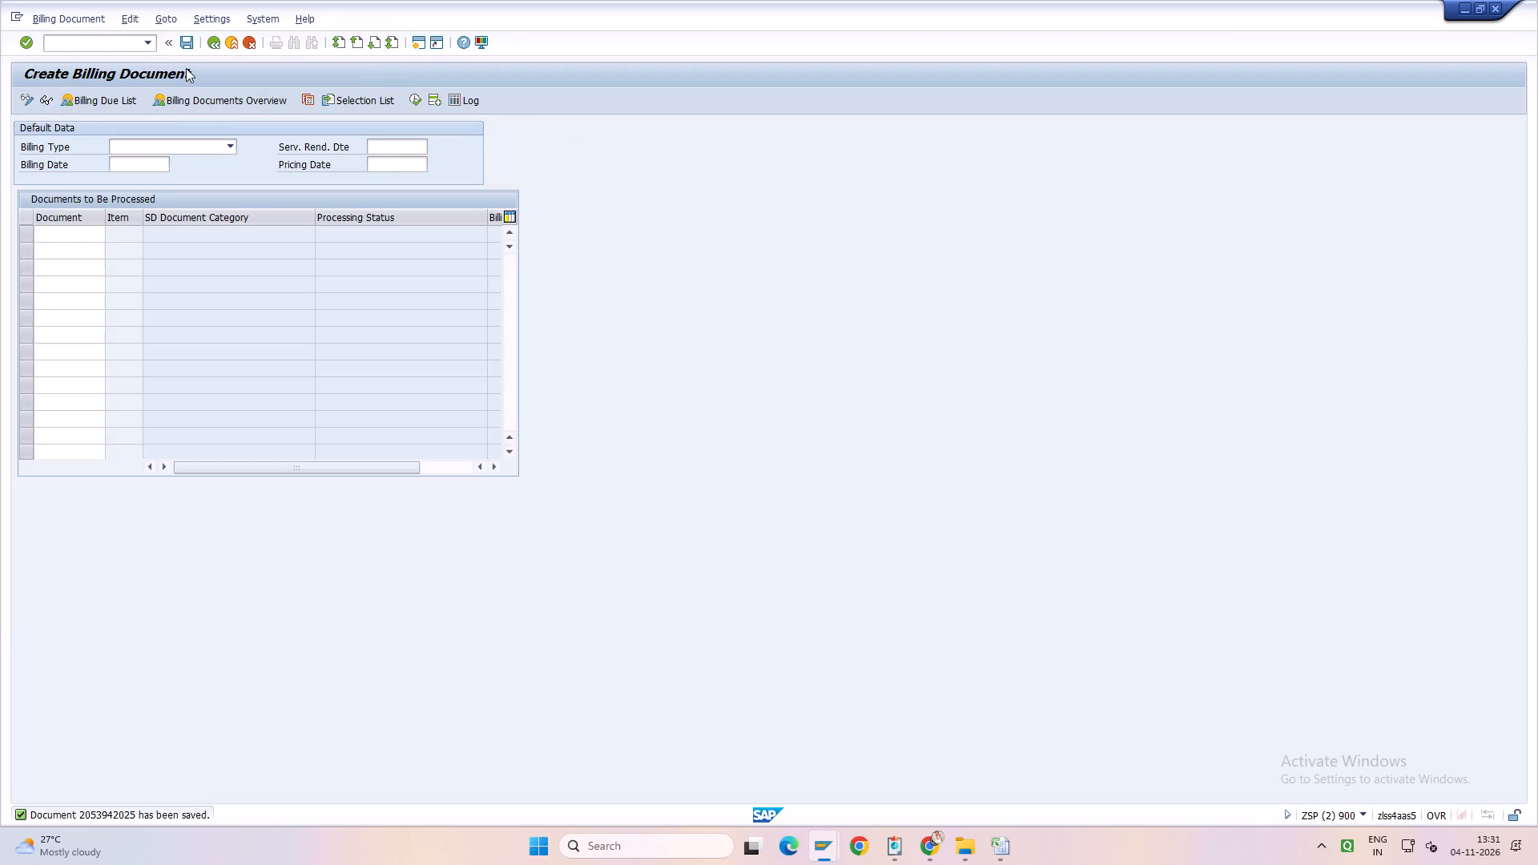
key(Return)
key(Return)
click(189, 43)
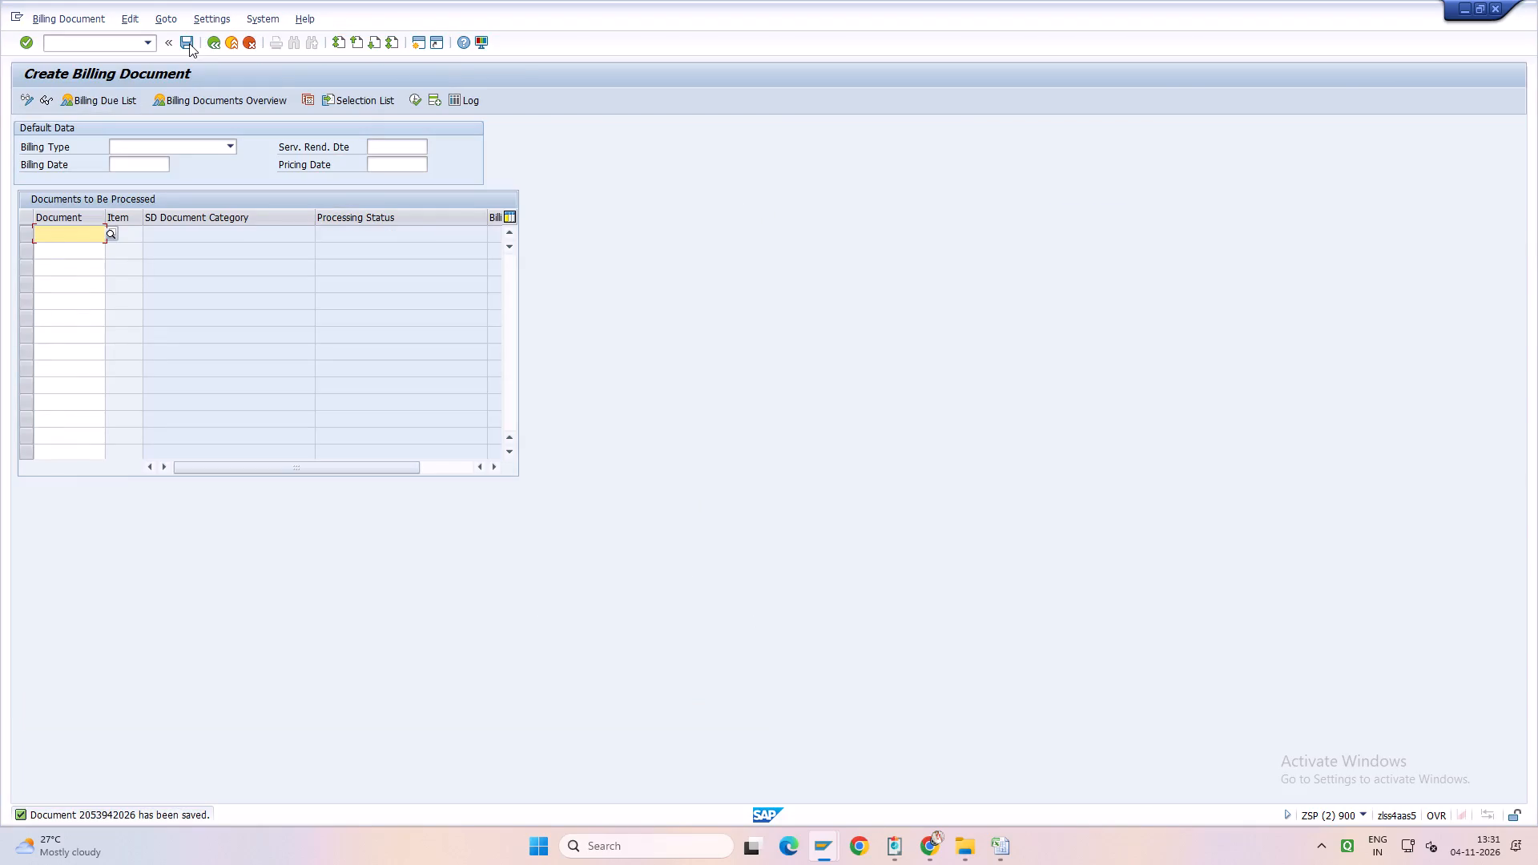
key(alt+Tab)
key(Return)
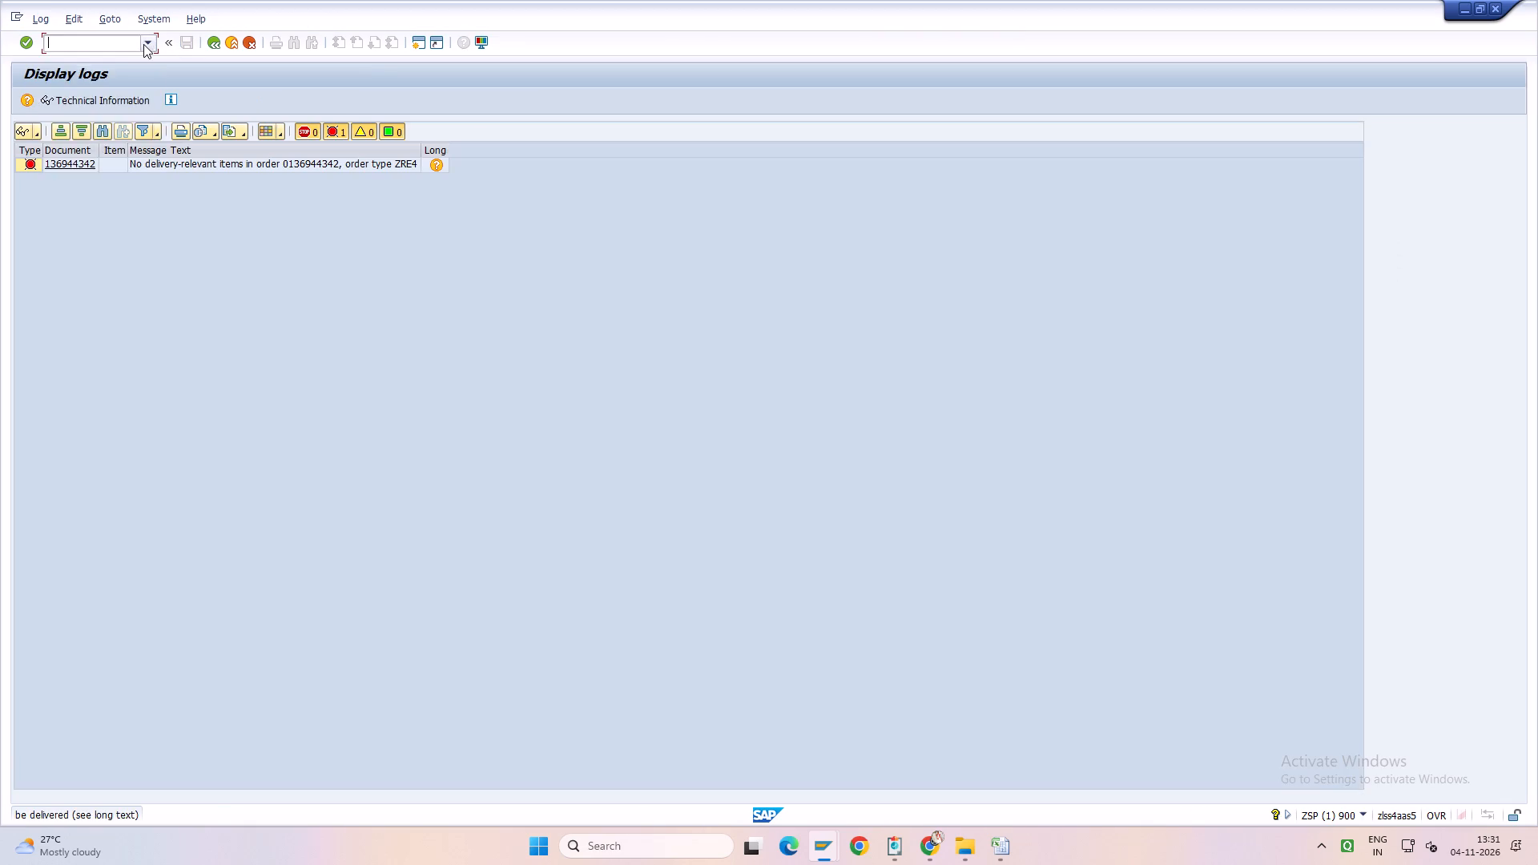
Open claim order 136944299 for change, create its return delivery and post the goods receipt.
click(143, 44)
click(142, 64)
key(Return)
click(214, 162)
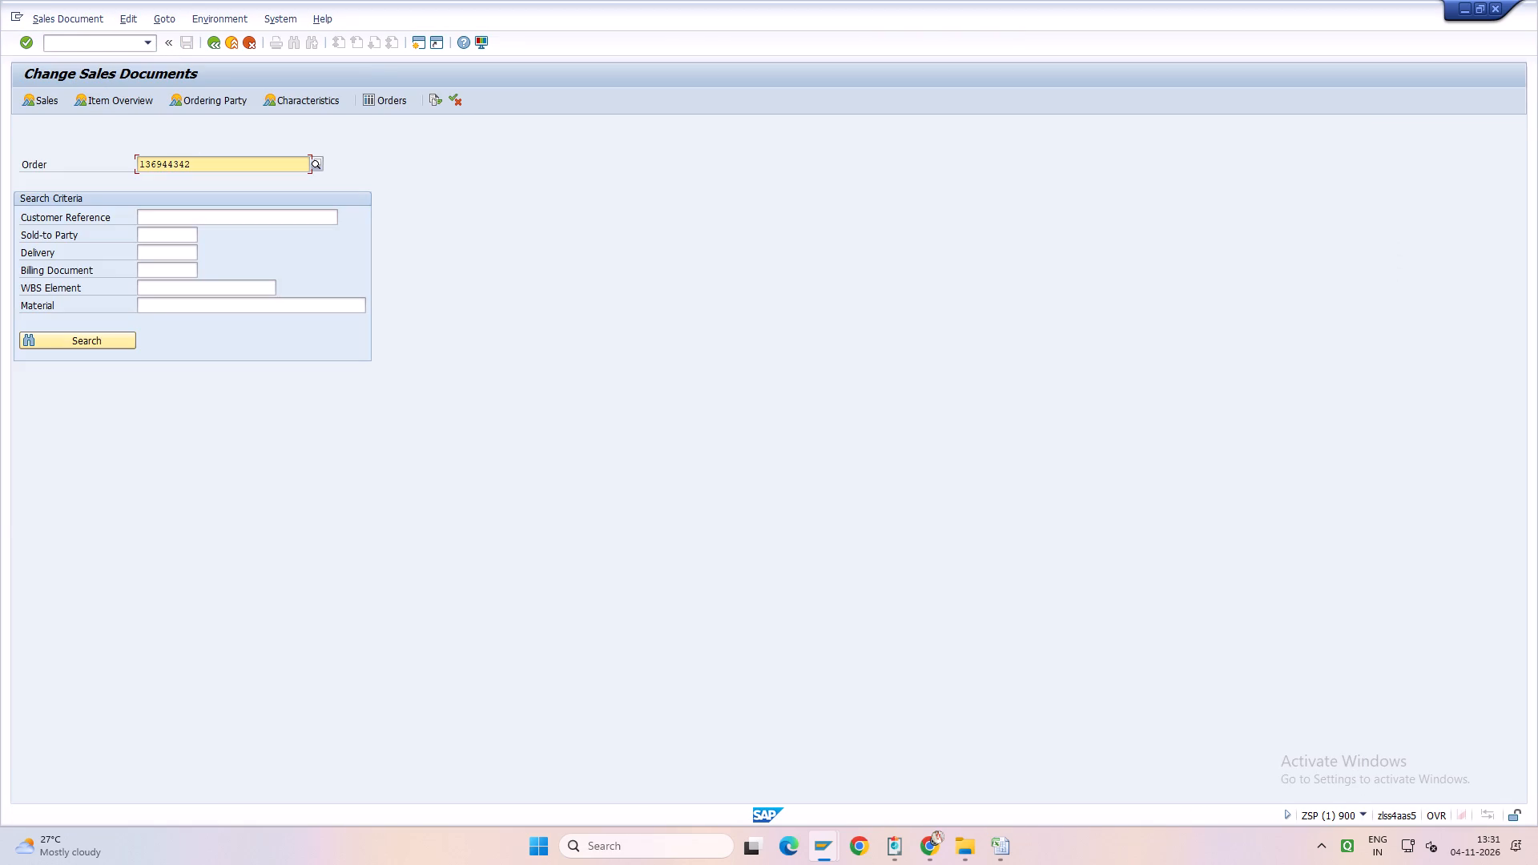
key(BackSpace)
key(BackSpace)
key(BackSpace)
text(29)
key(Return)
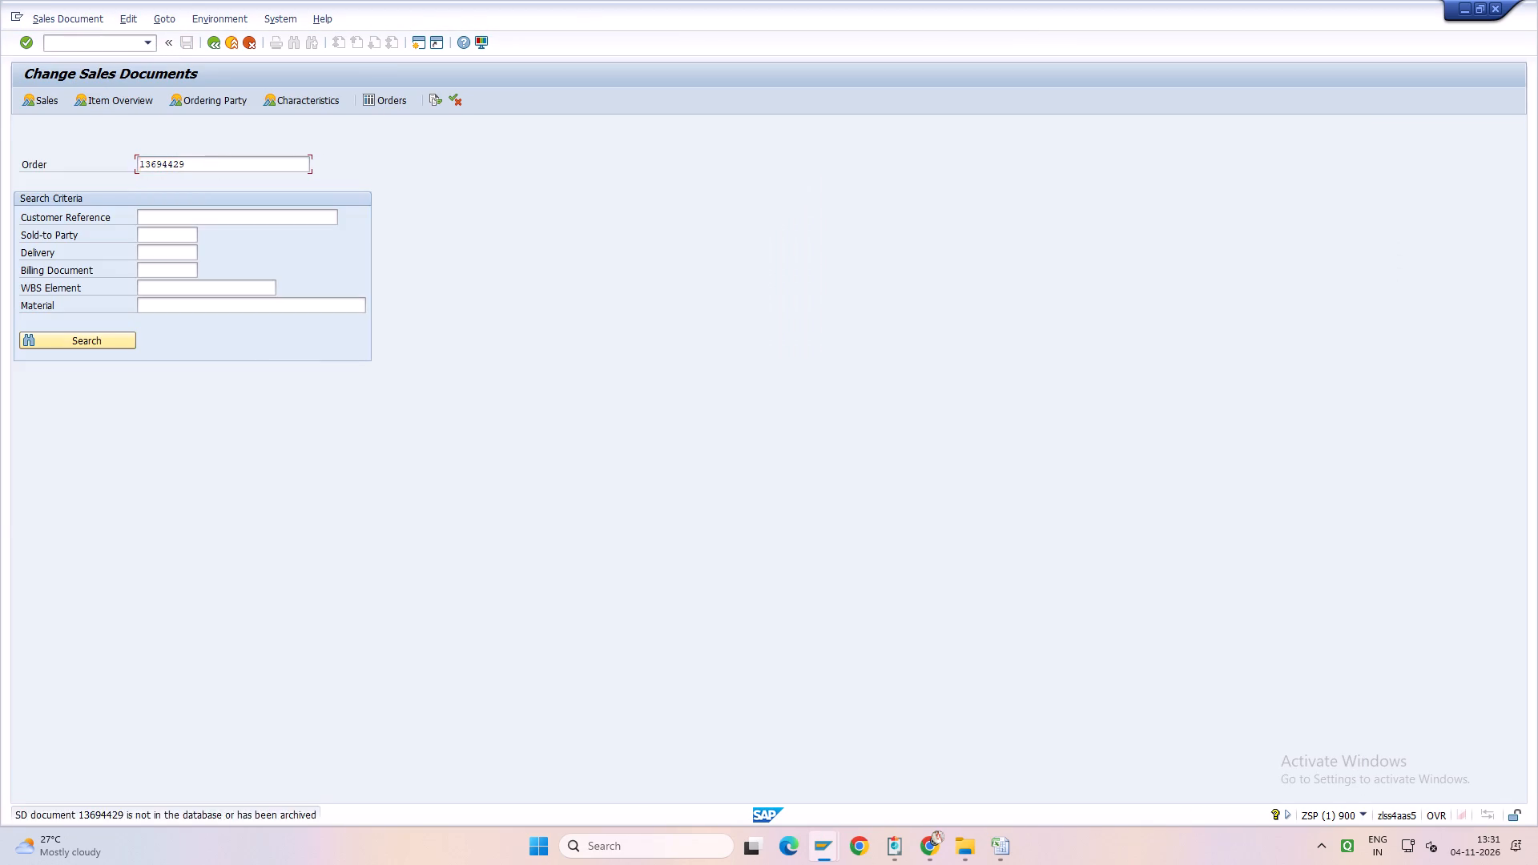
click(214, 162)
key(9)
key(Return)
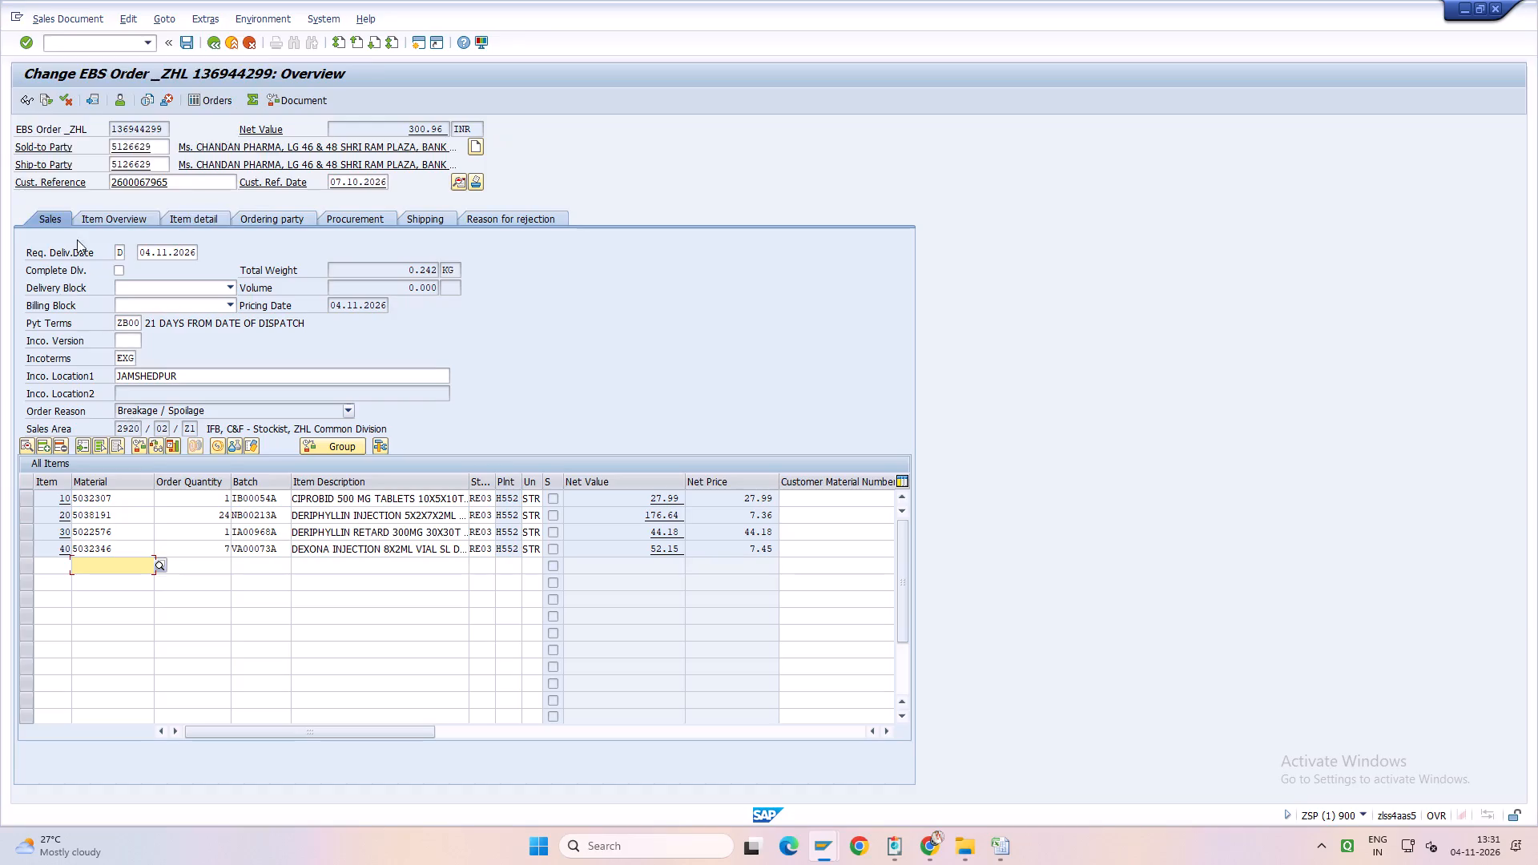
click(105, 165)
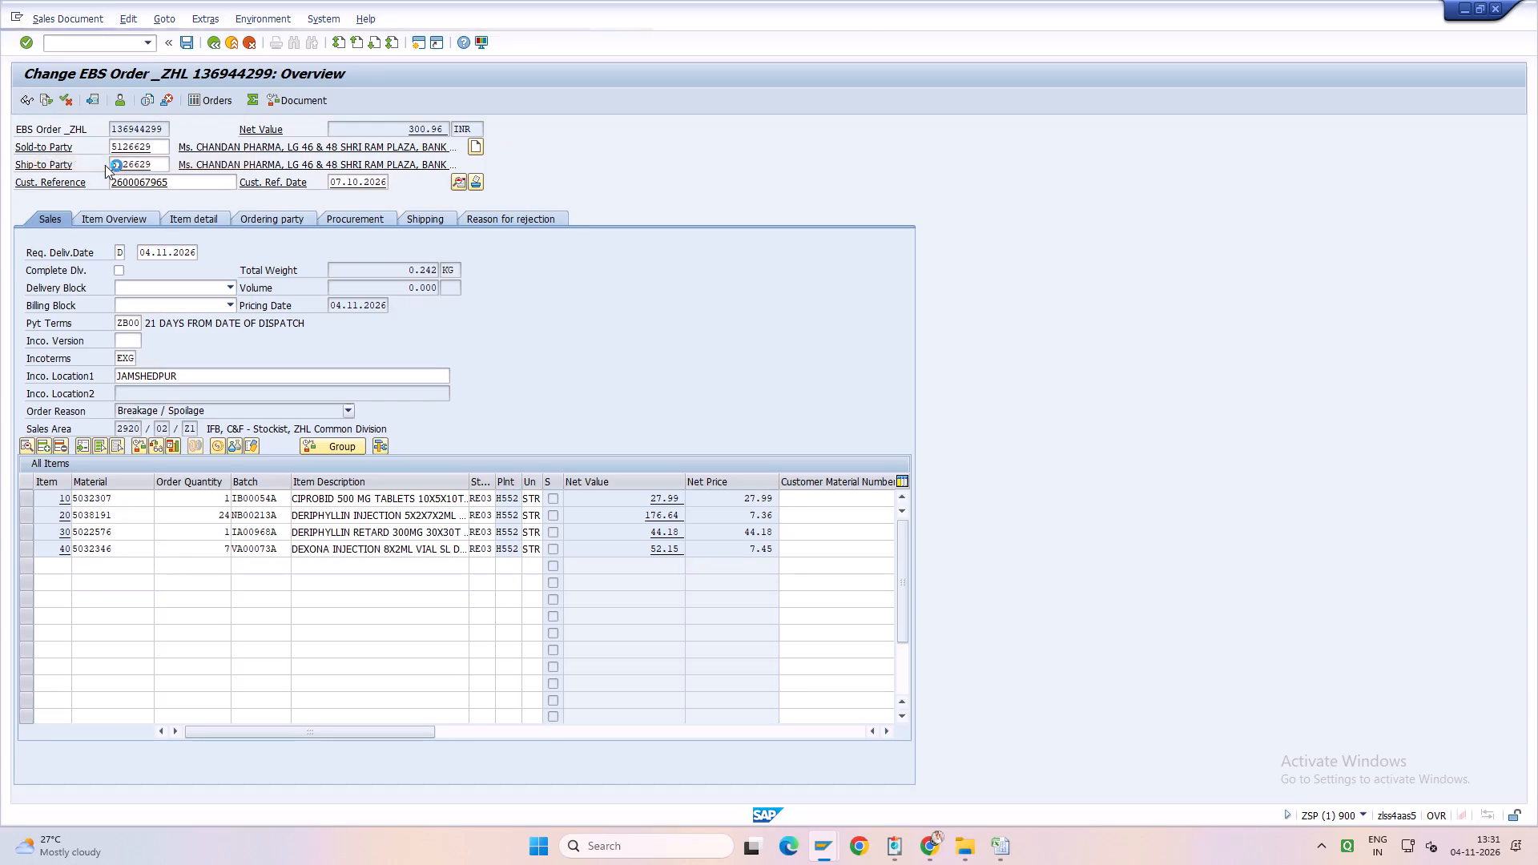
click(304, 97)
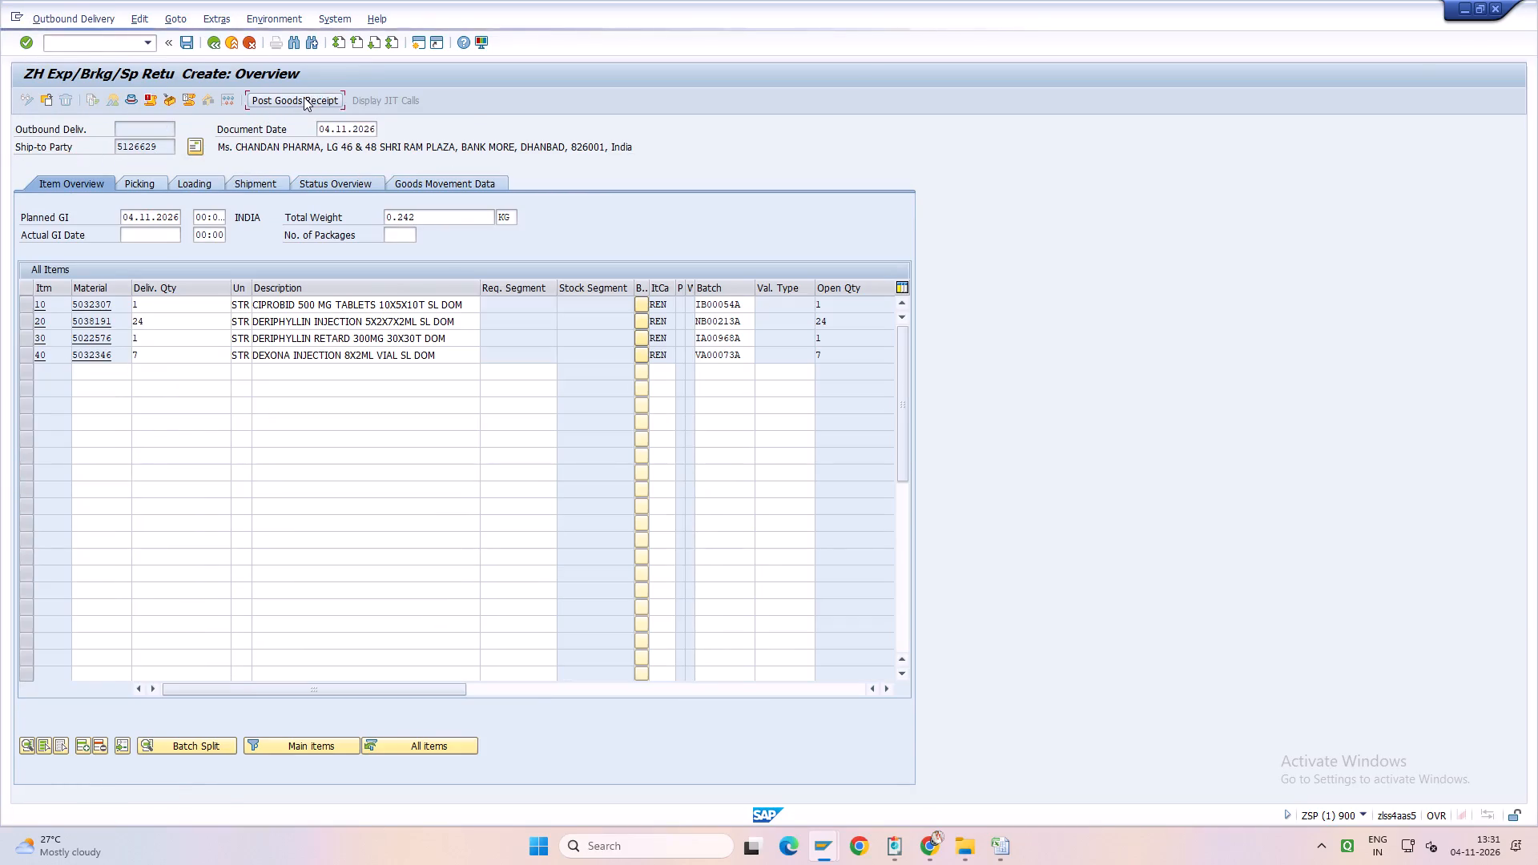
key(alt+Tab)
click(147, 46)
click(147, 70)
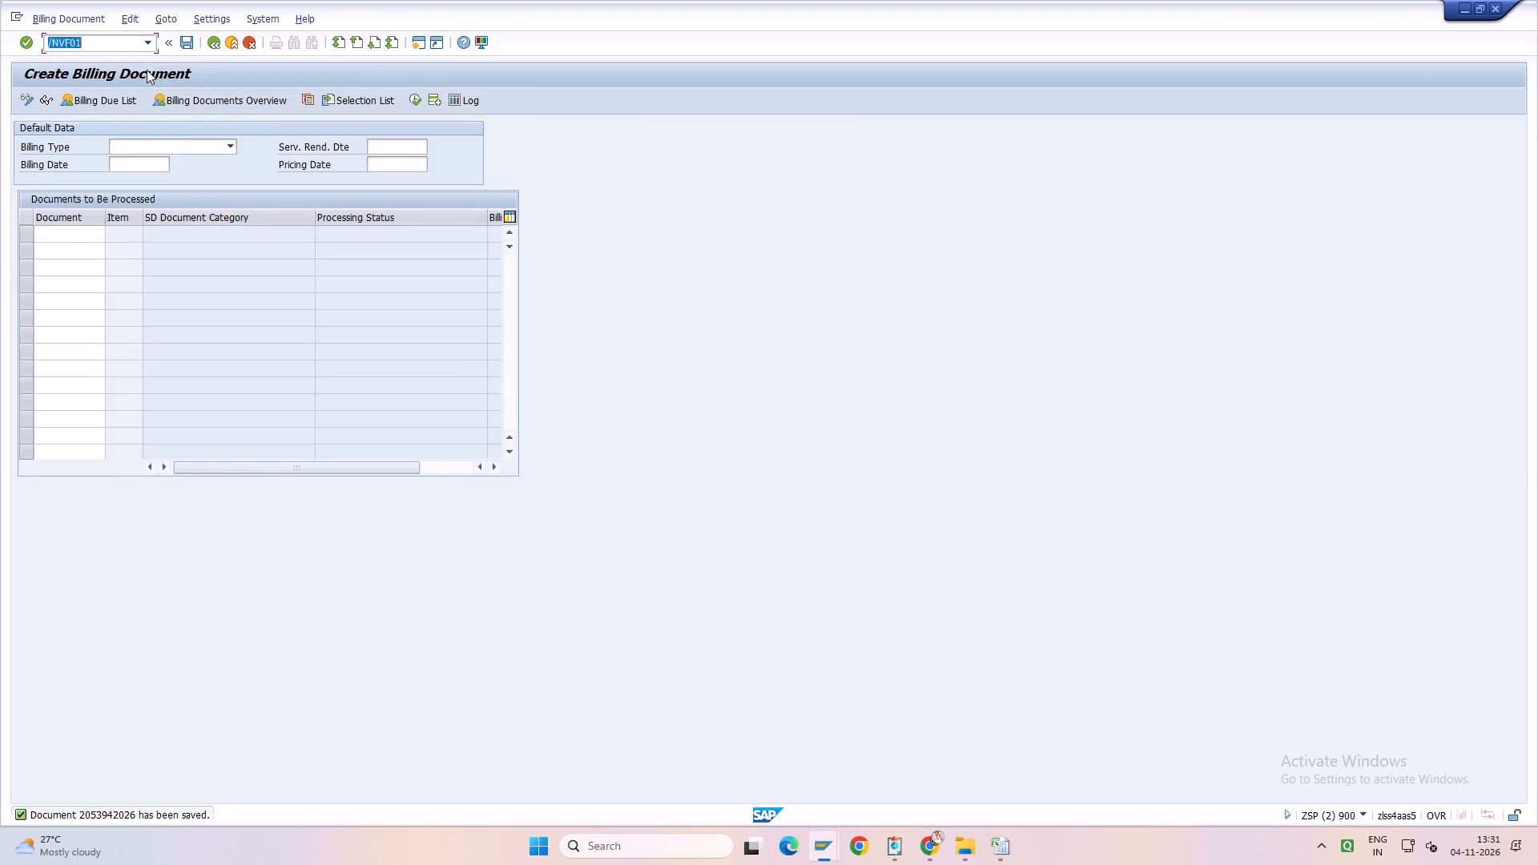
key(Return)
key(Return)
key(Return)
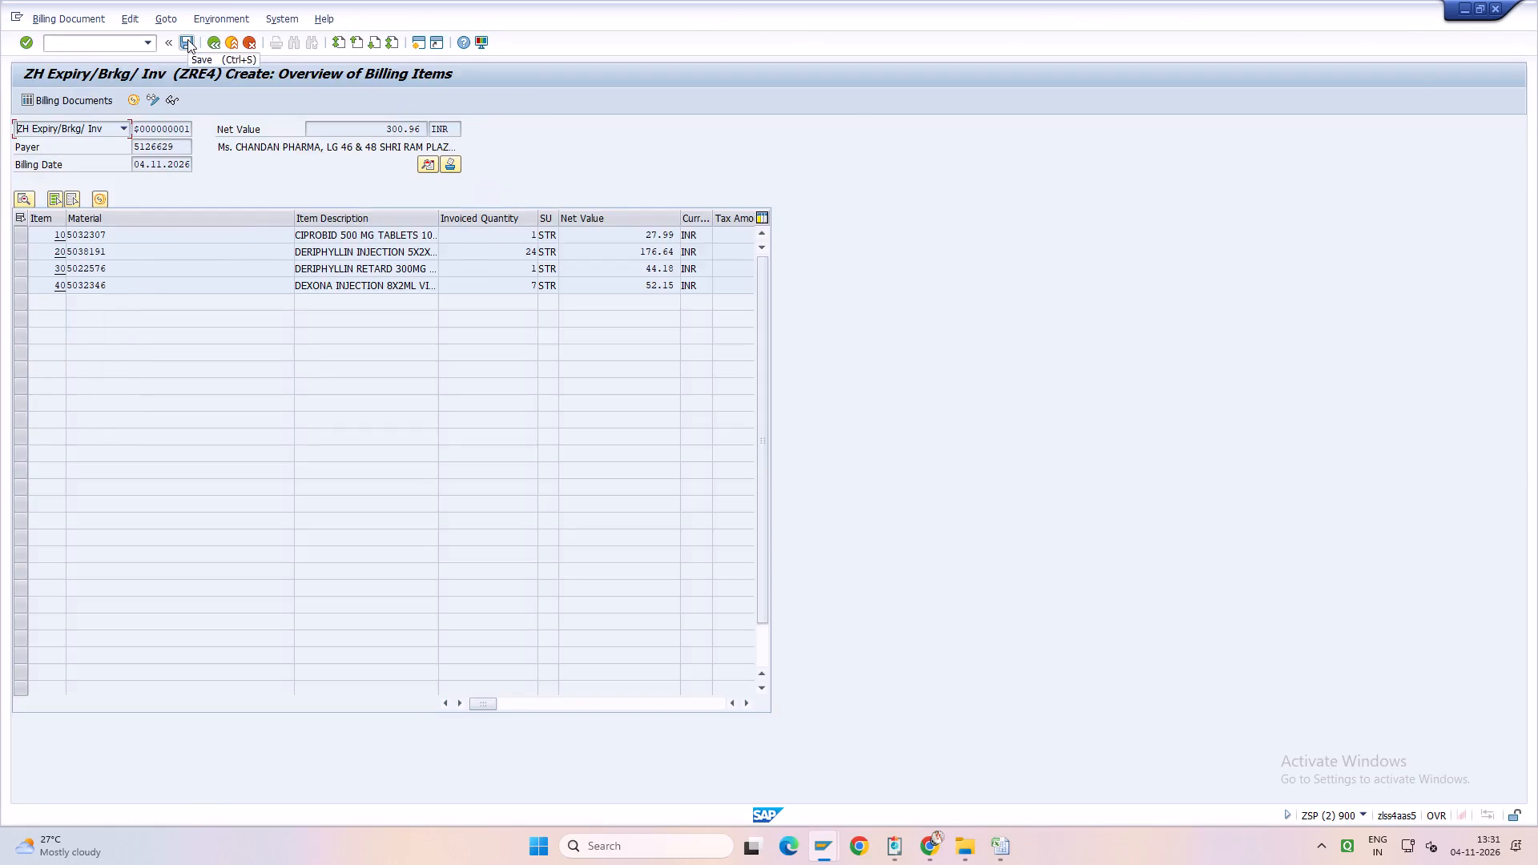
click(187, 39)
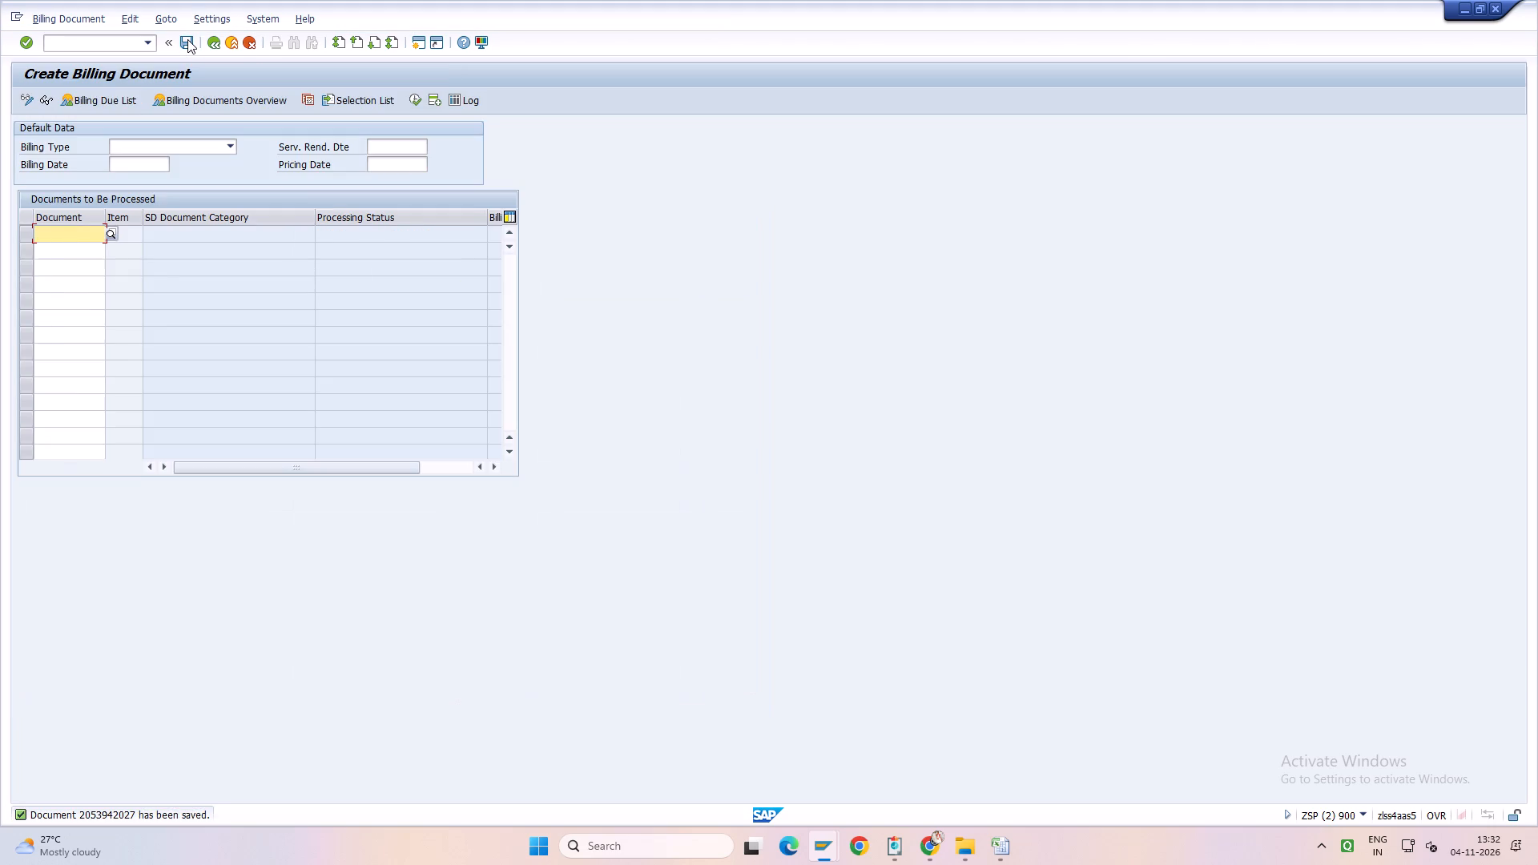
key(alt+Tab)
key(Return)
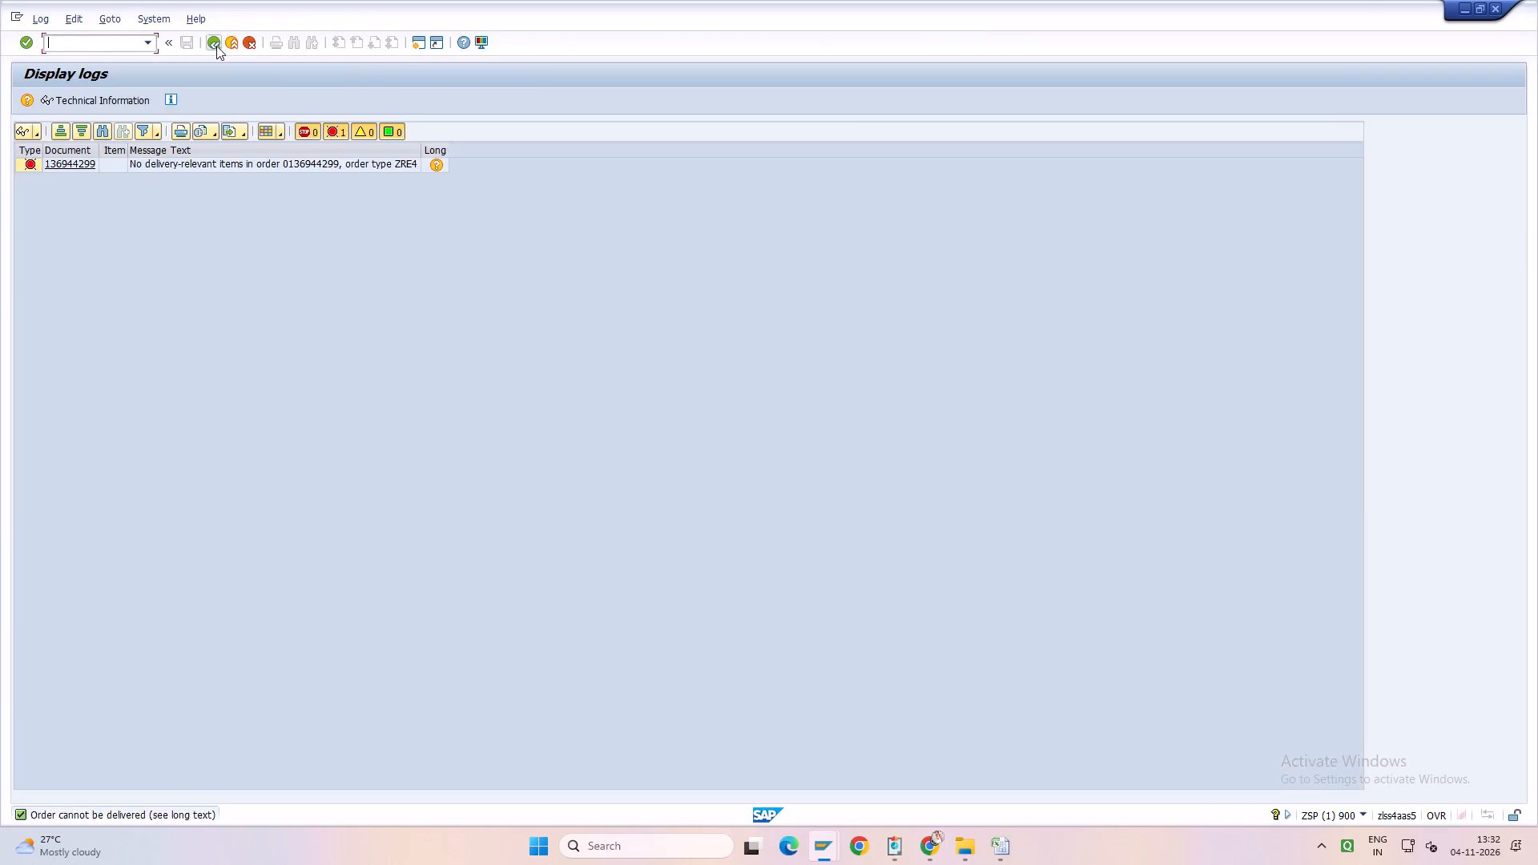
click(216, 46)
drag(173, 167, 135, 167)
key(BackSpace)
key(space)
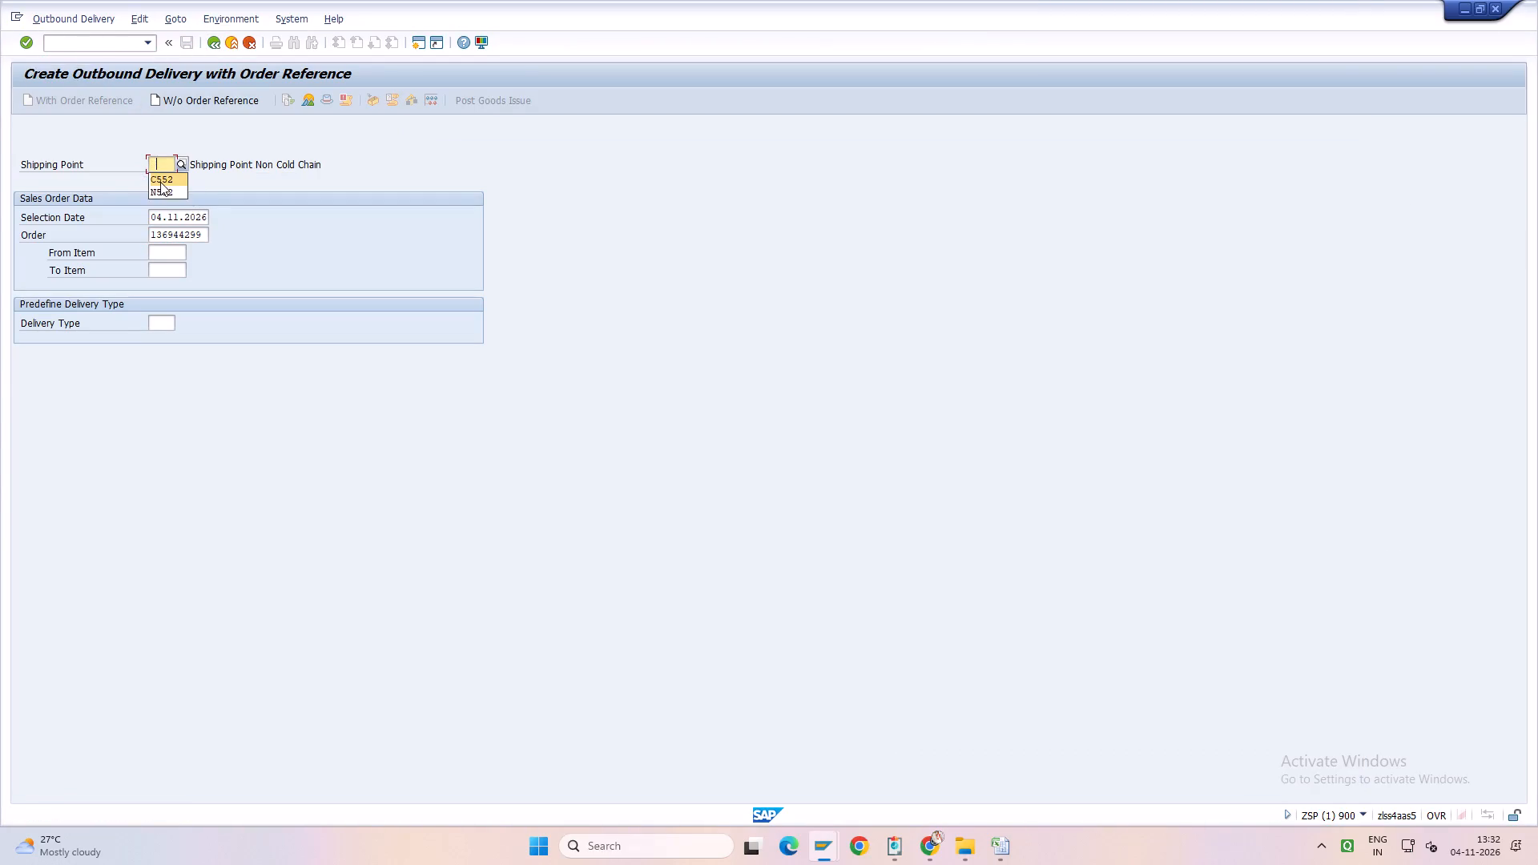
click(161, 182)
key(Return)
click(143, 42)
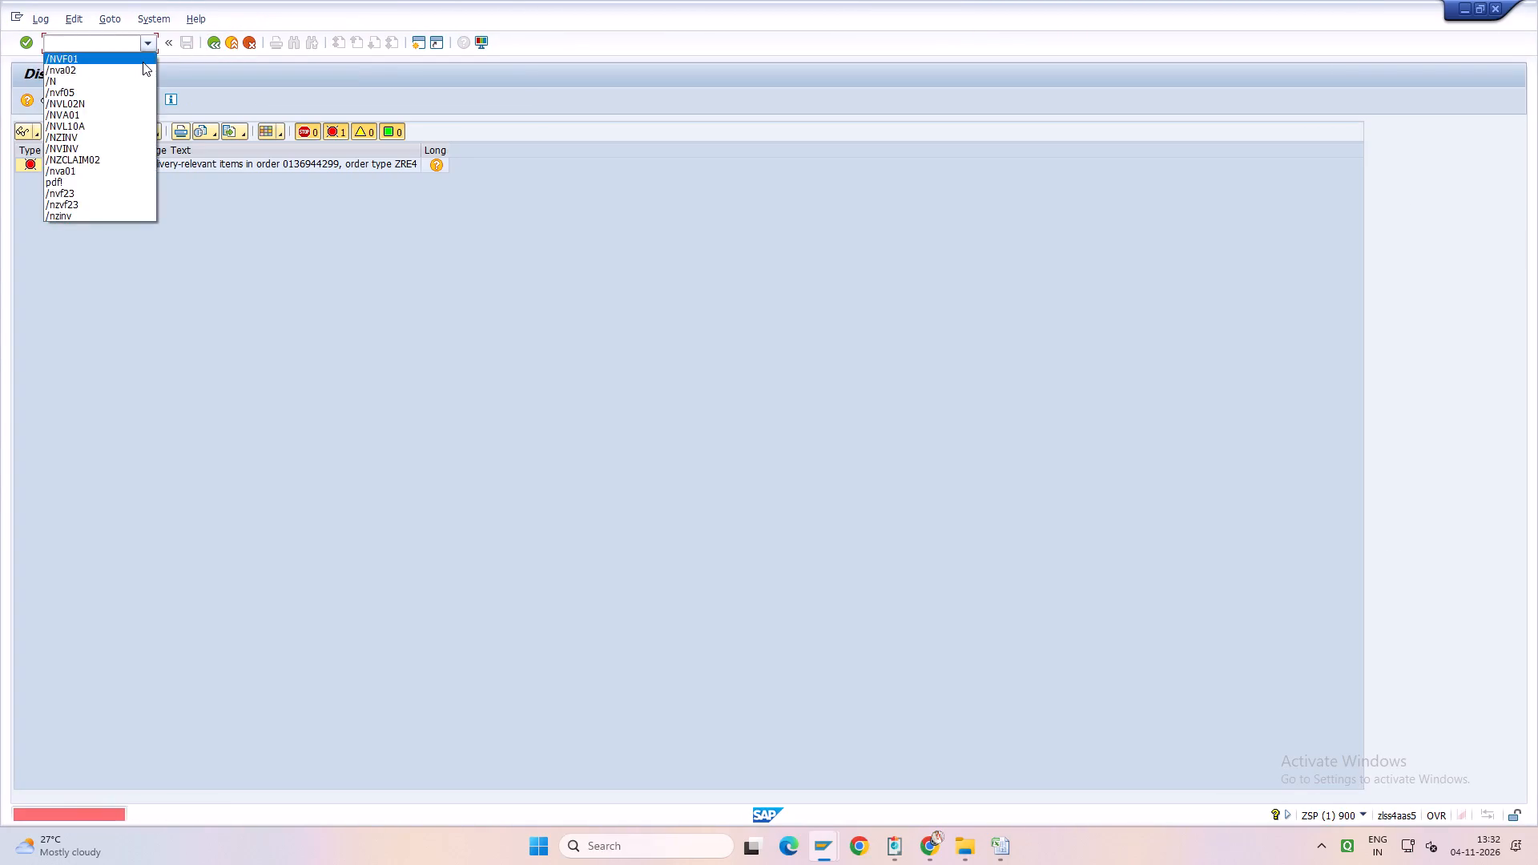
click(143, 62)
click(146, 46)
click(142, 66)
key(Return)
click(211, 167)
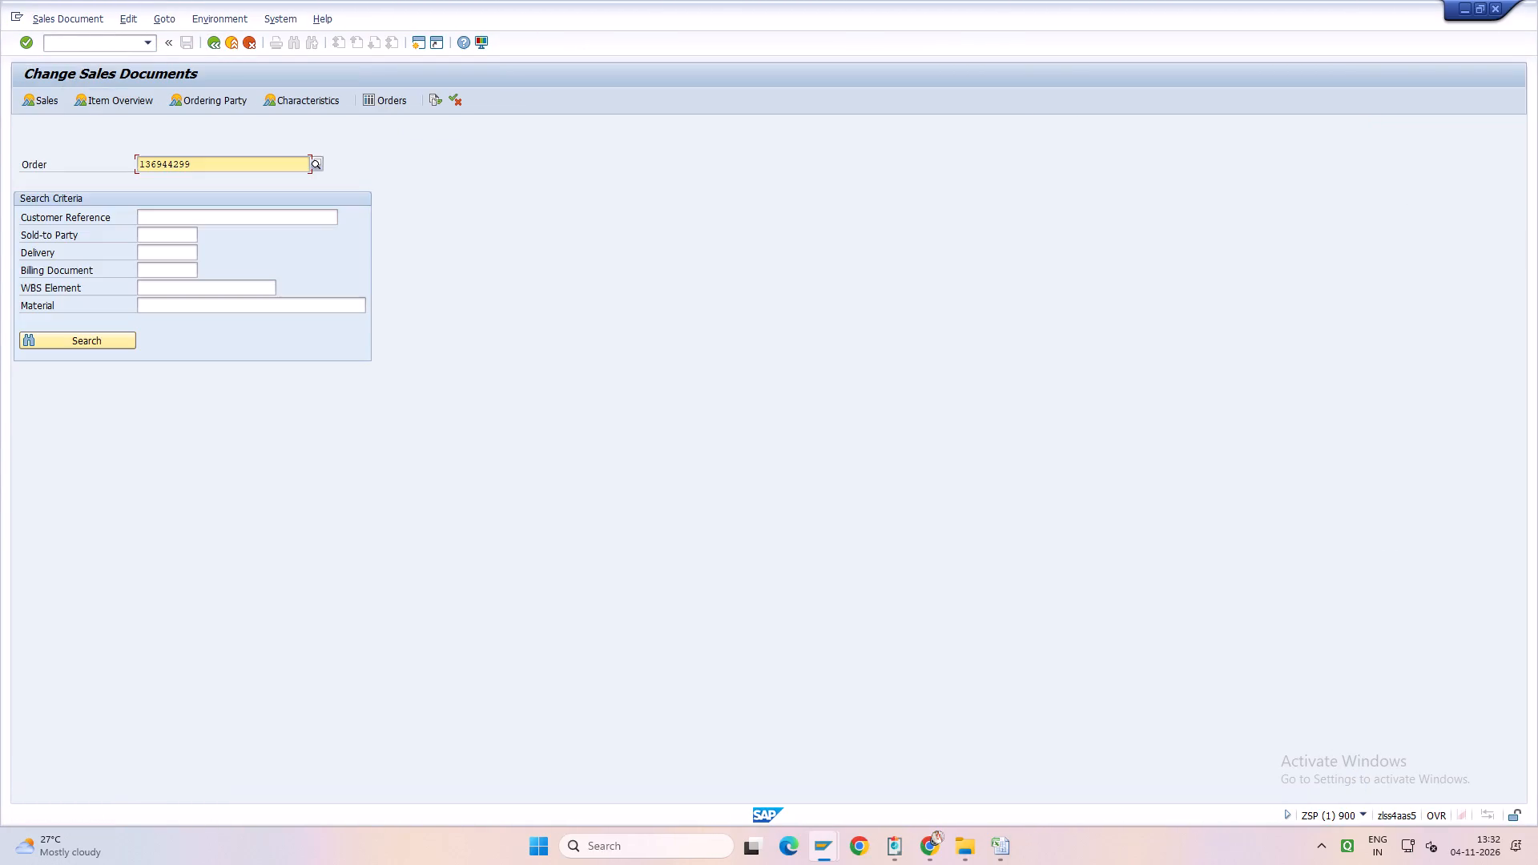
key(BackSpace)
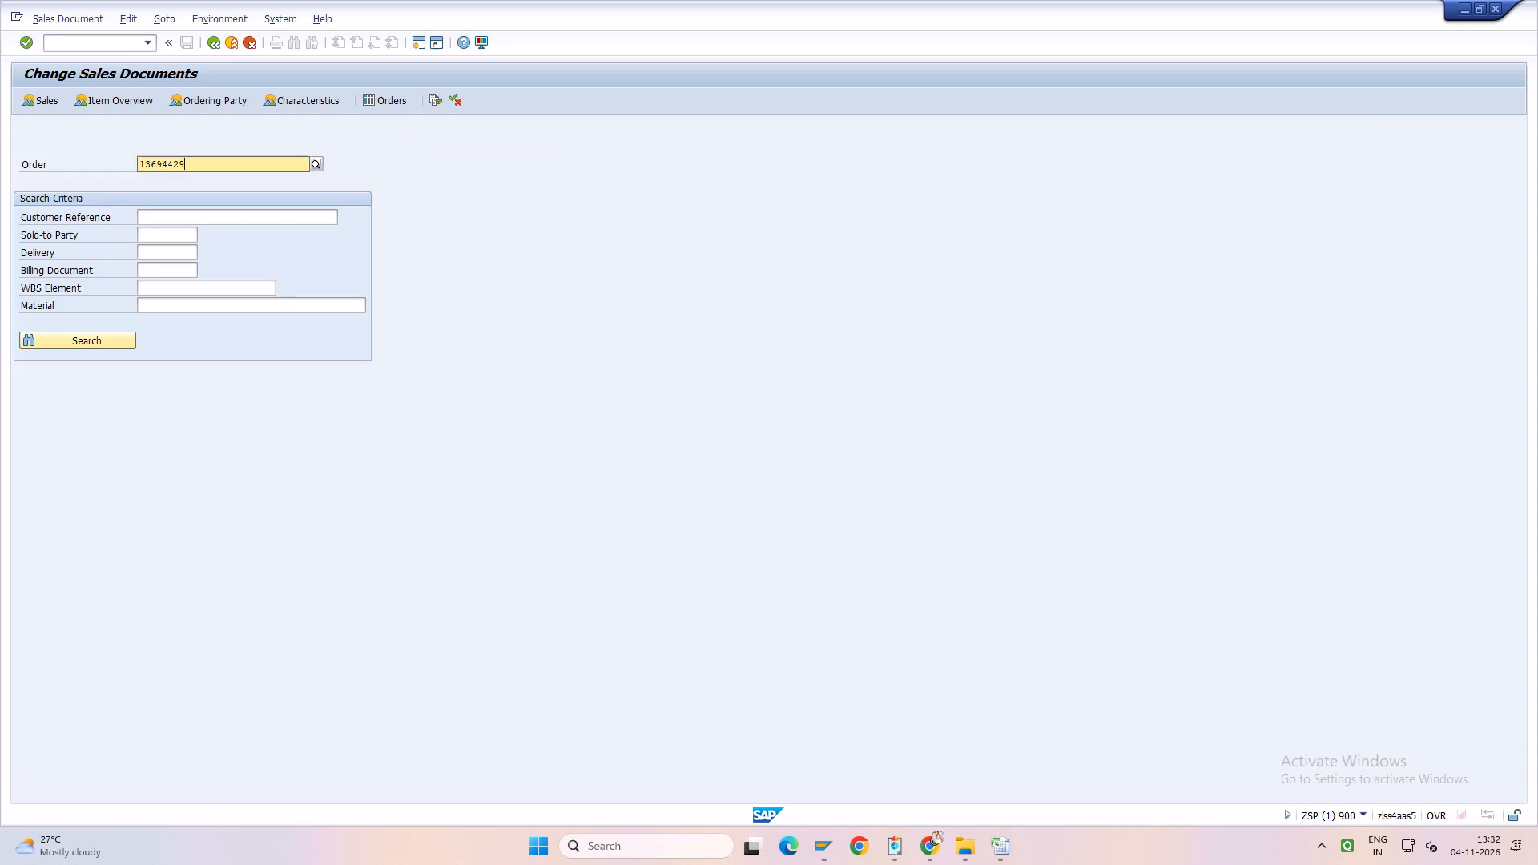
key(5)
key(Return)
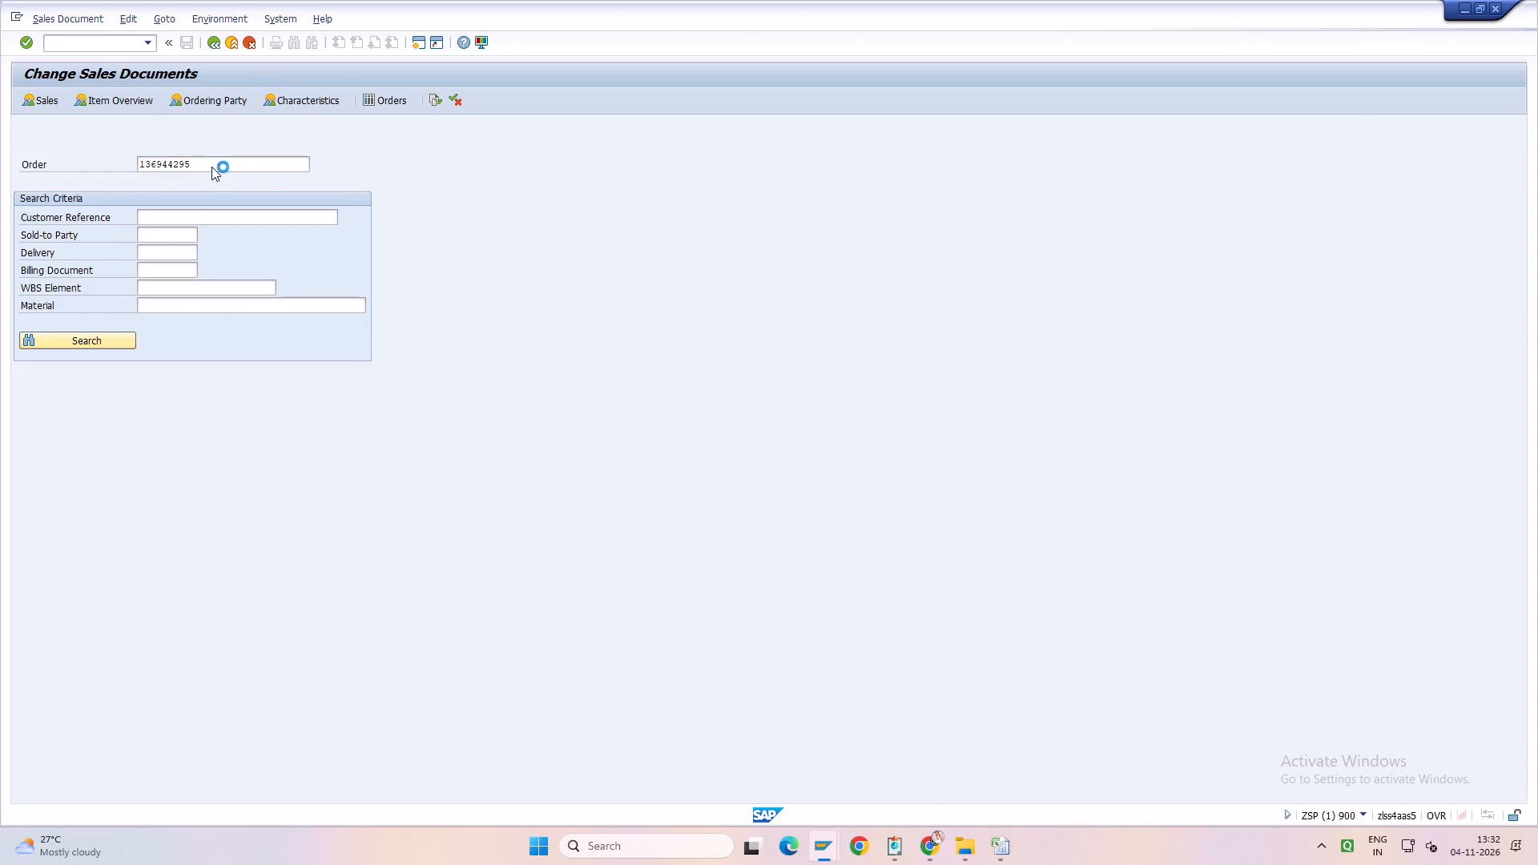
Create and save the return delivery for claim order 136944295.
click(203, 167)
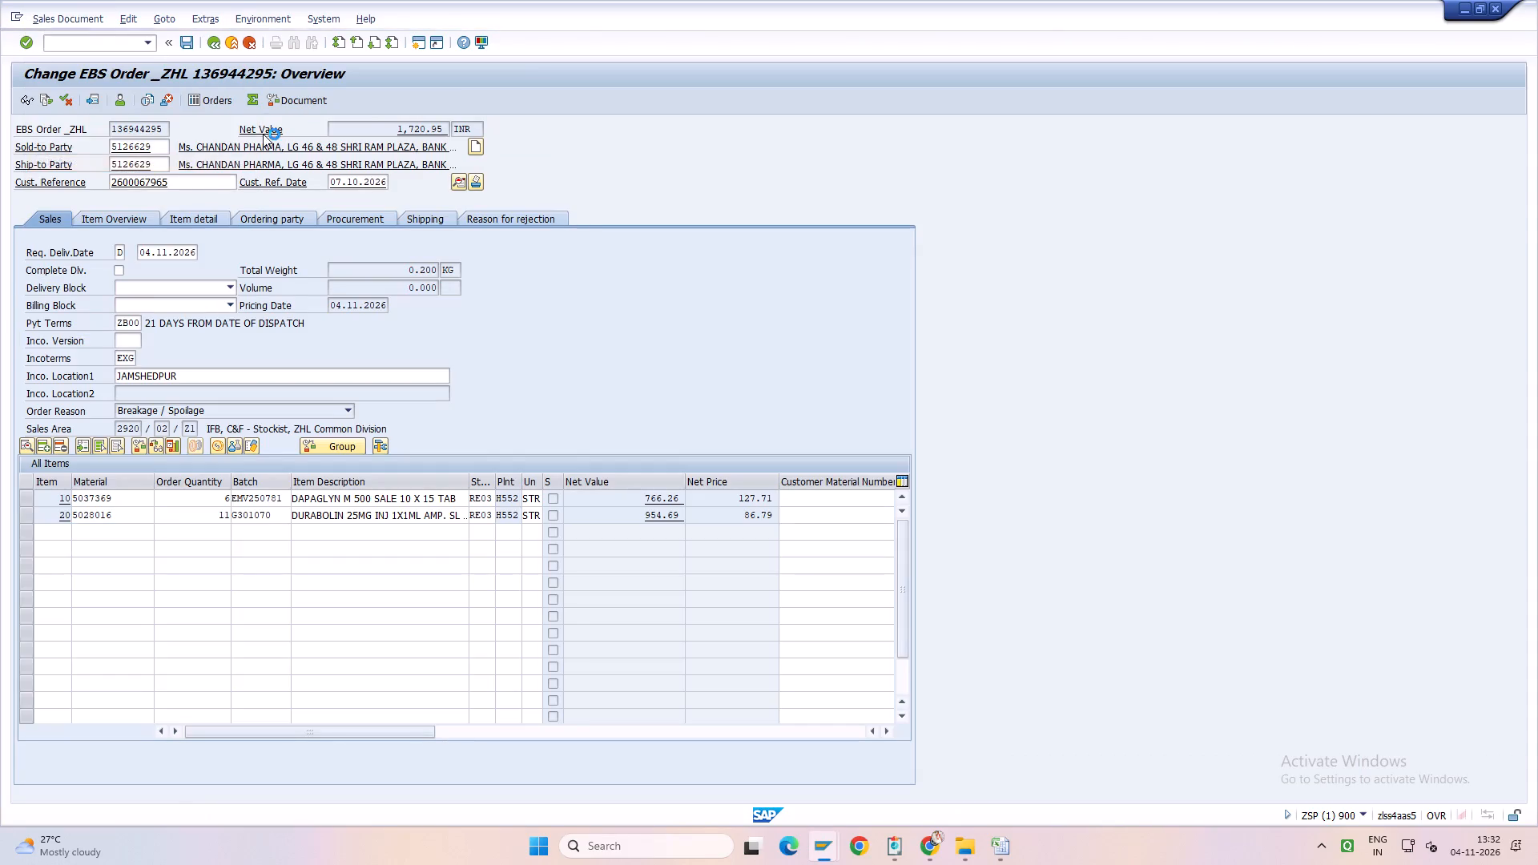
click(304, 104)
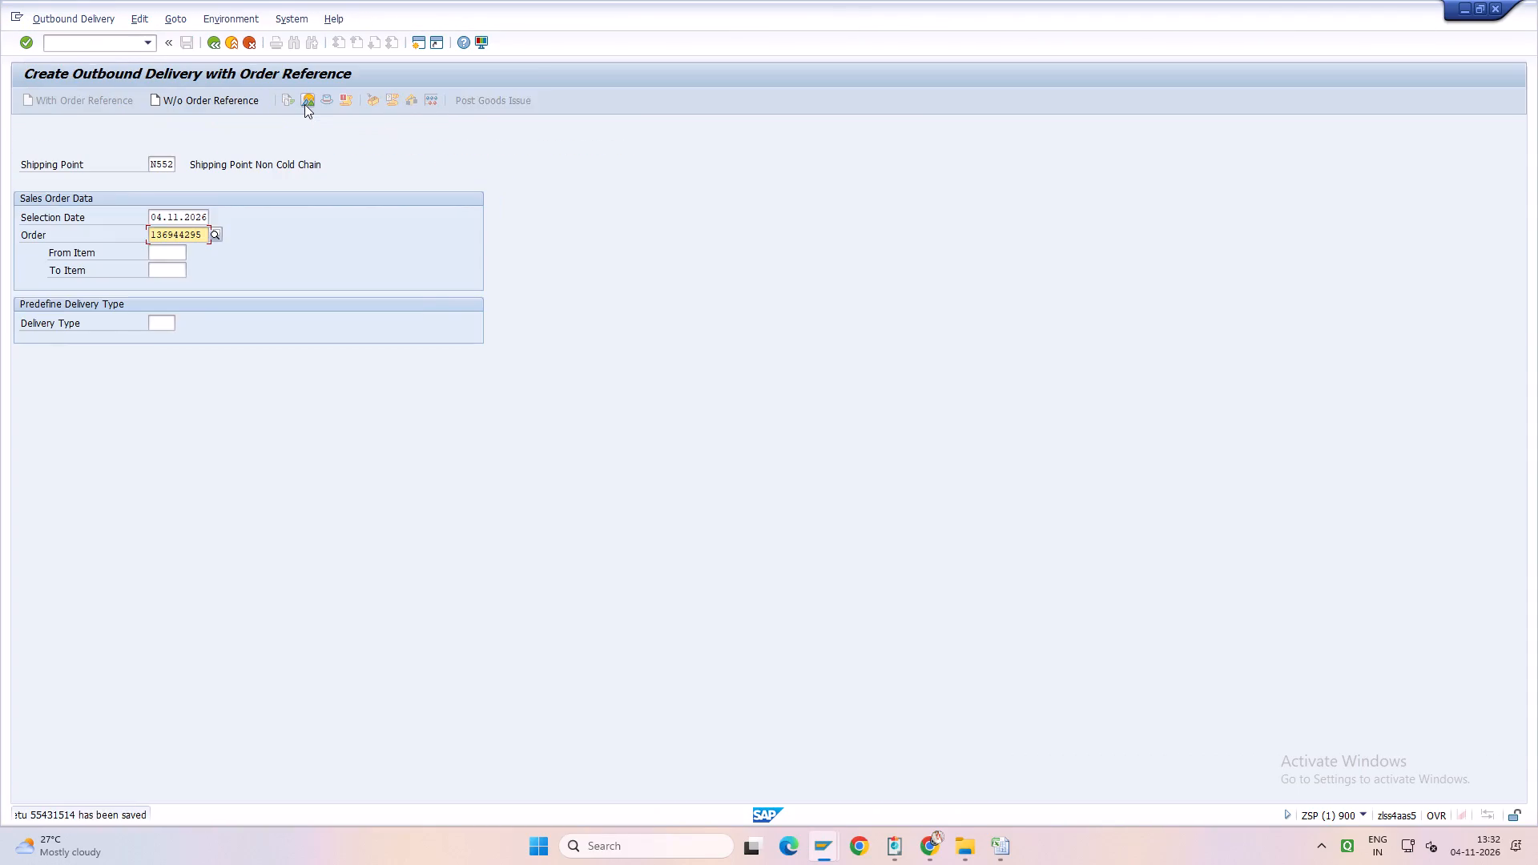
In the other SAP session, start VF01, then create and save the billing document for the return delivery of order 136944295.
key(alt+Tab)
click(145, 39)
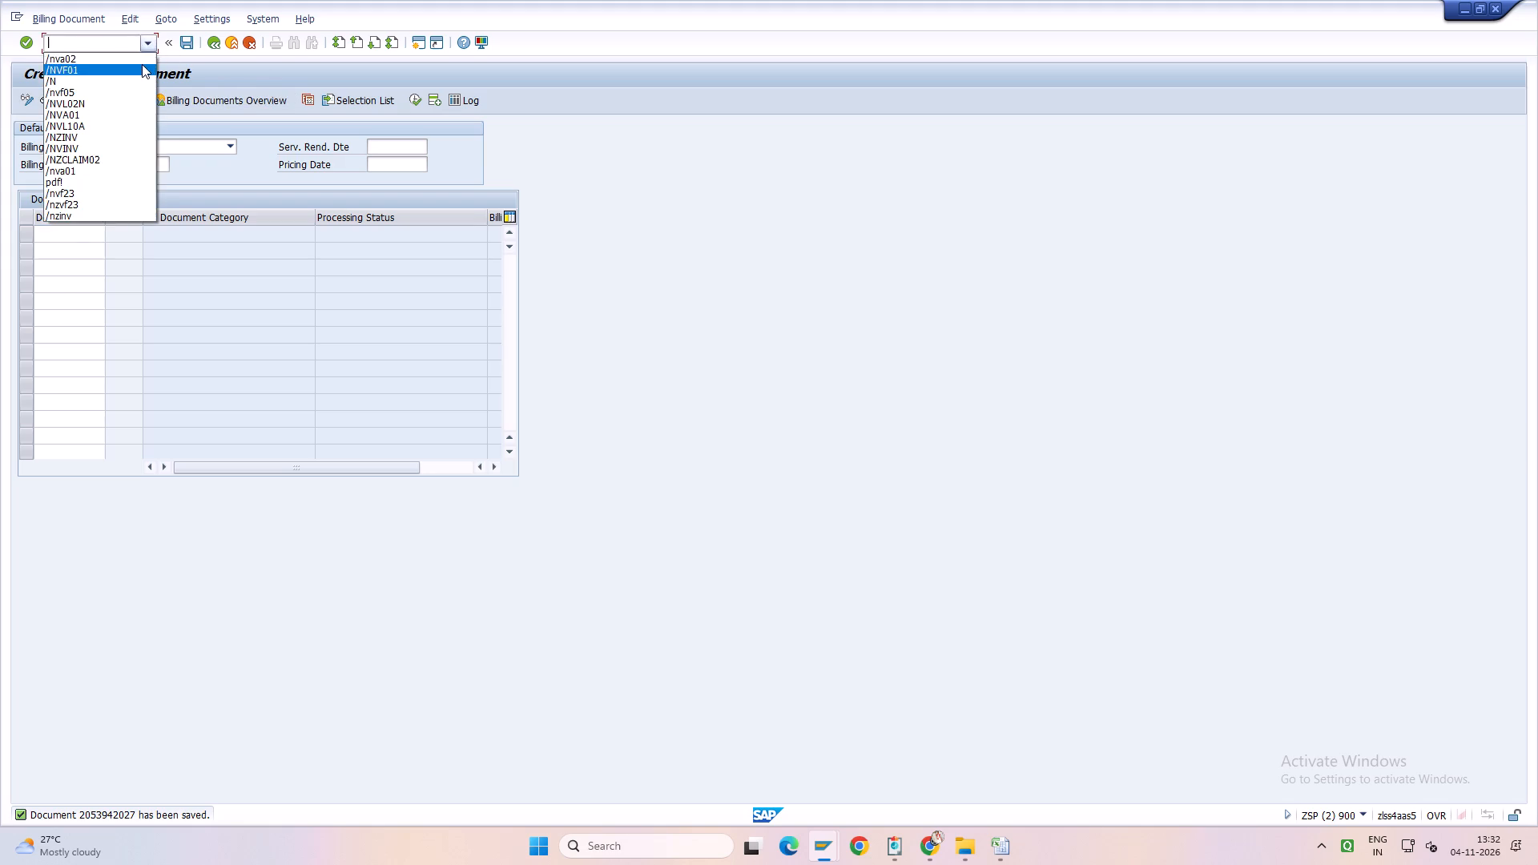
click(142, 64)
key(Return)
key(Return)
key(Return)
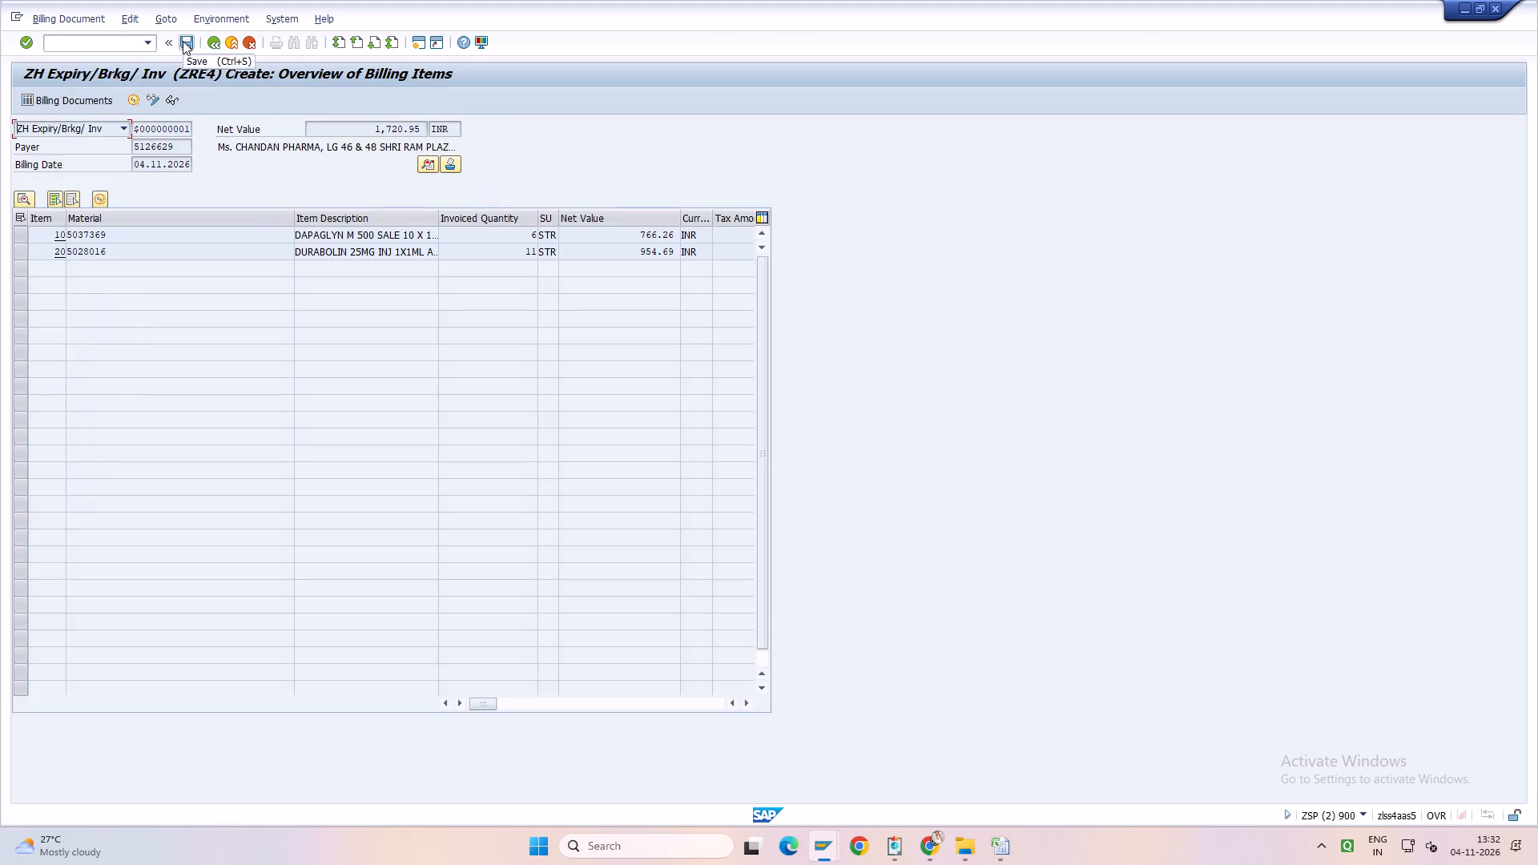
click(183, 41)
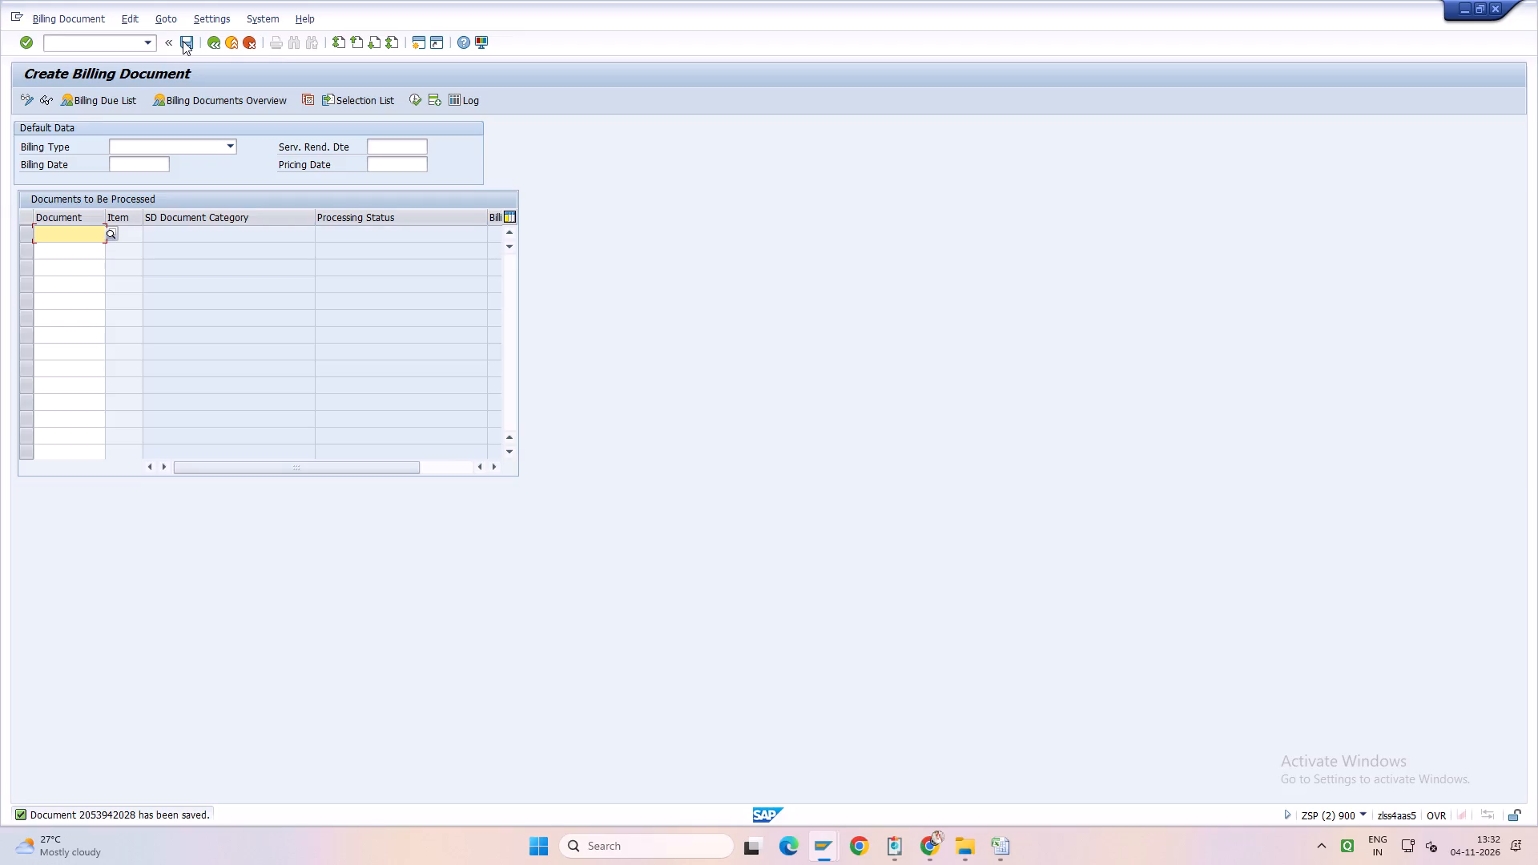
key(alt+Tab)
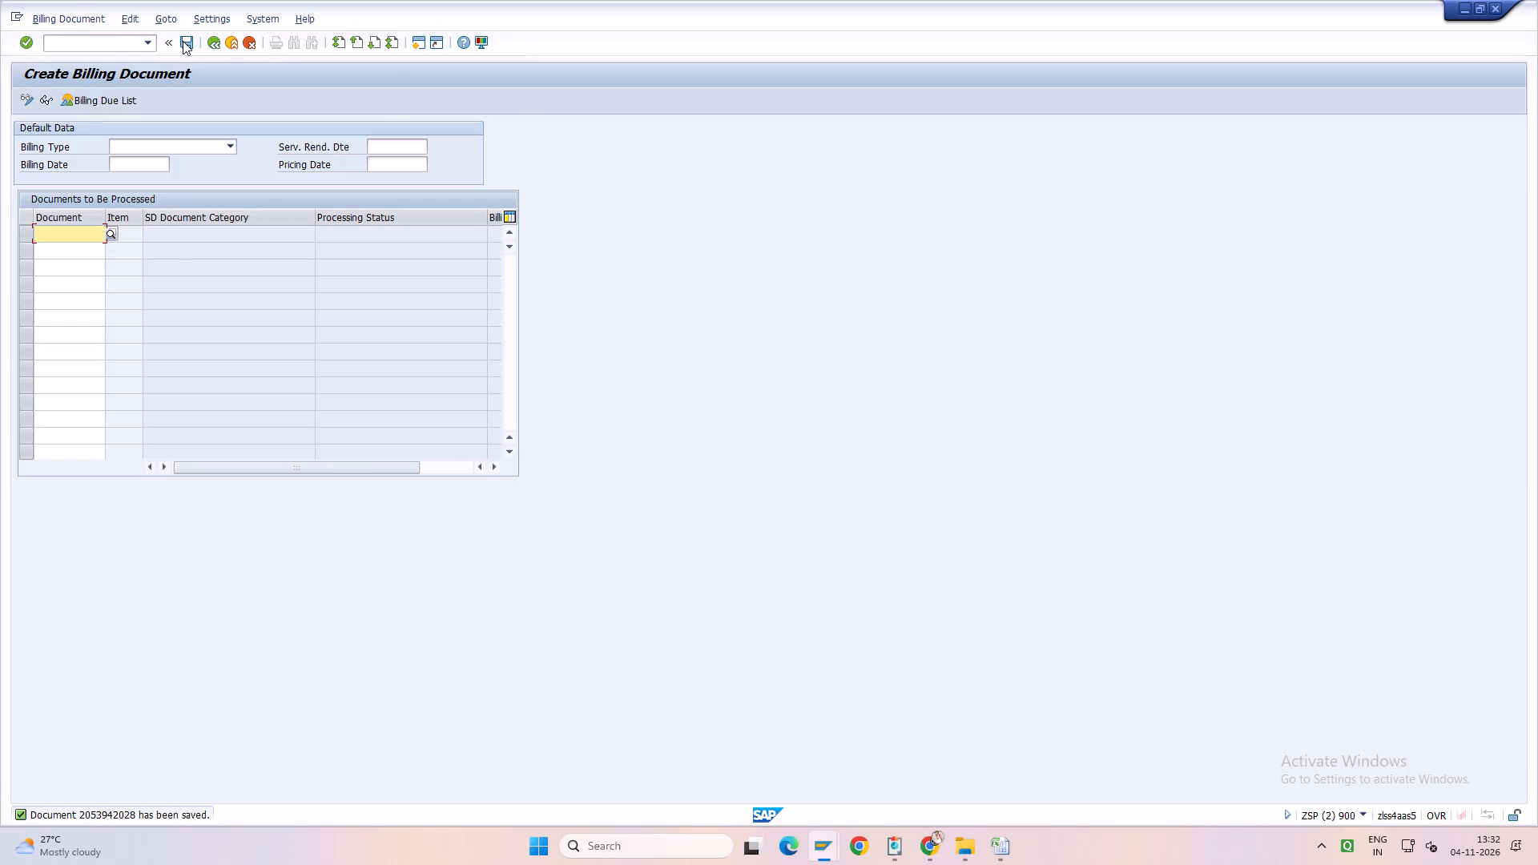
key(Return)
Start transaction VL10A to open the Sales Orders, Fast Display selection.
triple_click(151, 46)
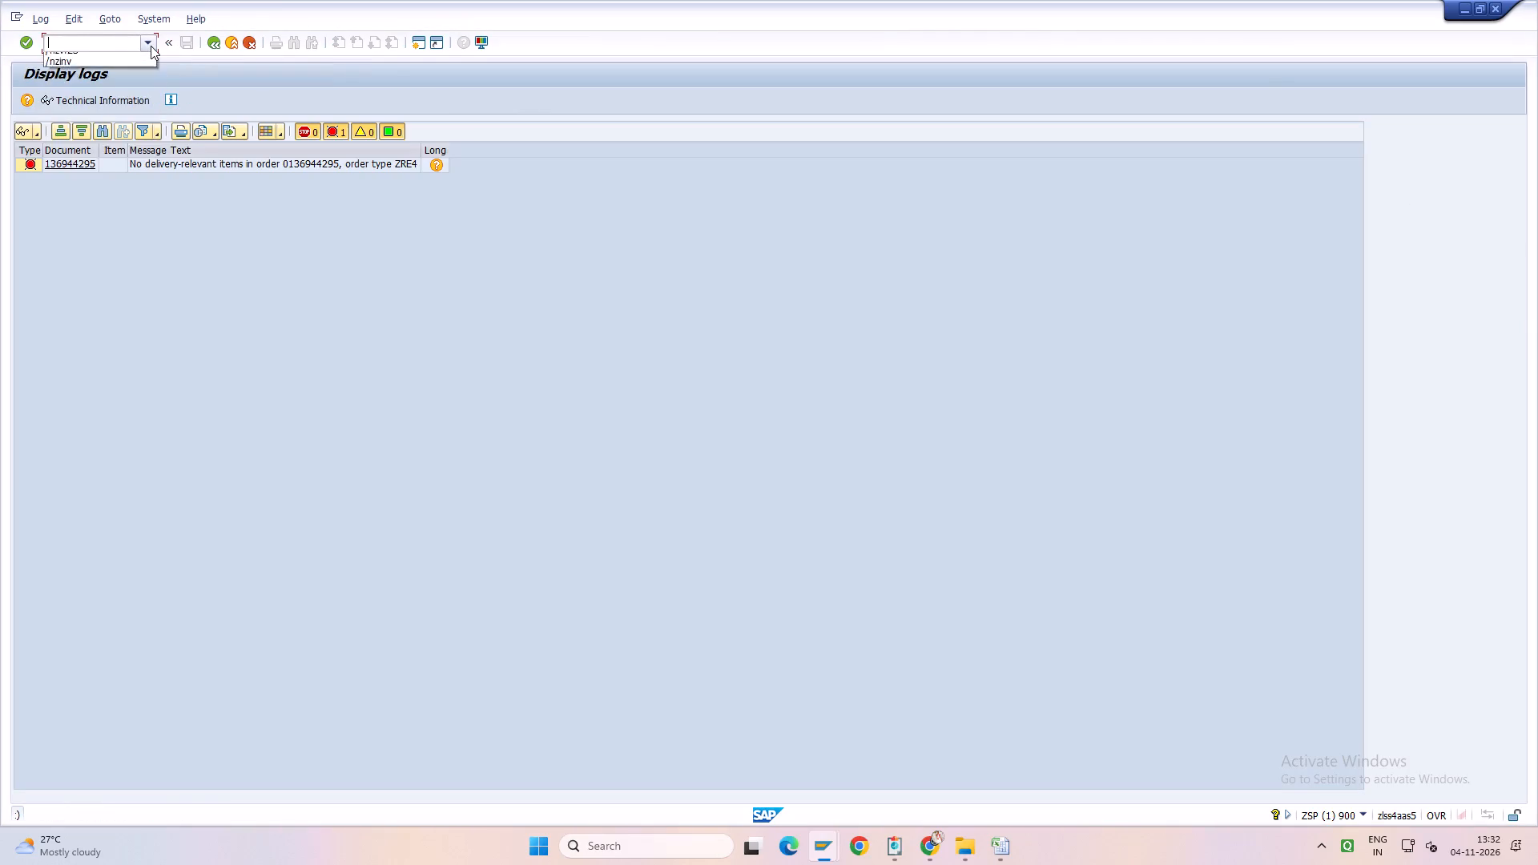
click(149, 123)
key(Return)
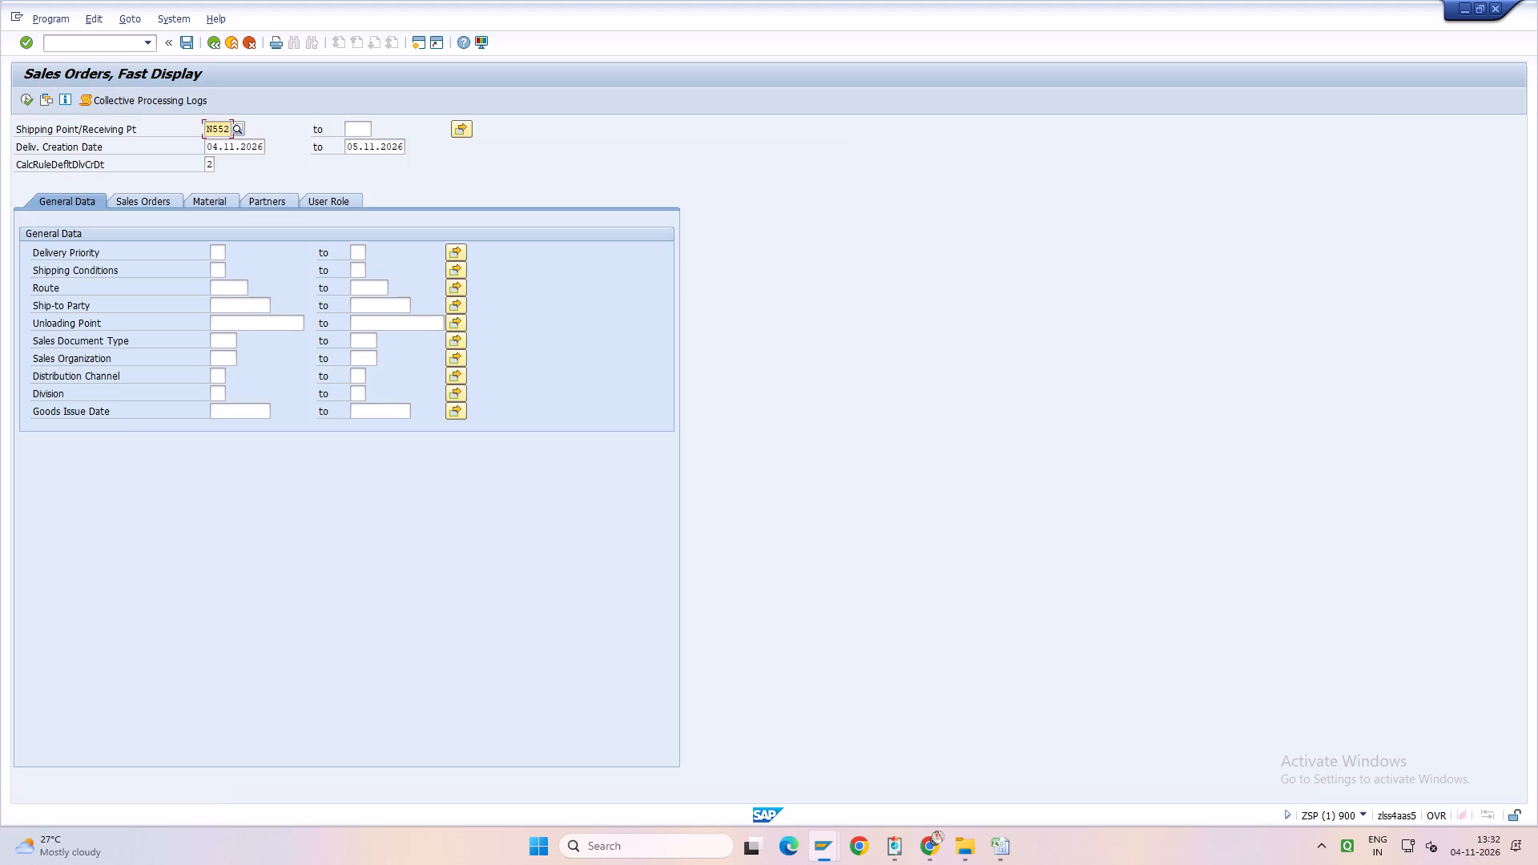
key(ctrl+a)
key(BackSpace)
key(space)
key(Down)
key(Return)
key(Tab)
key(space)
key(Down)
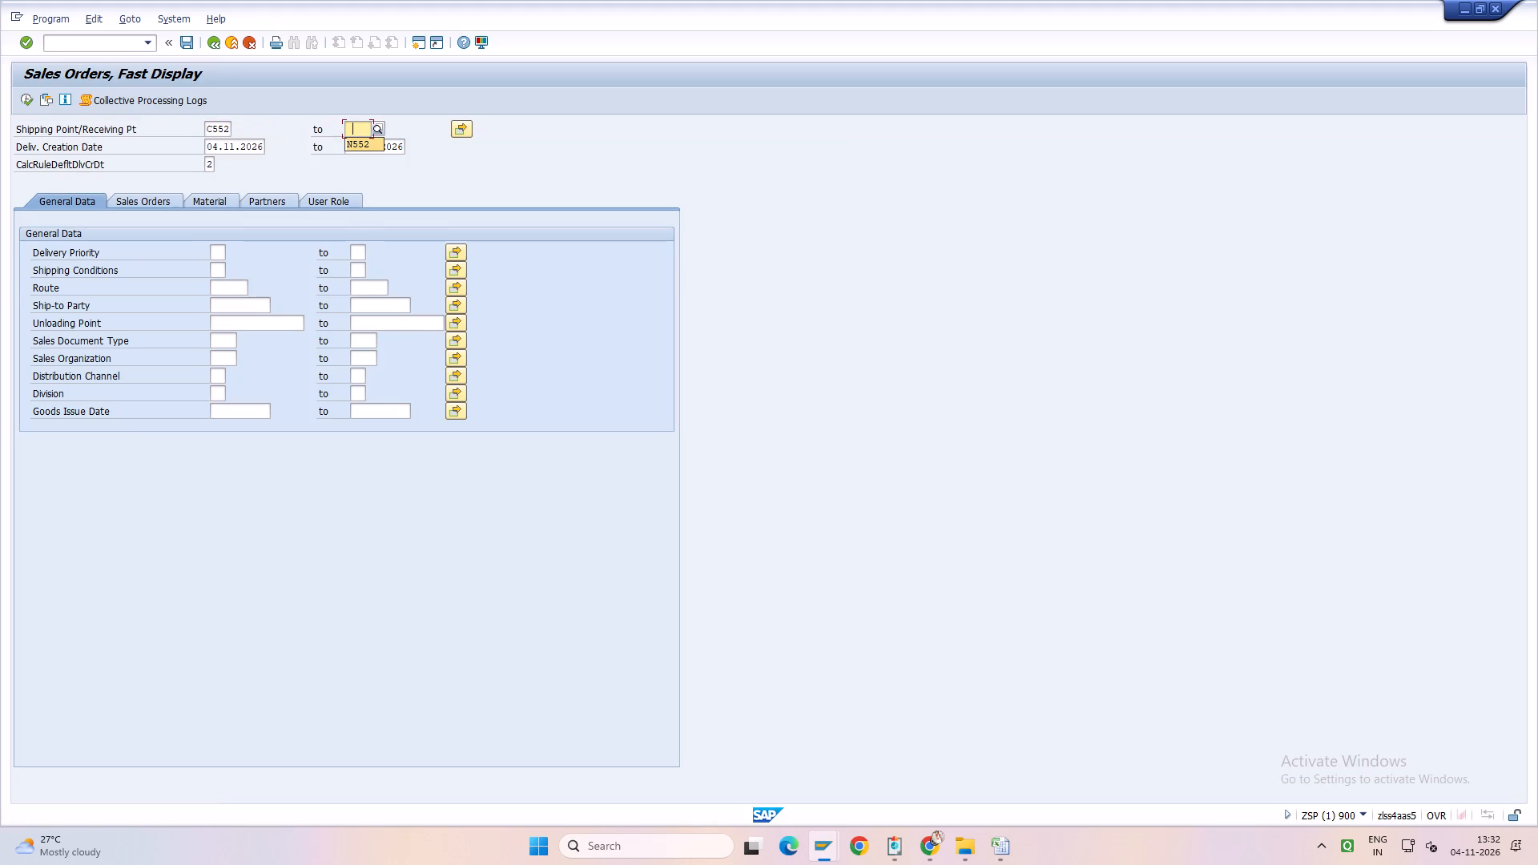
key(Return)
key(Down)
key(Down)
key(Down)
key(Down)
key(Down)
key(Down)
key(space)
key(Down)
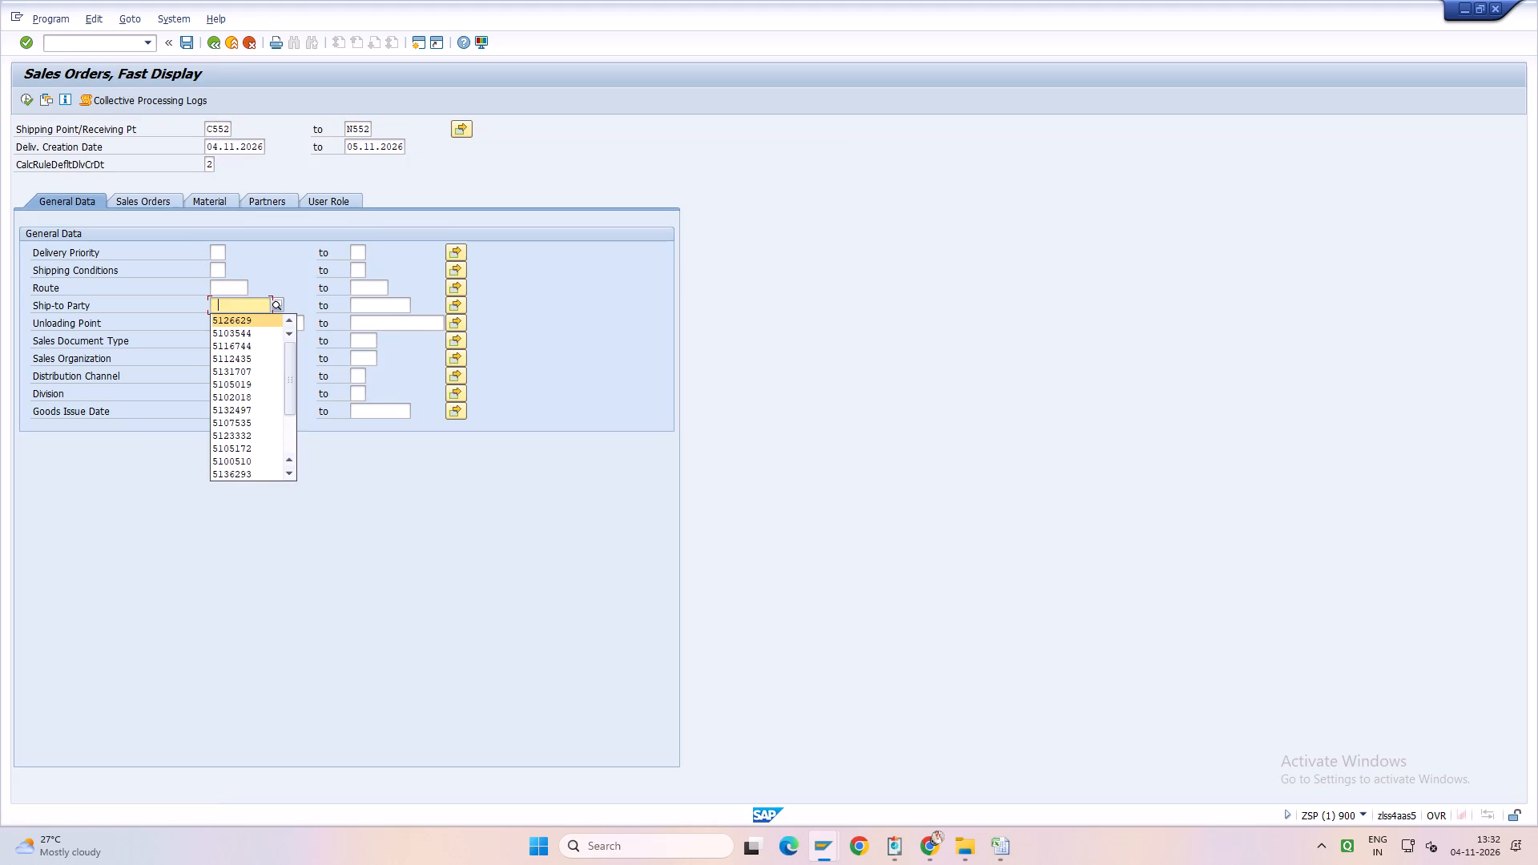
key(Return)
key(F8)
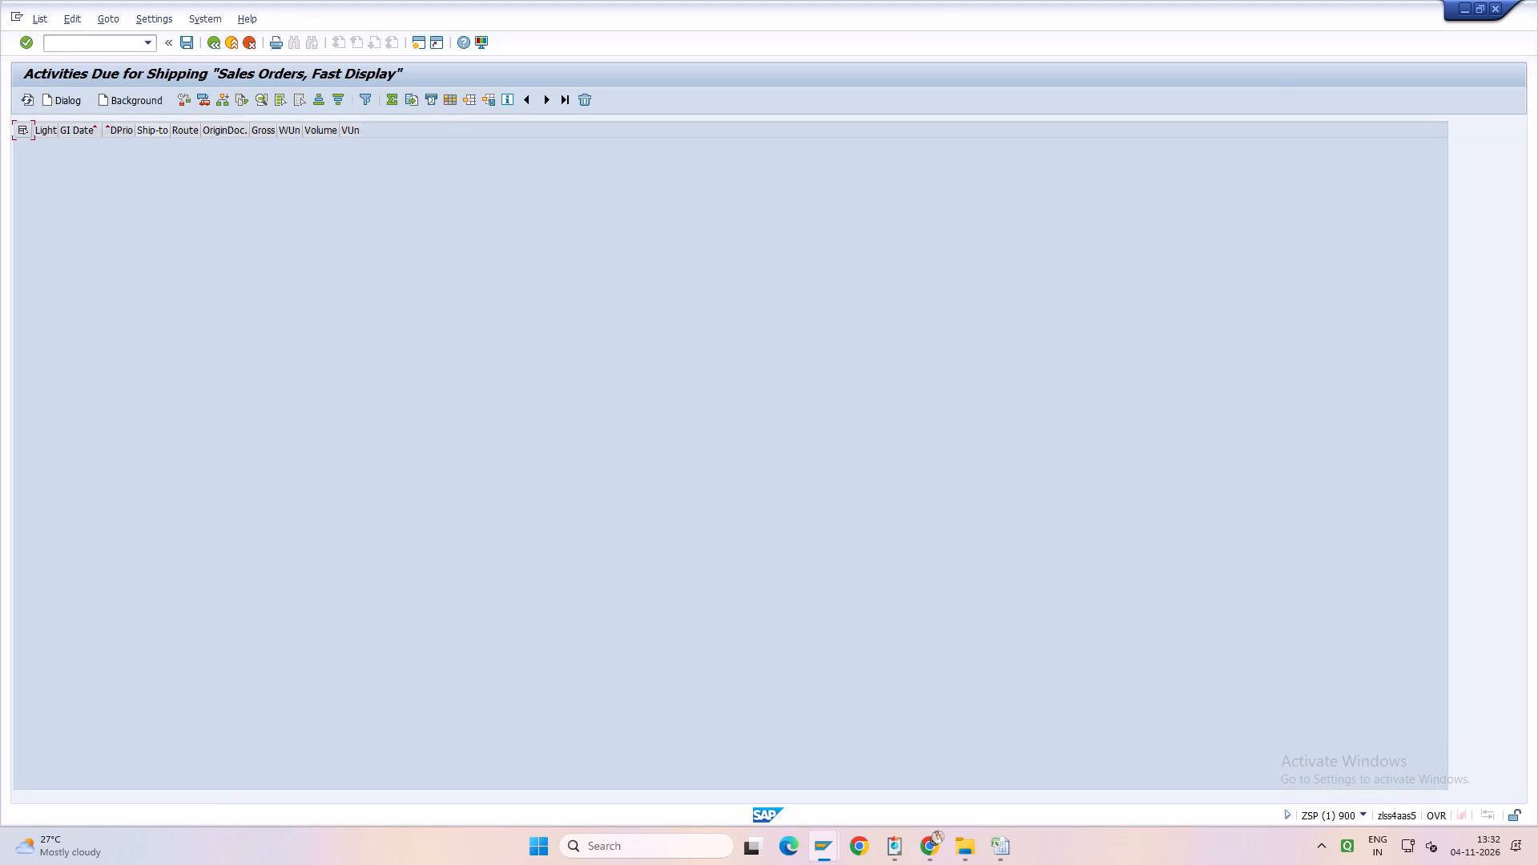
Enter the transaction code /nva02 to go to changing a sales order.
click(145, 49)
click(144, 85)
click(147, 49)
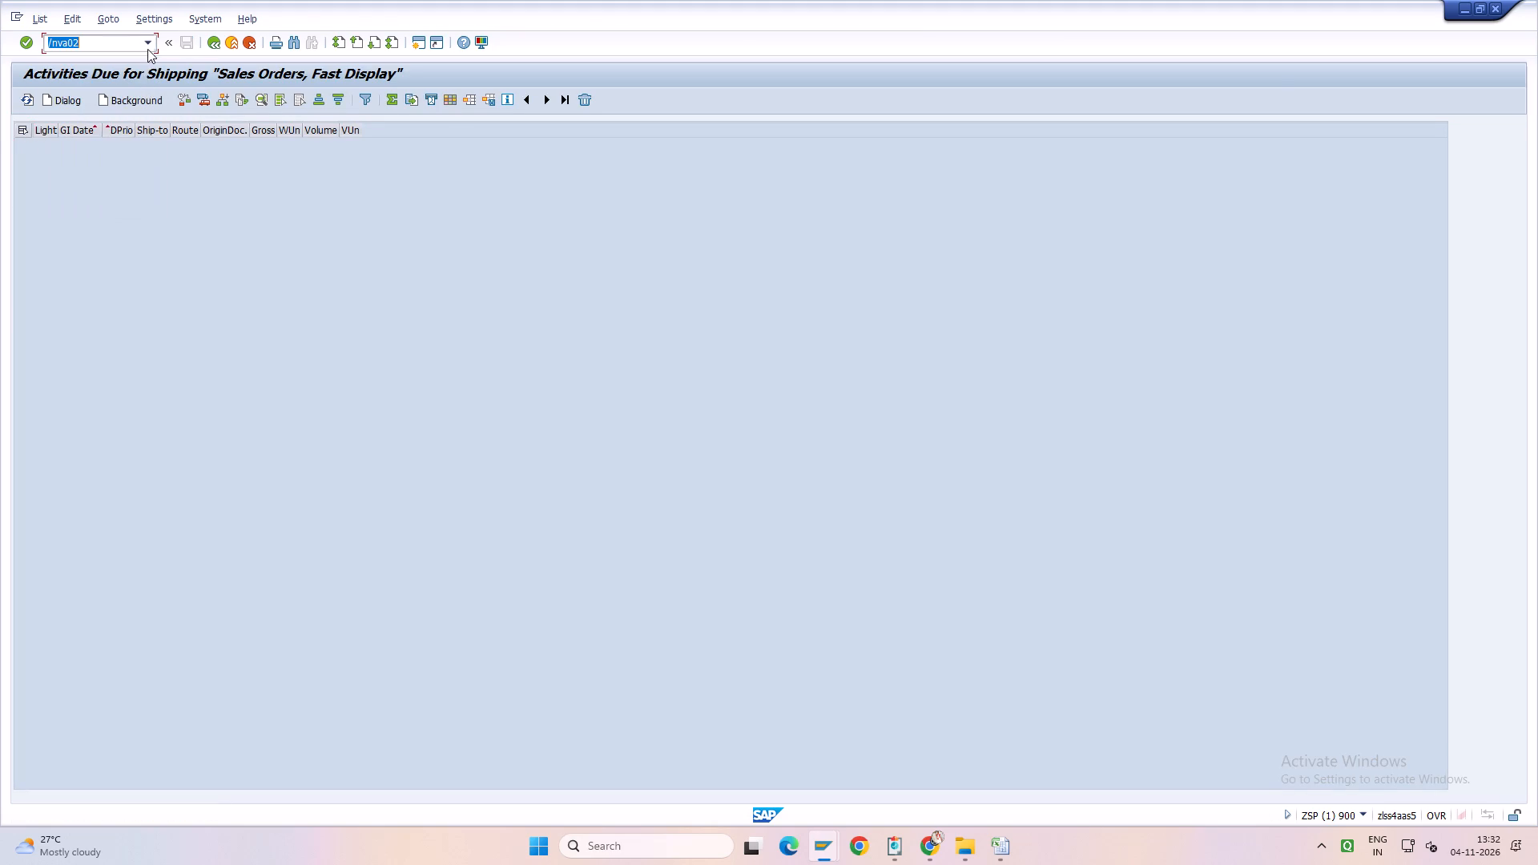
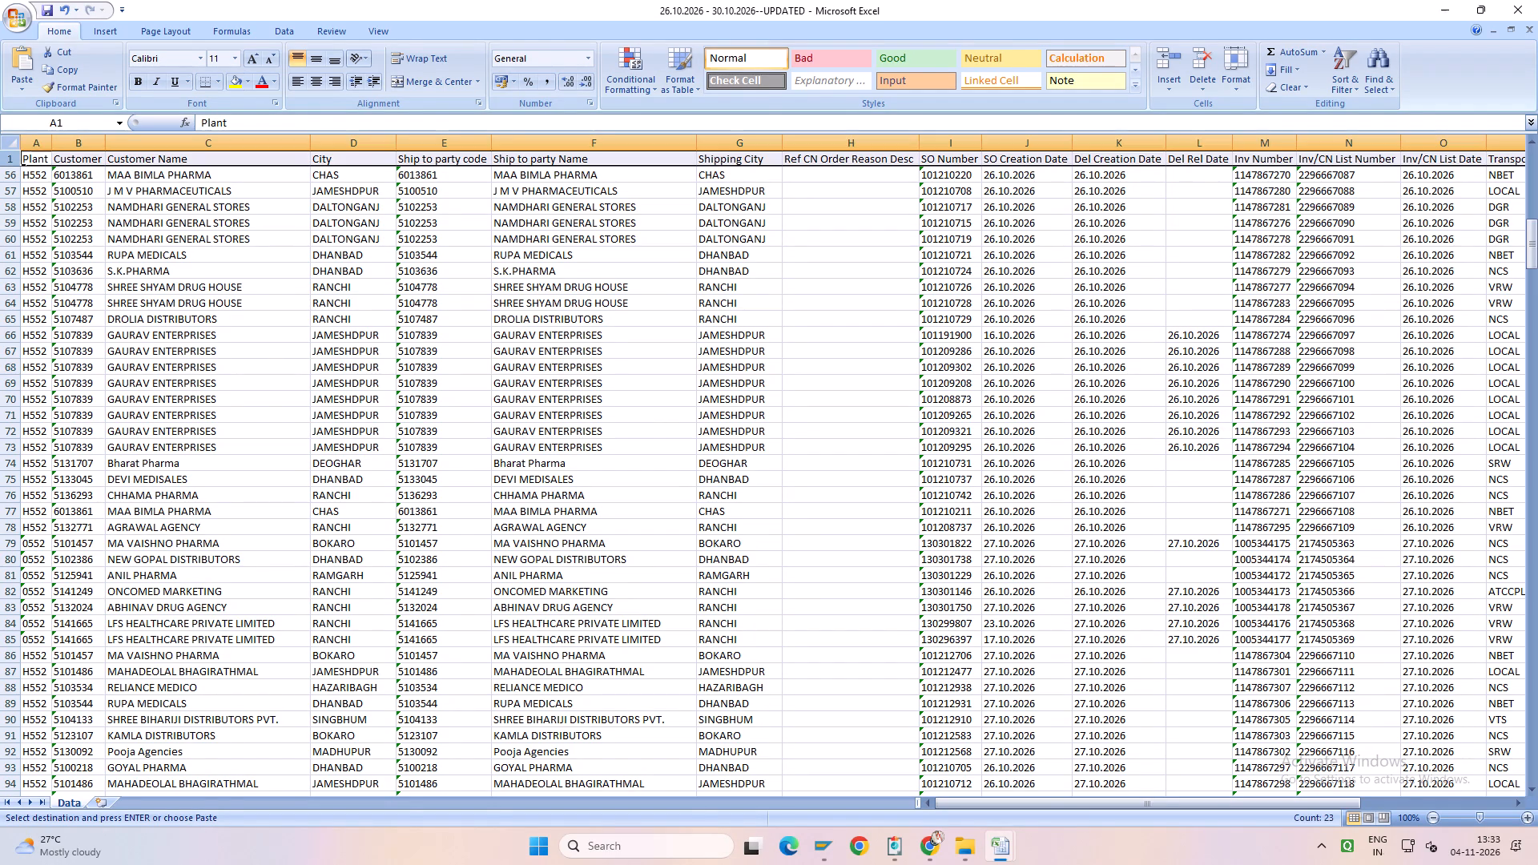
In the Excel workbook 26.10.2026 - 30.10.2026--UPDATED, turn on filtering for the header row of the Data sheet.
click(1341, 78)
click(1370, 157)
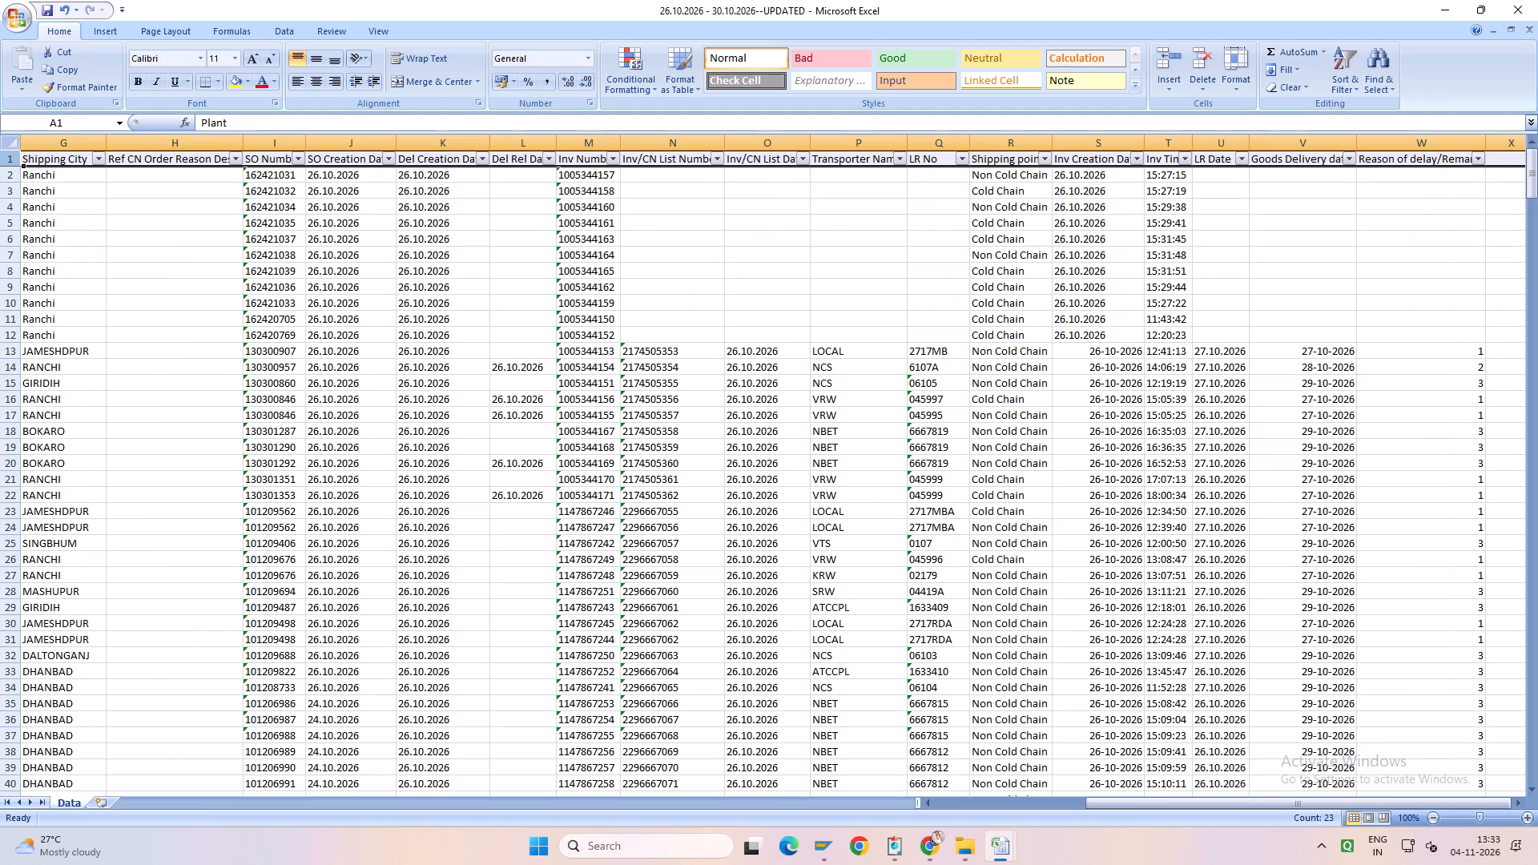
In the Excel dispatch sheet, filter the Shipping City column to JAMESHDPUR only.
scroll(1116, 310, down, 3)
scroll(1116, 310, up, 6)
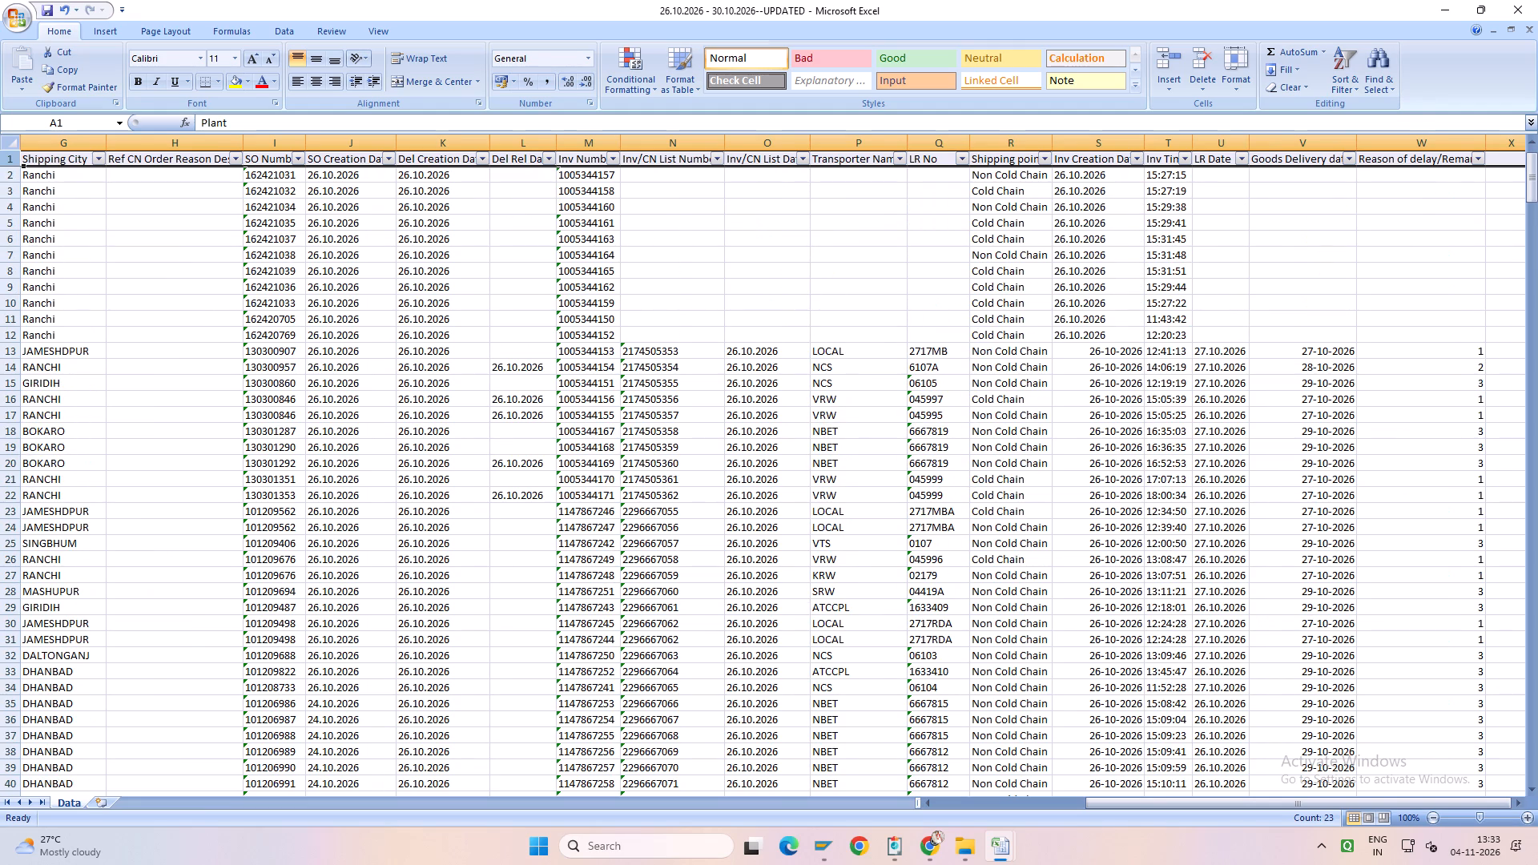
drag(1483, 799, 1400, 799)
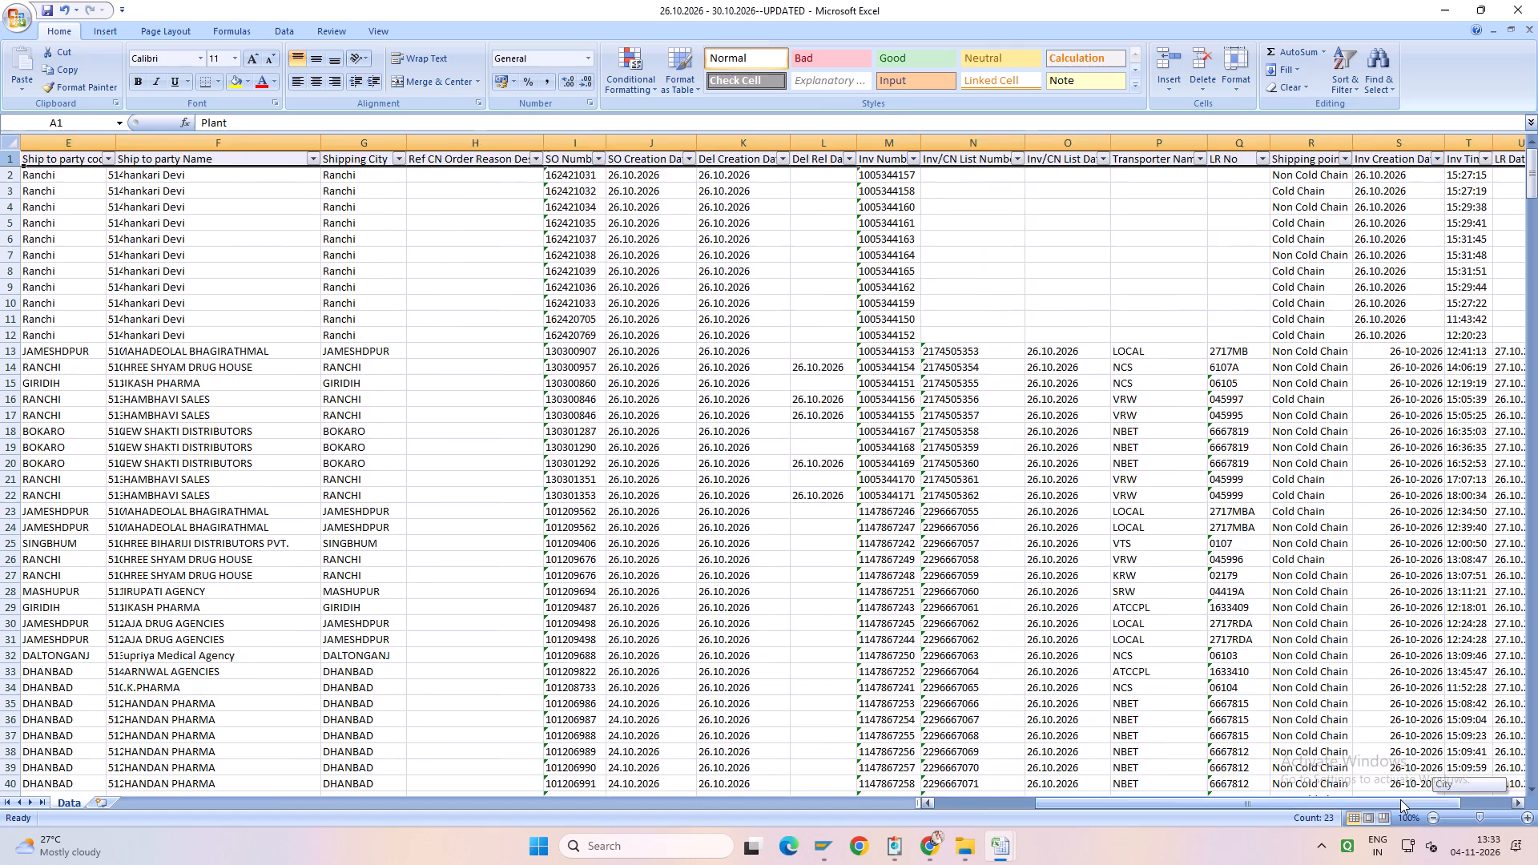
drag(1400, 799, 1146, 800)
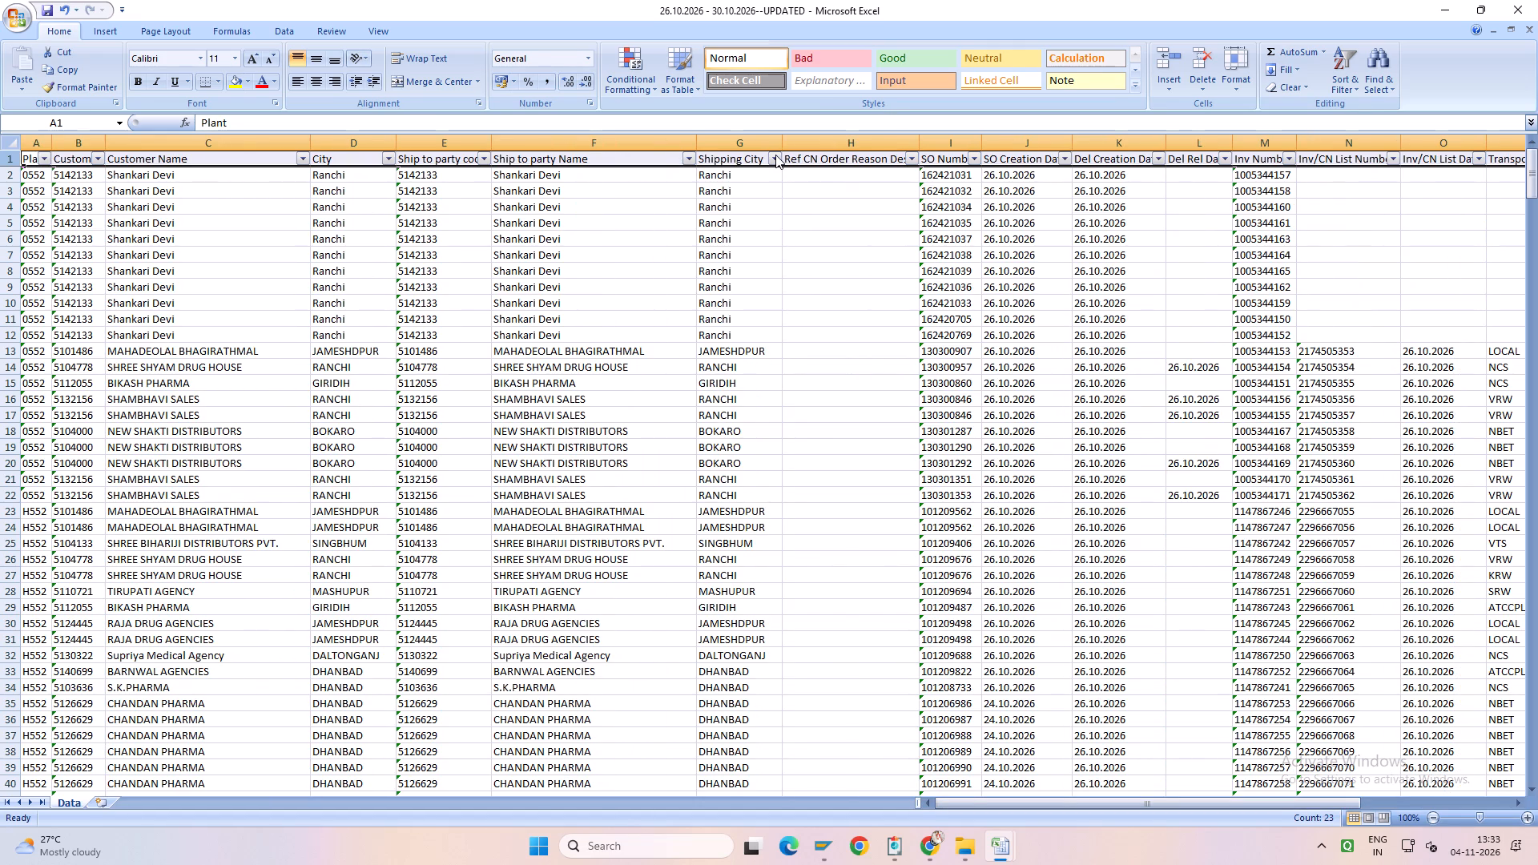
click(775, 155)
click(670, 287)
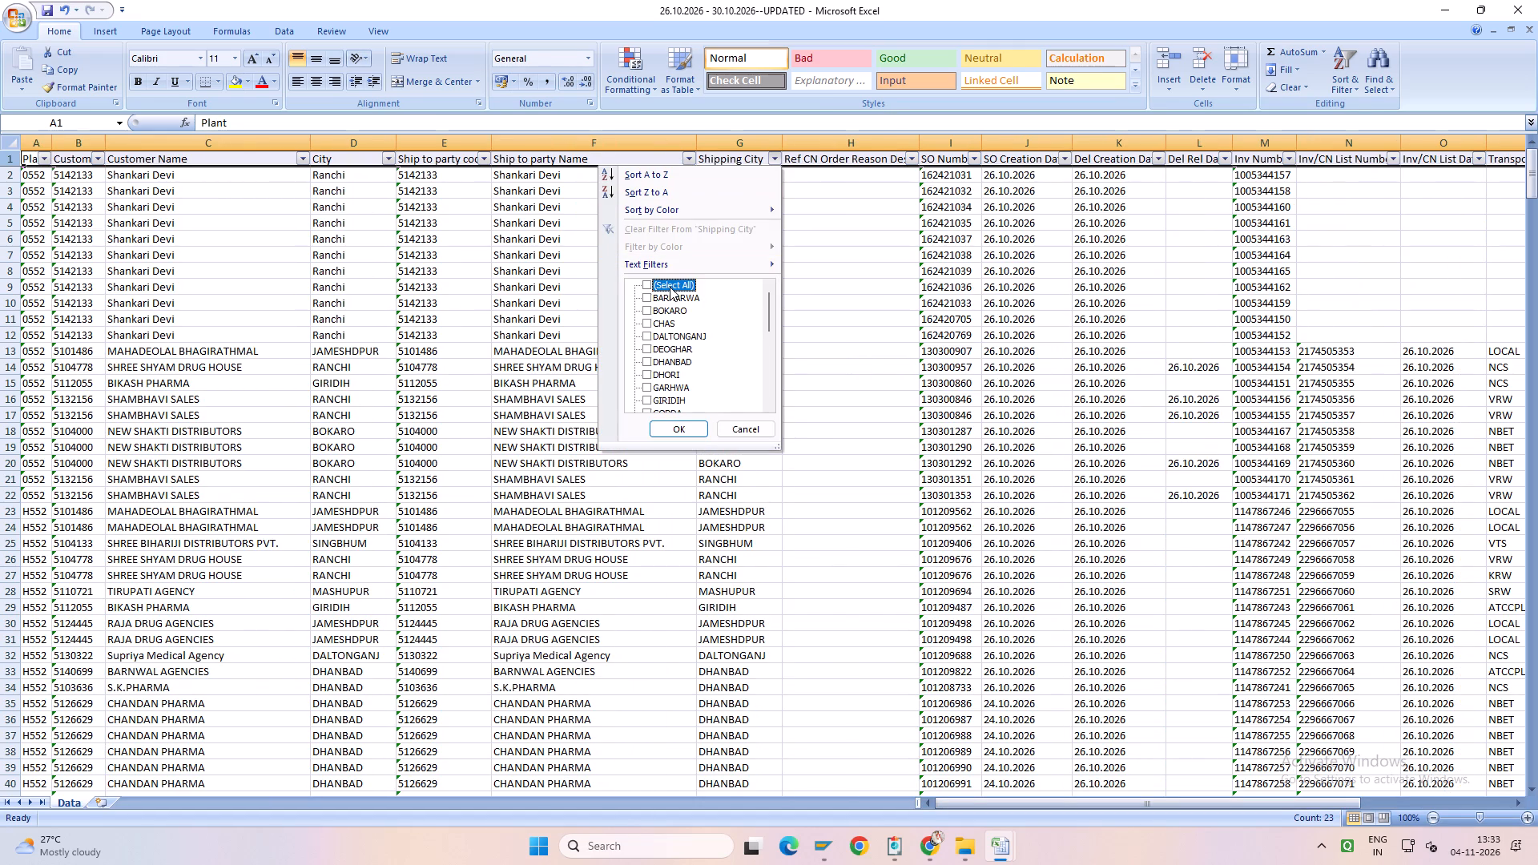
scroll(682, 356, down, 3)
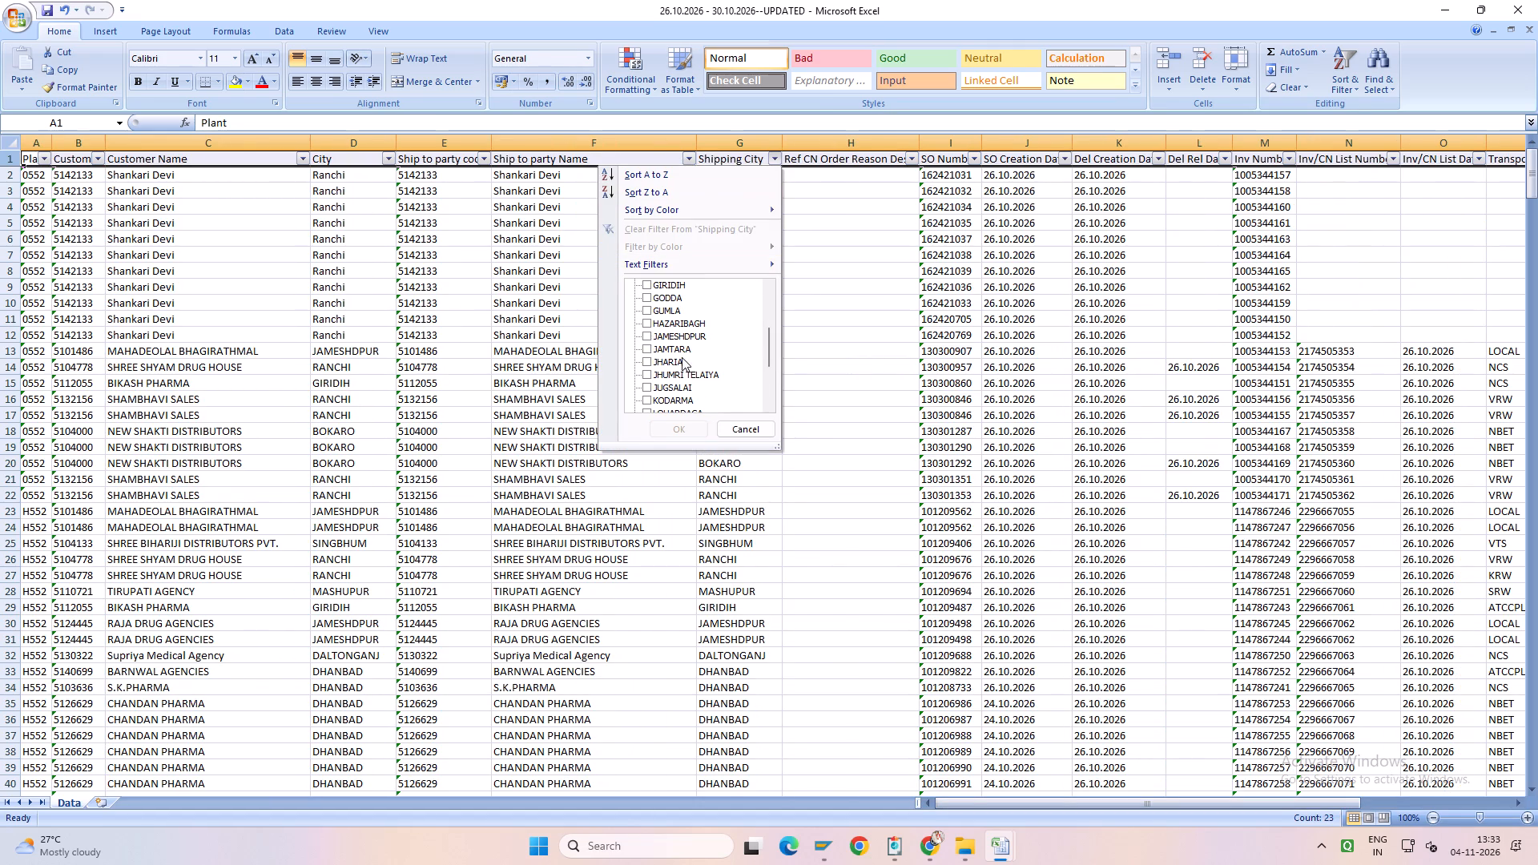
click(688, 336)
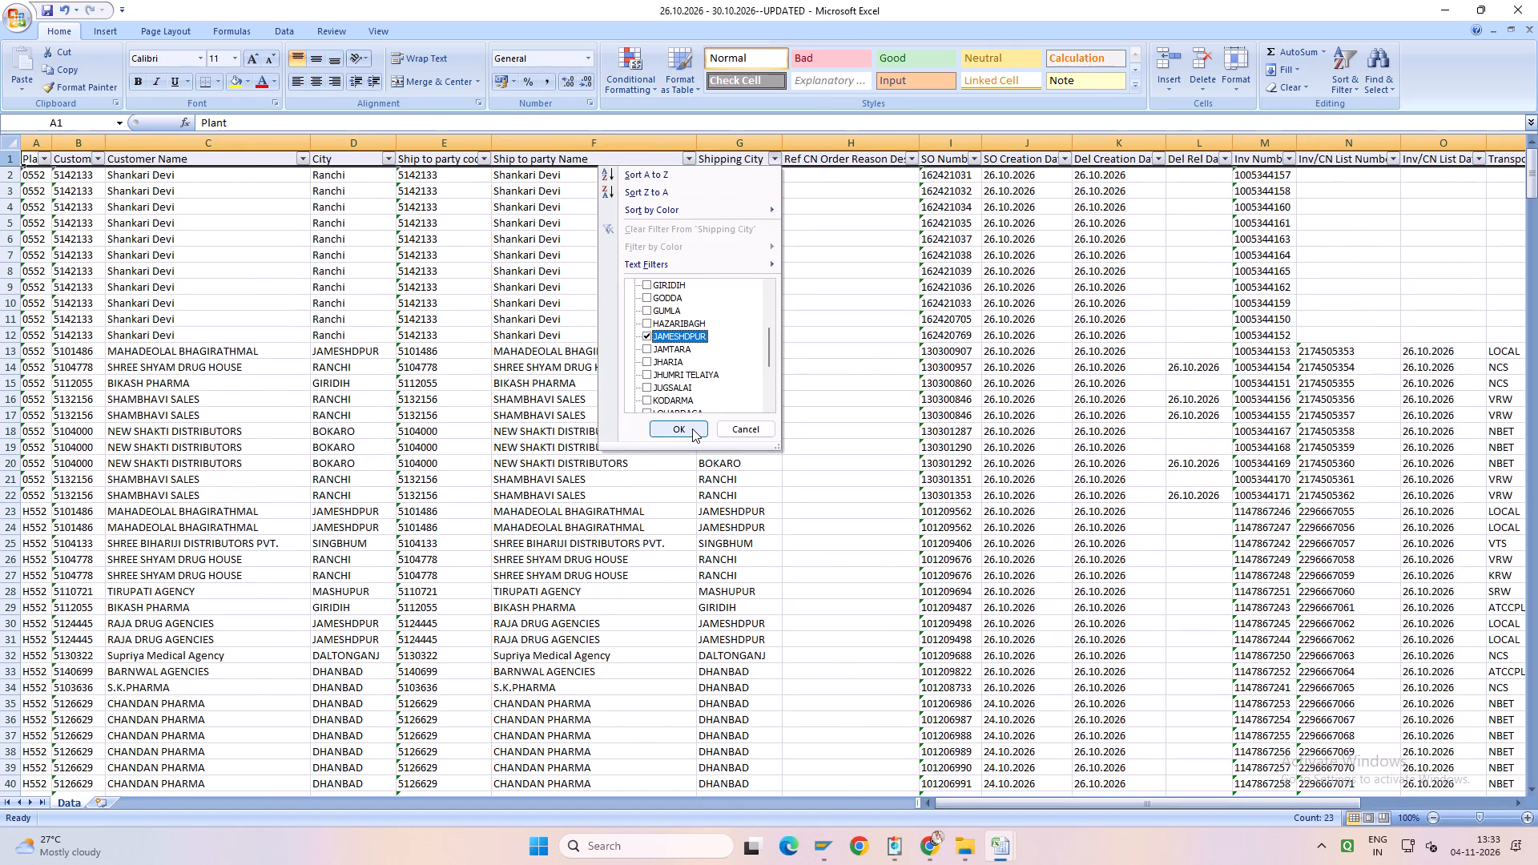
click(692, 428)
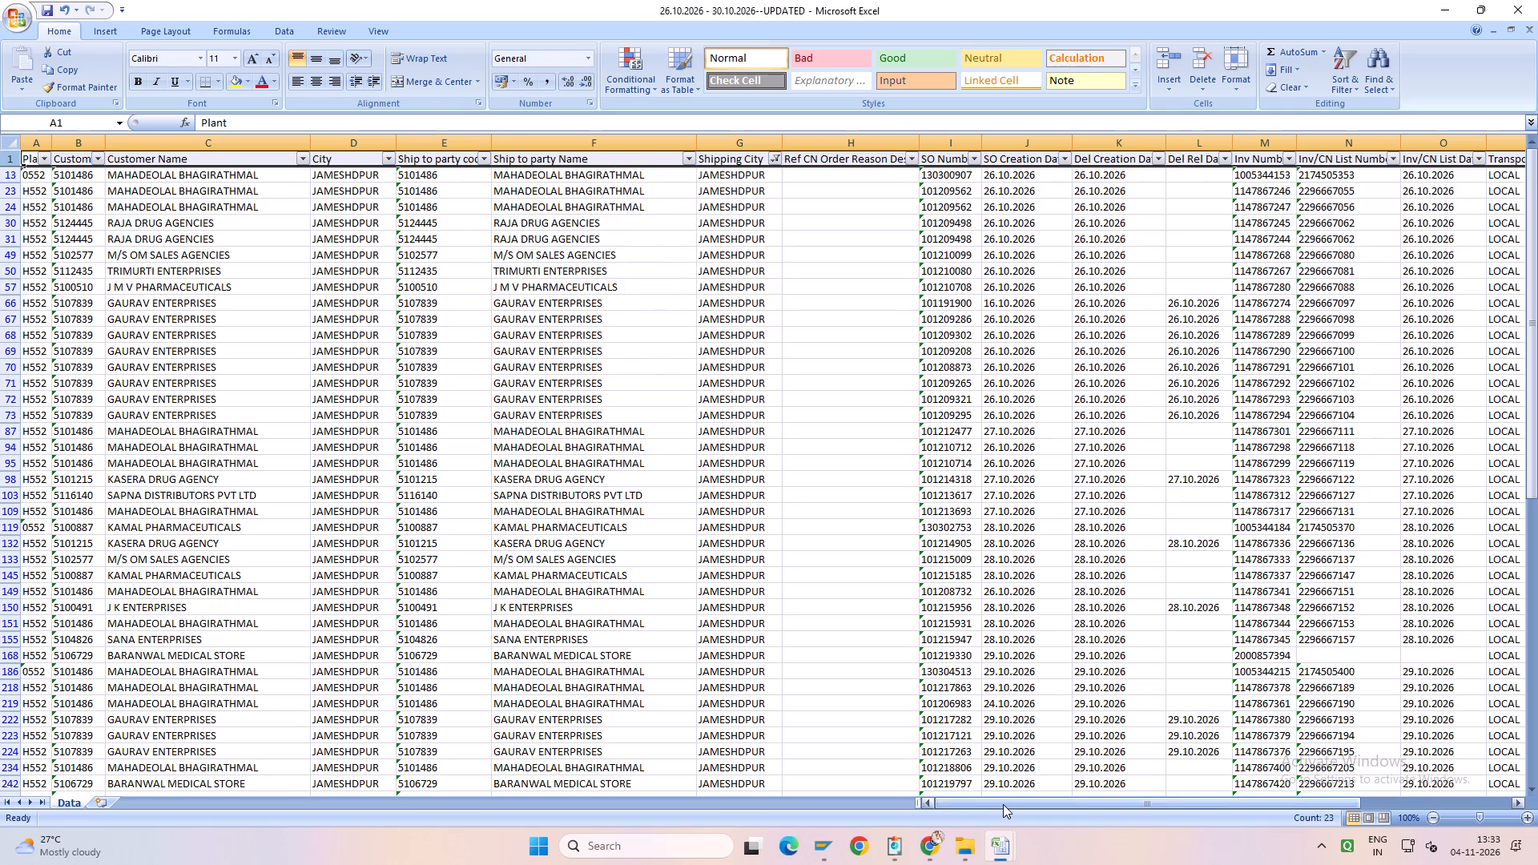
Filter the JAMESHDPUR rows to LR Date 27.10.2026 to check their goods delivery dates and delay days.
drag(1003, 804, 1444, 791)
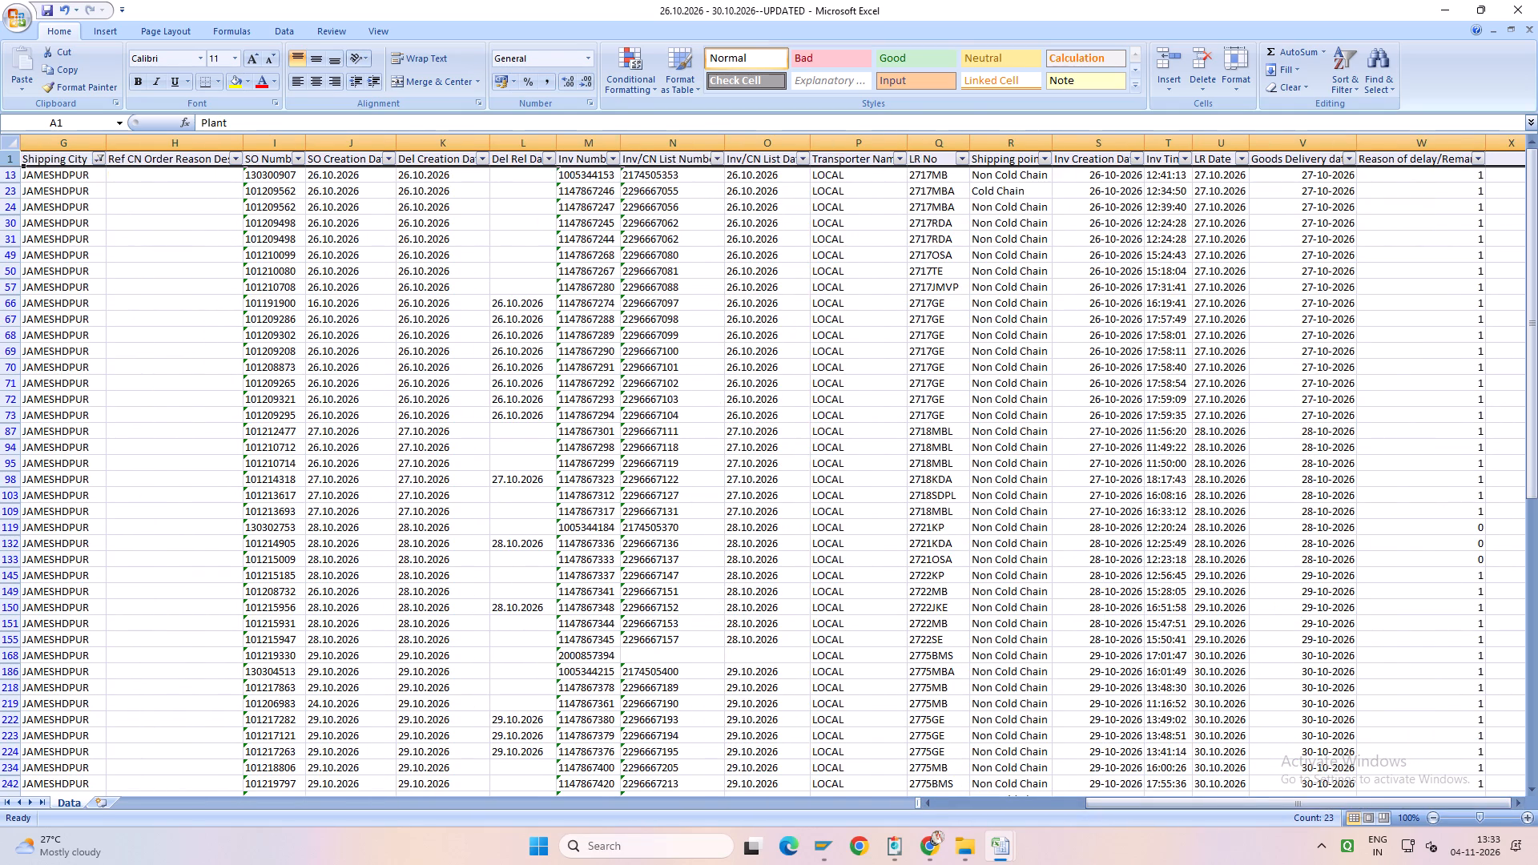
triple_click(1514, 799)
double_click(1514, 799)
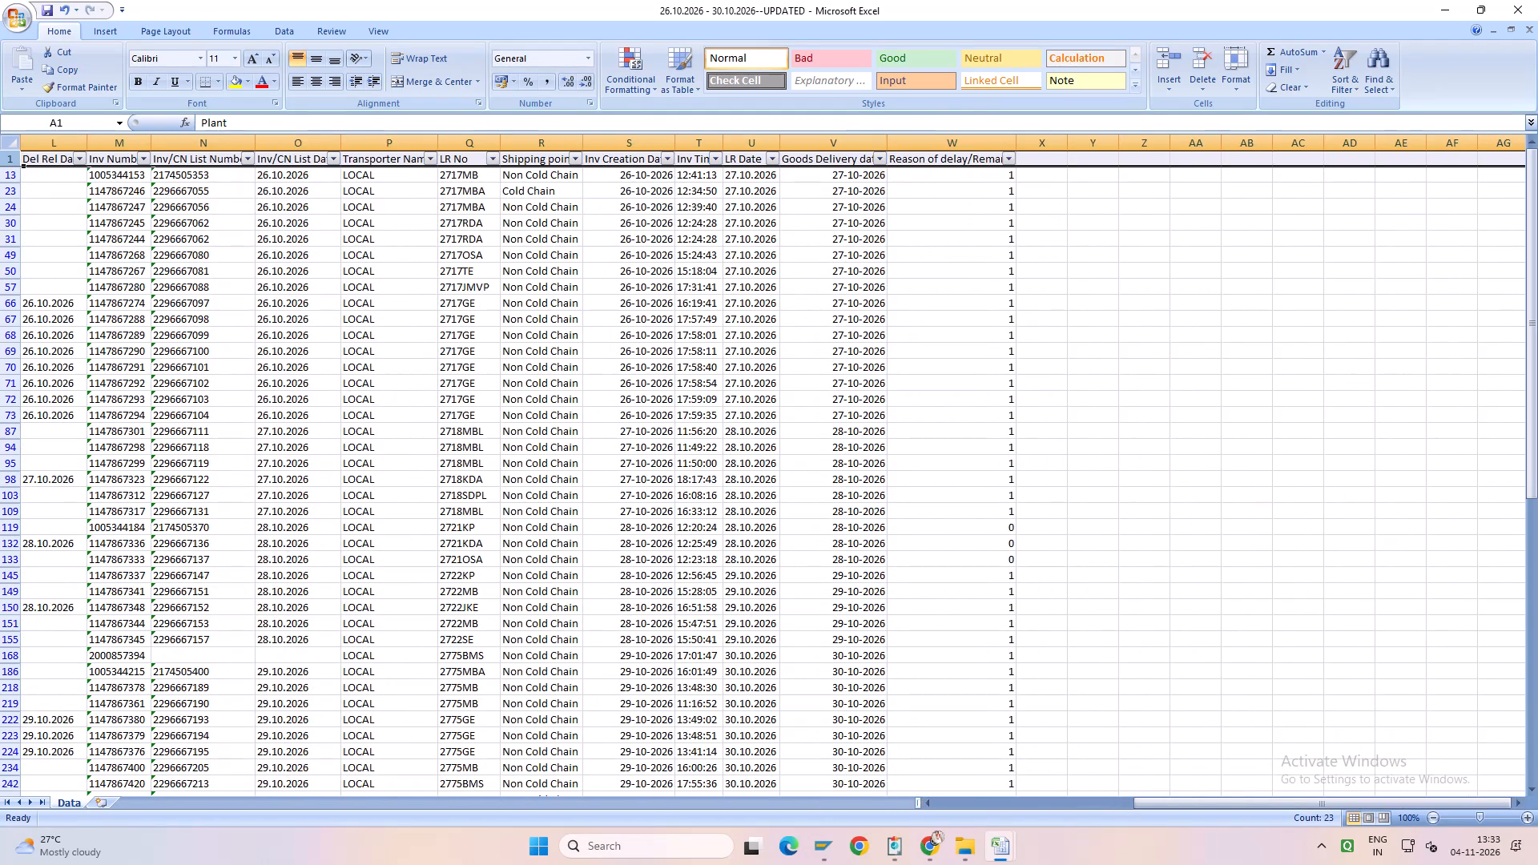
scroll(903, 362, up, 4)
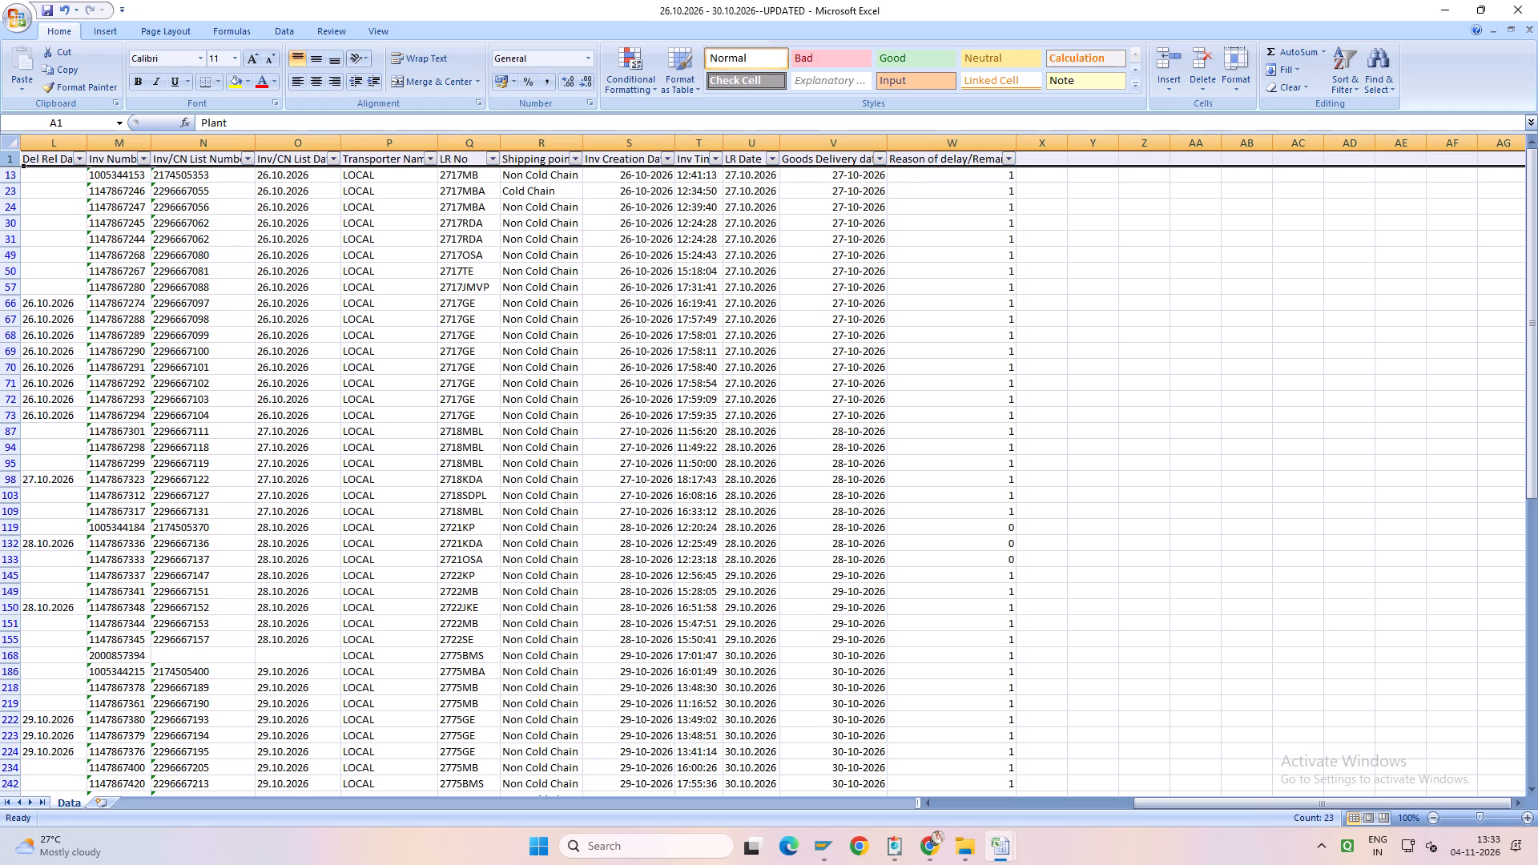
scroll(855, 527, up, 4)
click(771, 158)
click(679, 287)
click(687, 303)
click(685, 434)
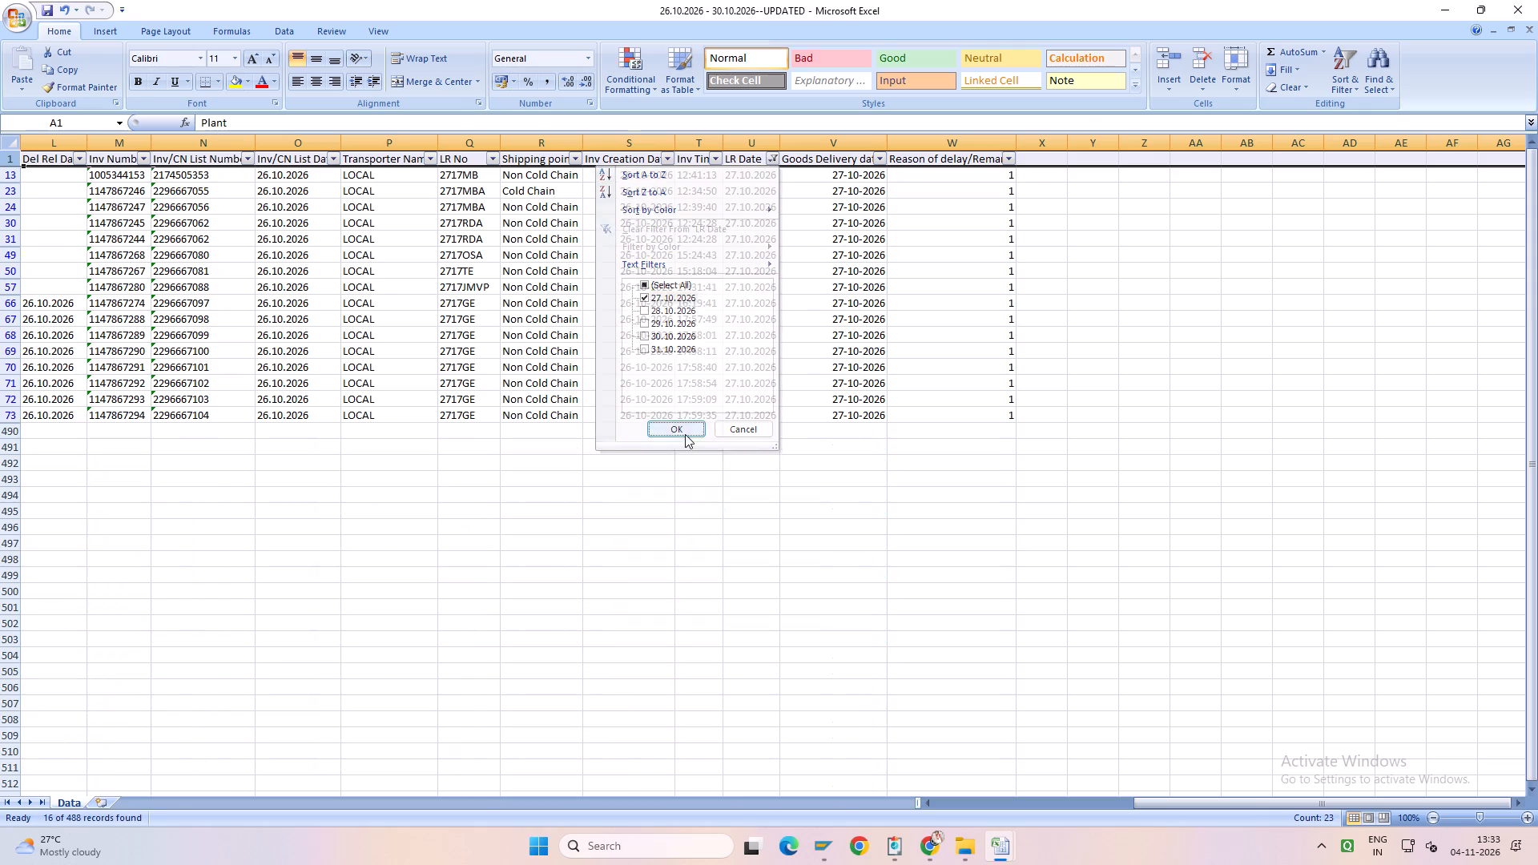
Switch the LR Date filter to 28.10.2026 only.
click(771, 156)
click(670, 299)
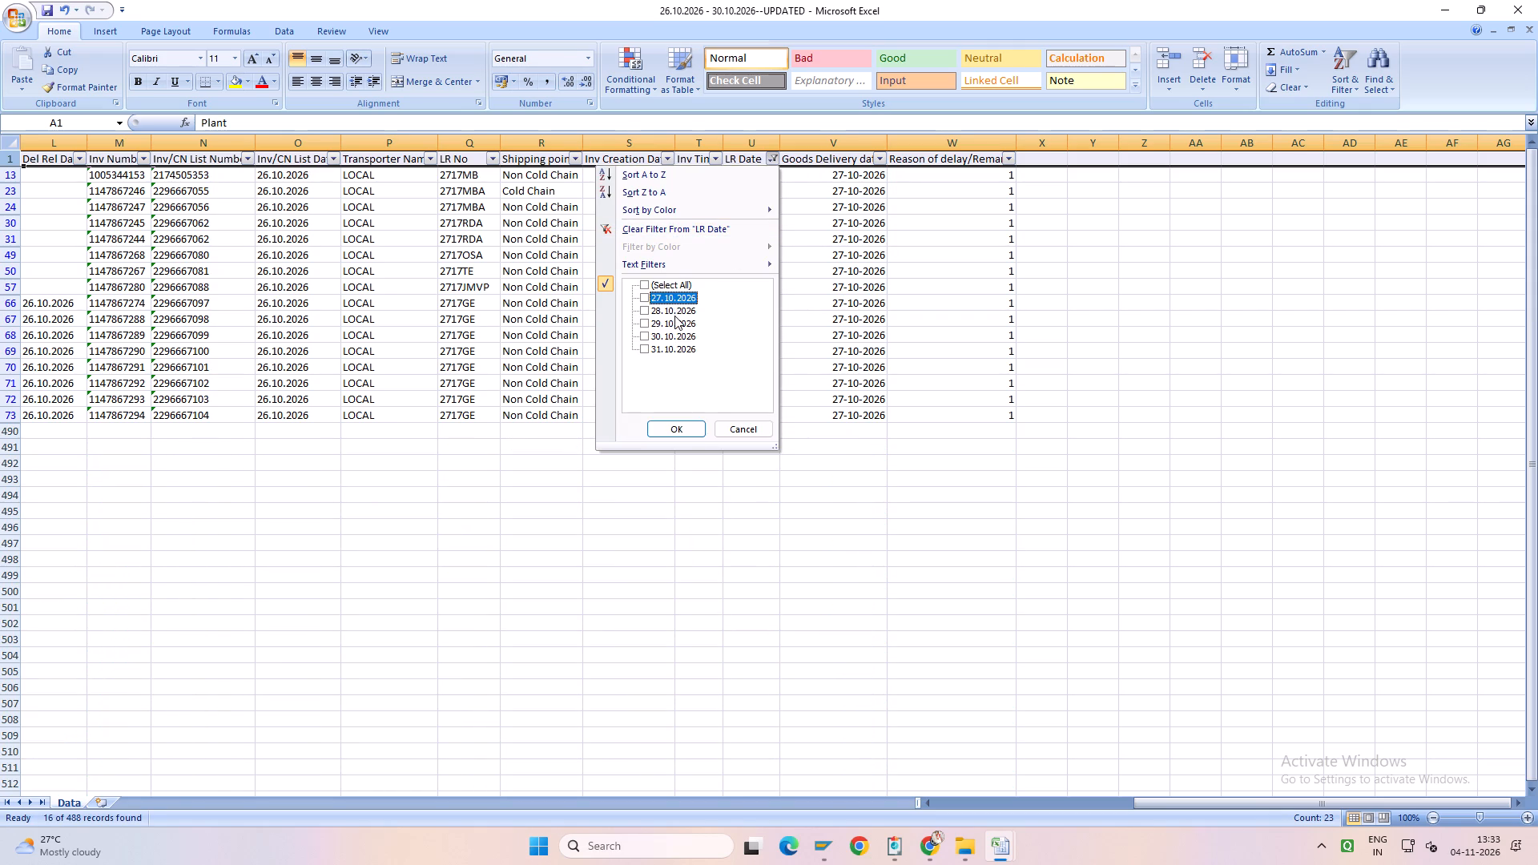
click(674, 316)
click(674, 432)
scroll(791, 432, up, 4)
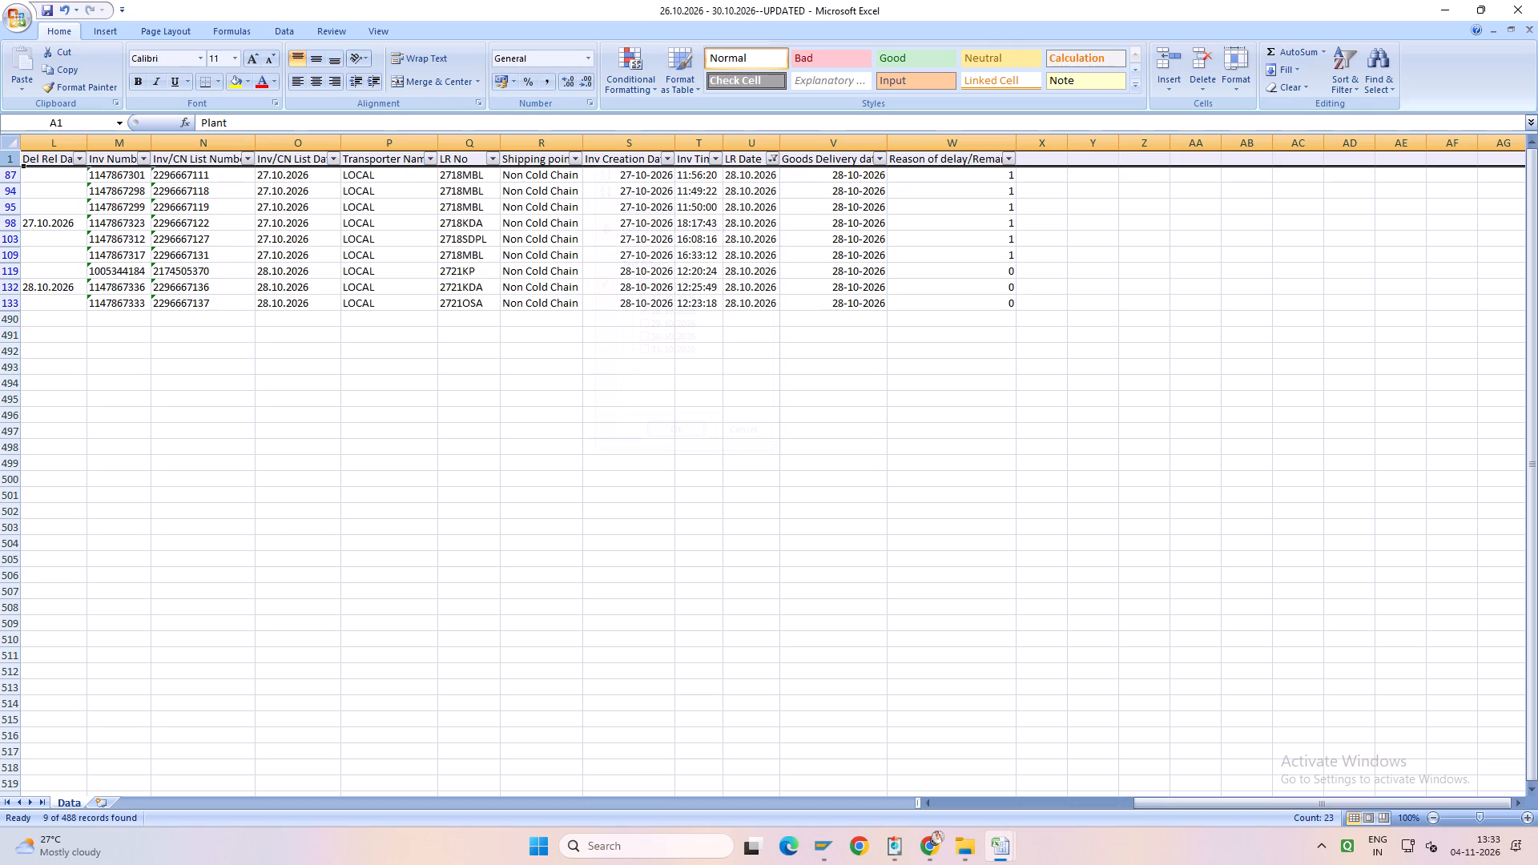
Switch the LR Date filter to 29.10.2026 only.
click(769, 155)
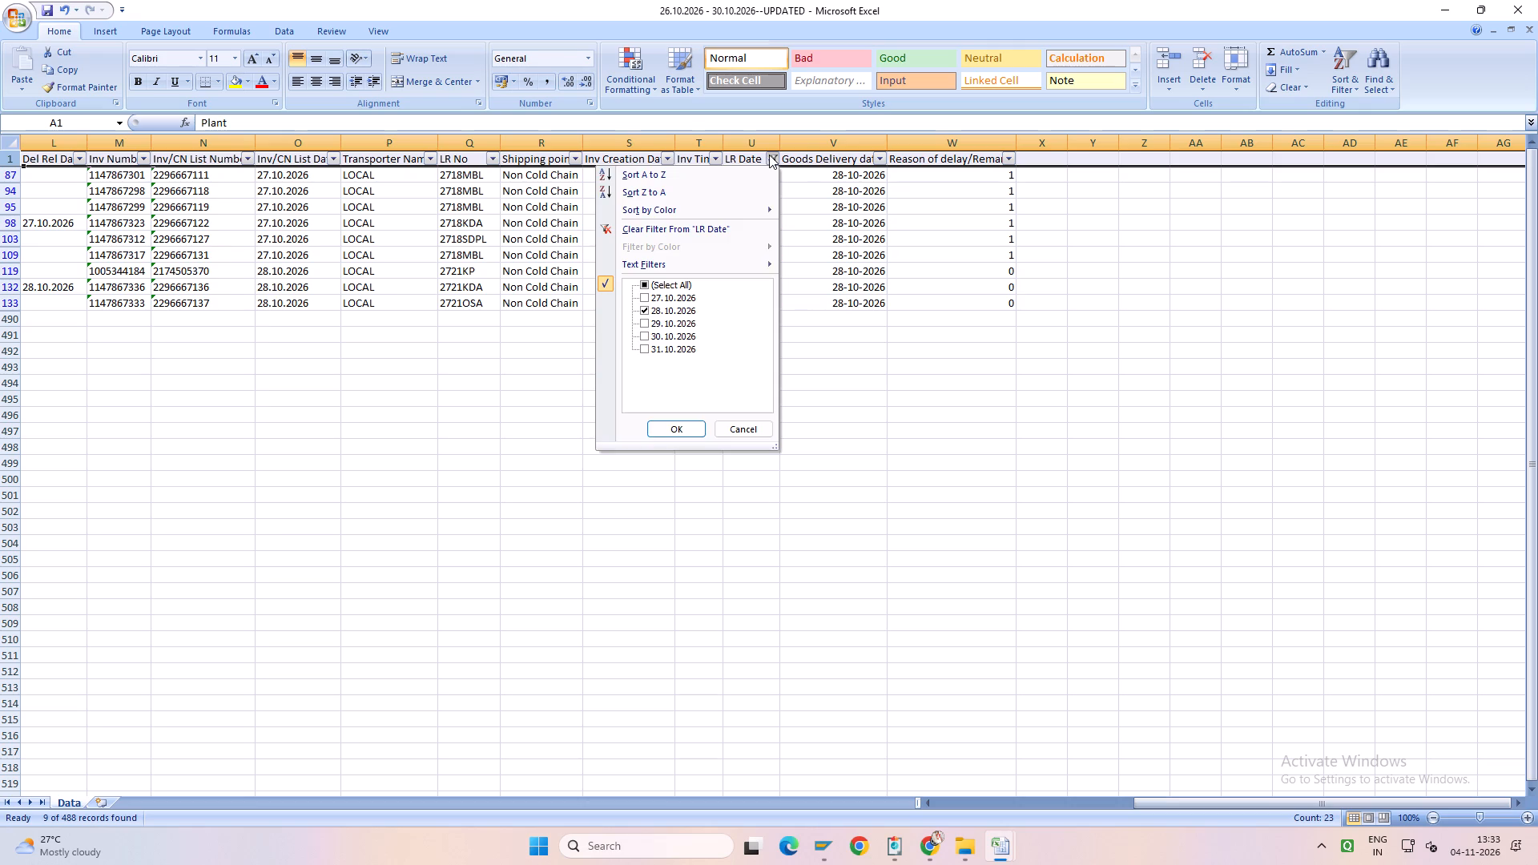
click(674, 315)
click(674, 322)
click(688, 432)
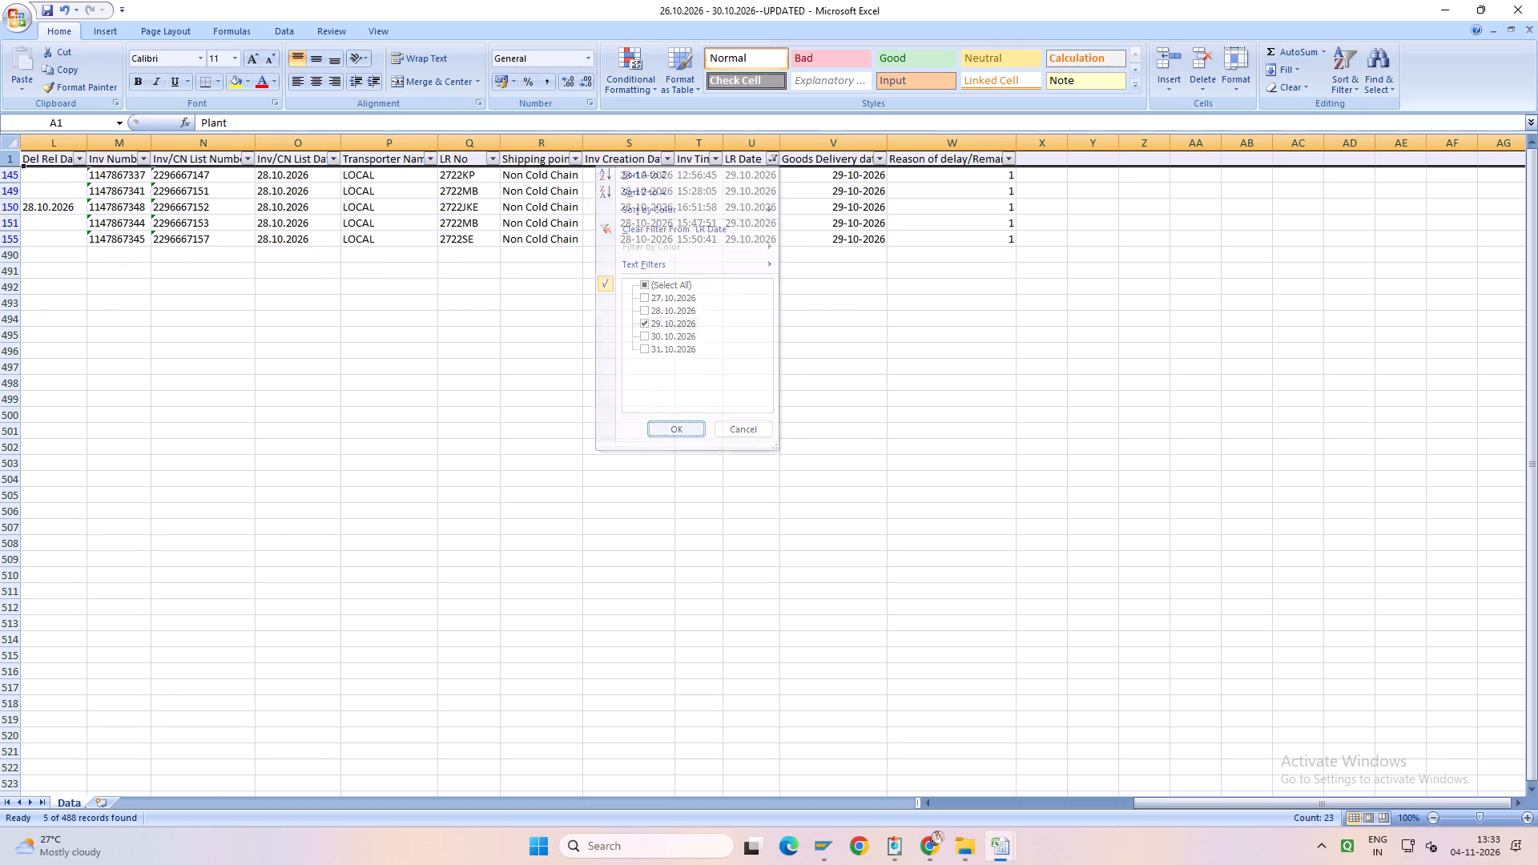
Switch the LR Date filter to 30.10.2026 only.
click(775, 159)
click(664, 324)
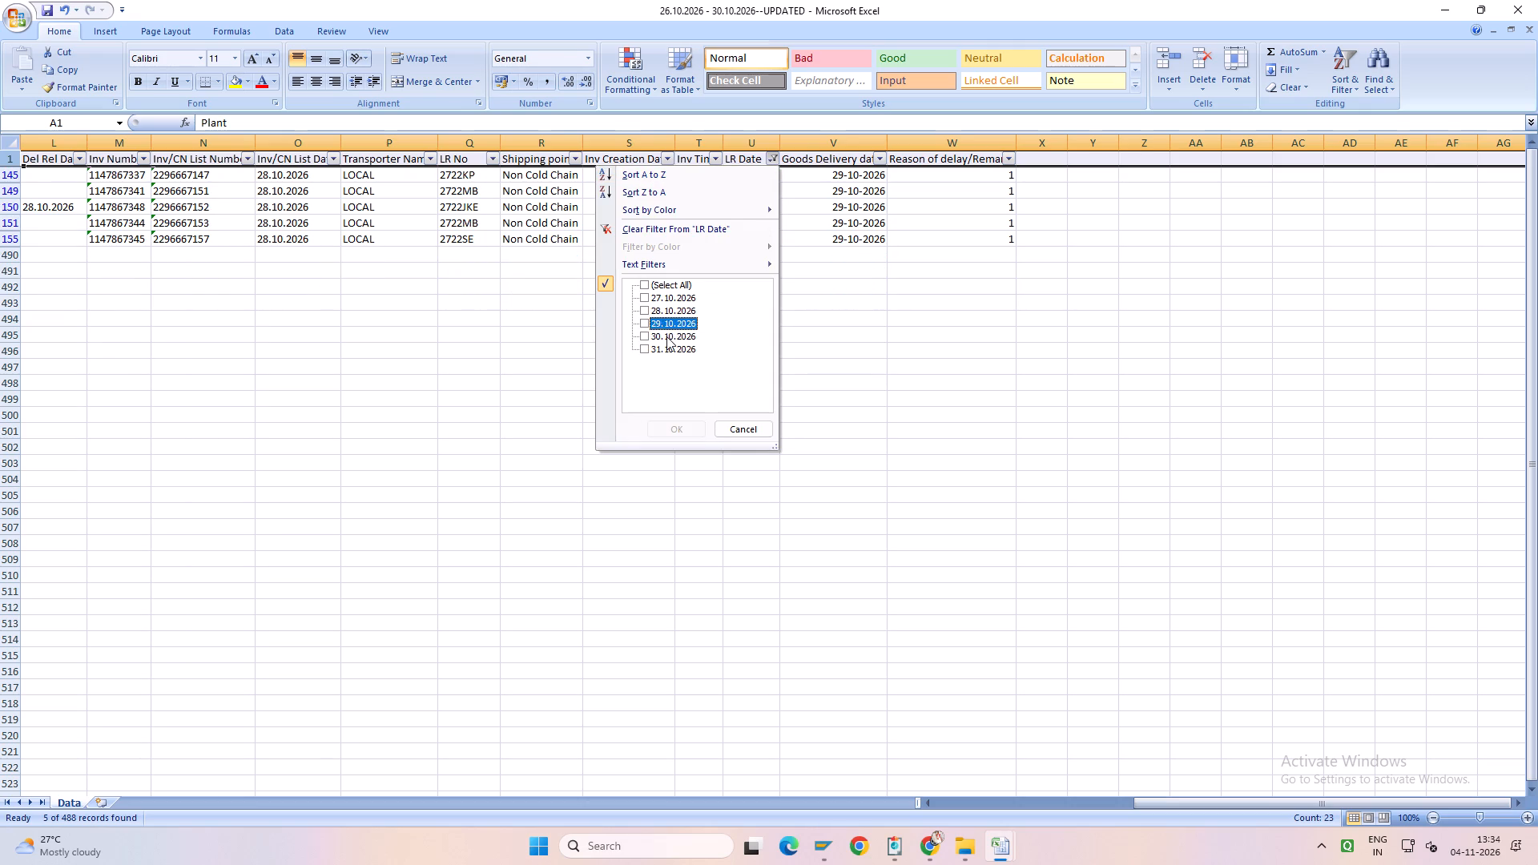
click(666, 336)
click(683, 425)
Switch the LR Date filter to 31.10.2026 only.
click(775, 163)
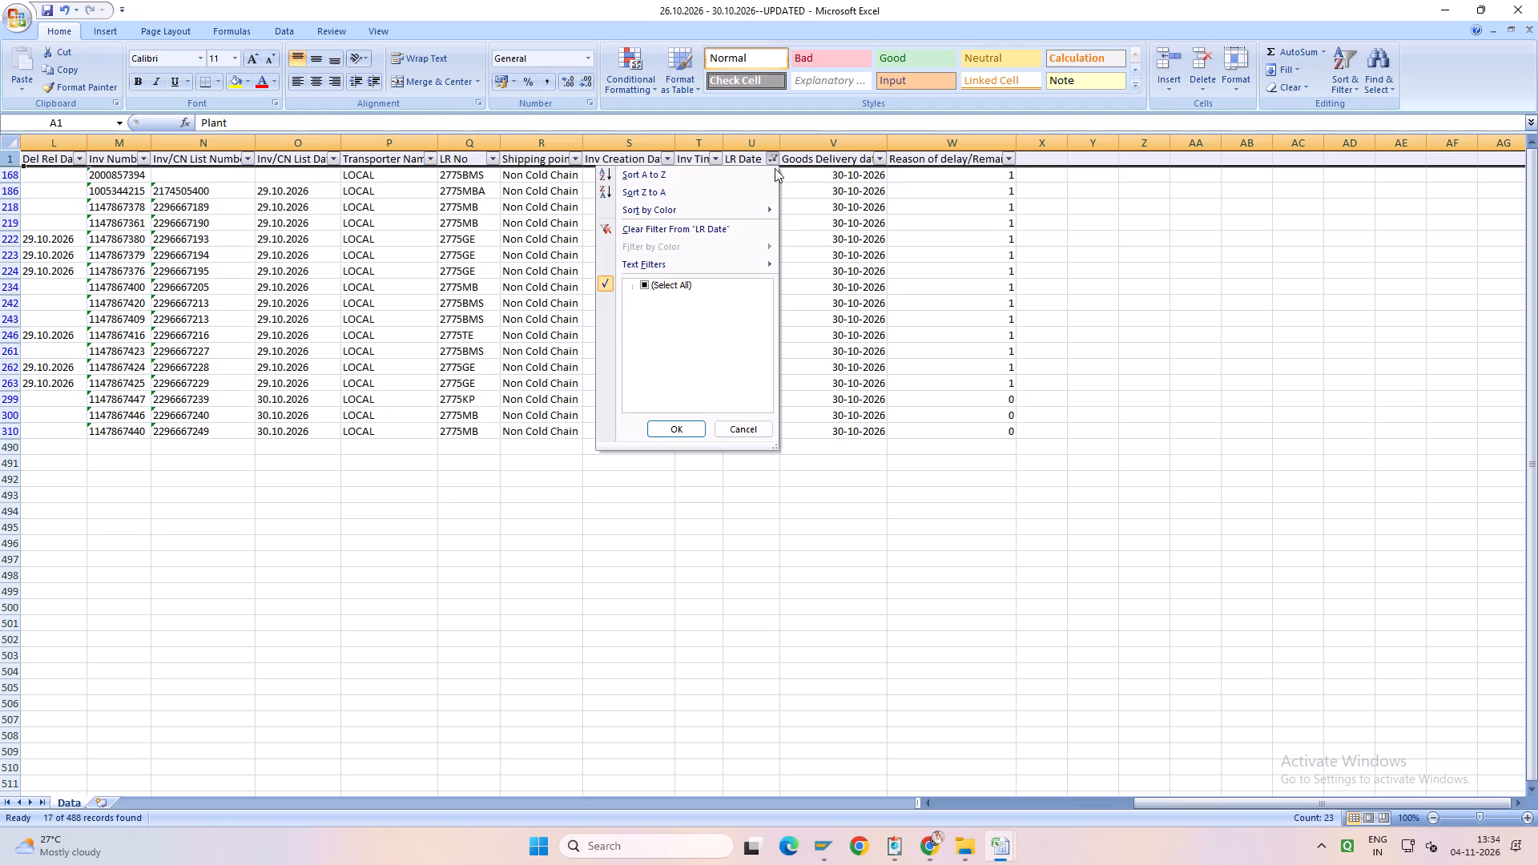
click(674, 334)
click(680, 346)
click(679, 432)
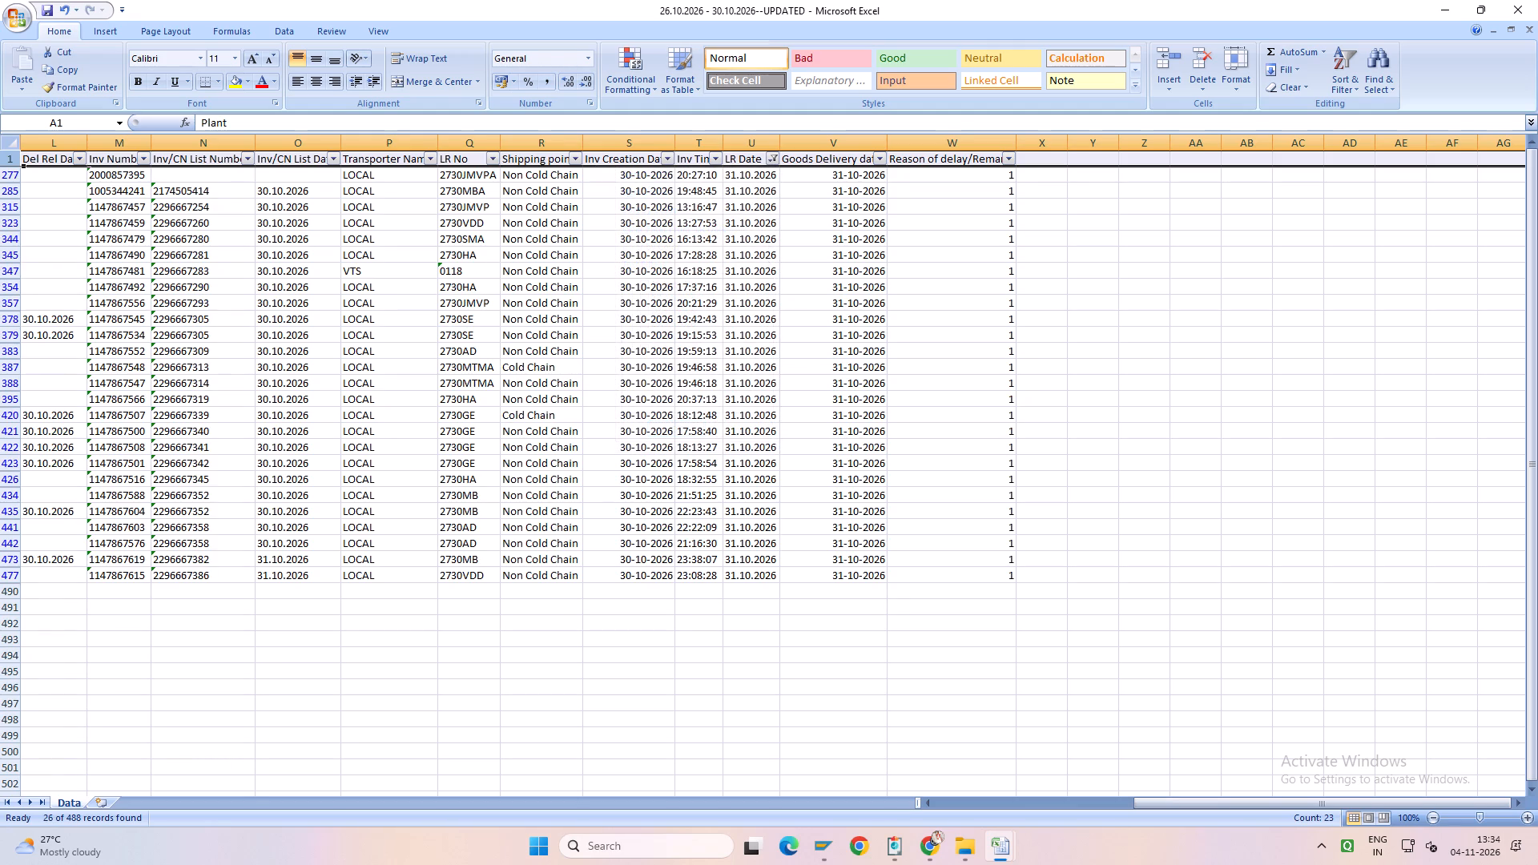
Show all LR dates again for the JAMESHDPUR rows.
click(774, 153)
click(663, 287)
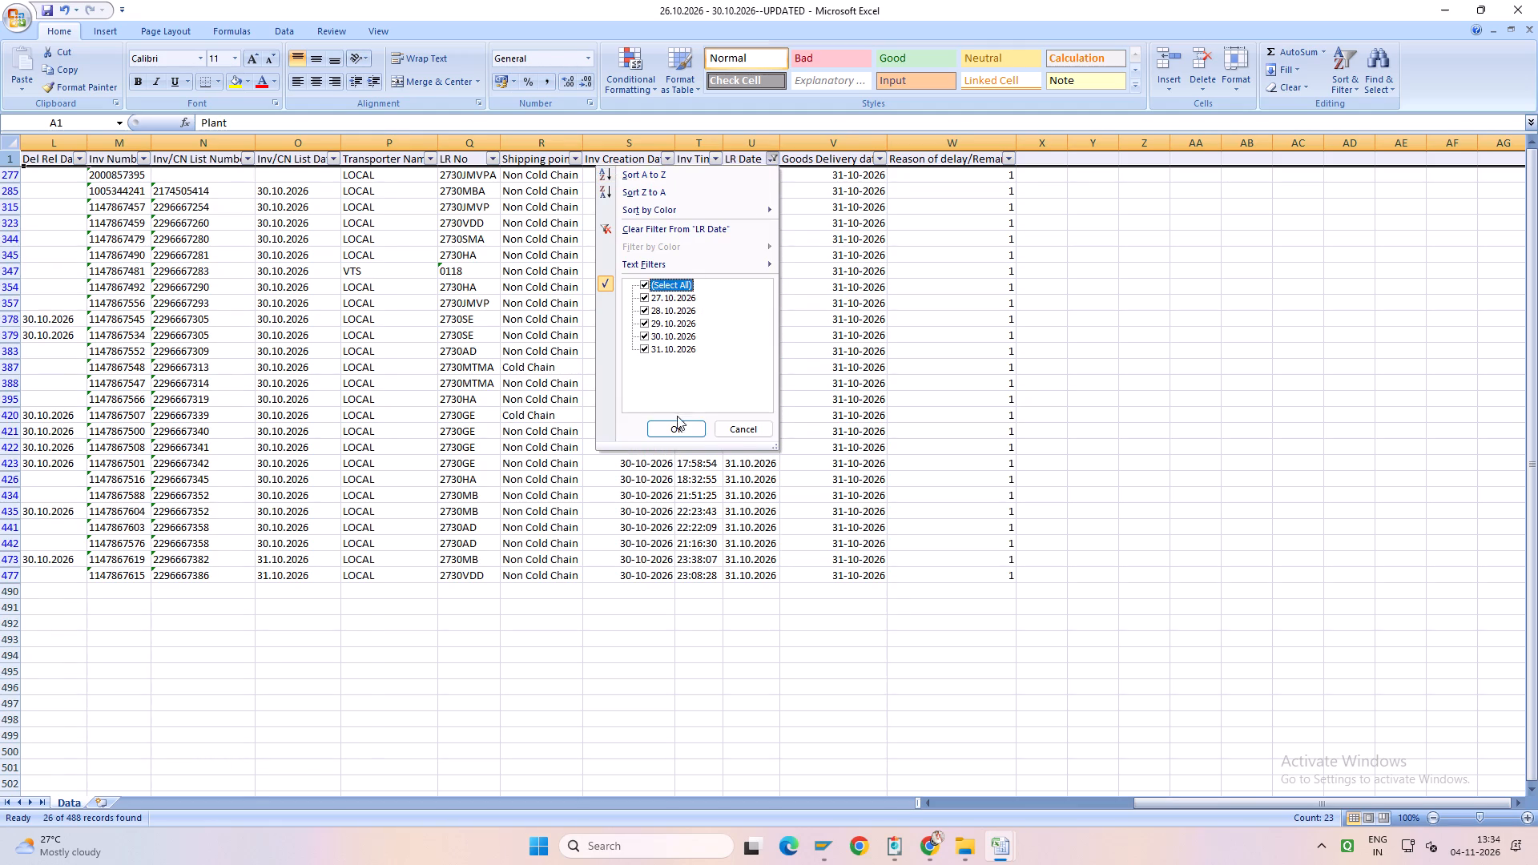
click(680, 427)
scroll(680, 427, up, 4)
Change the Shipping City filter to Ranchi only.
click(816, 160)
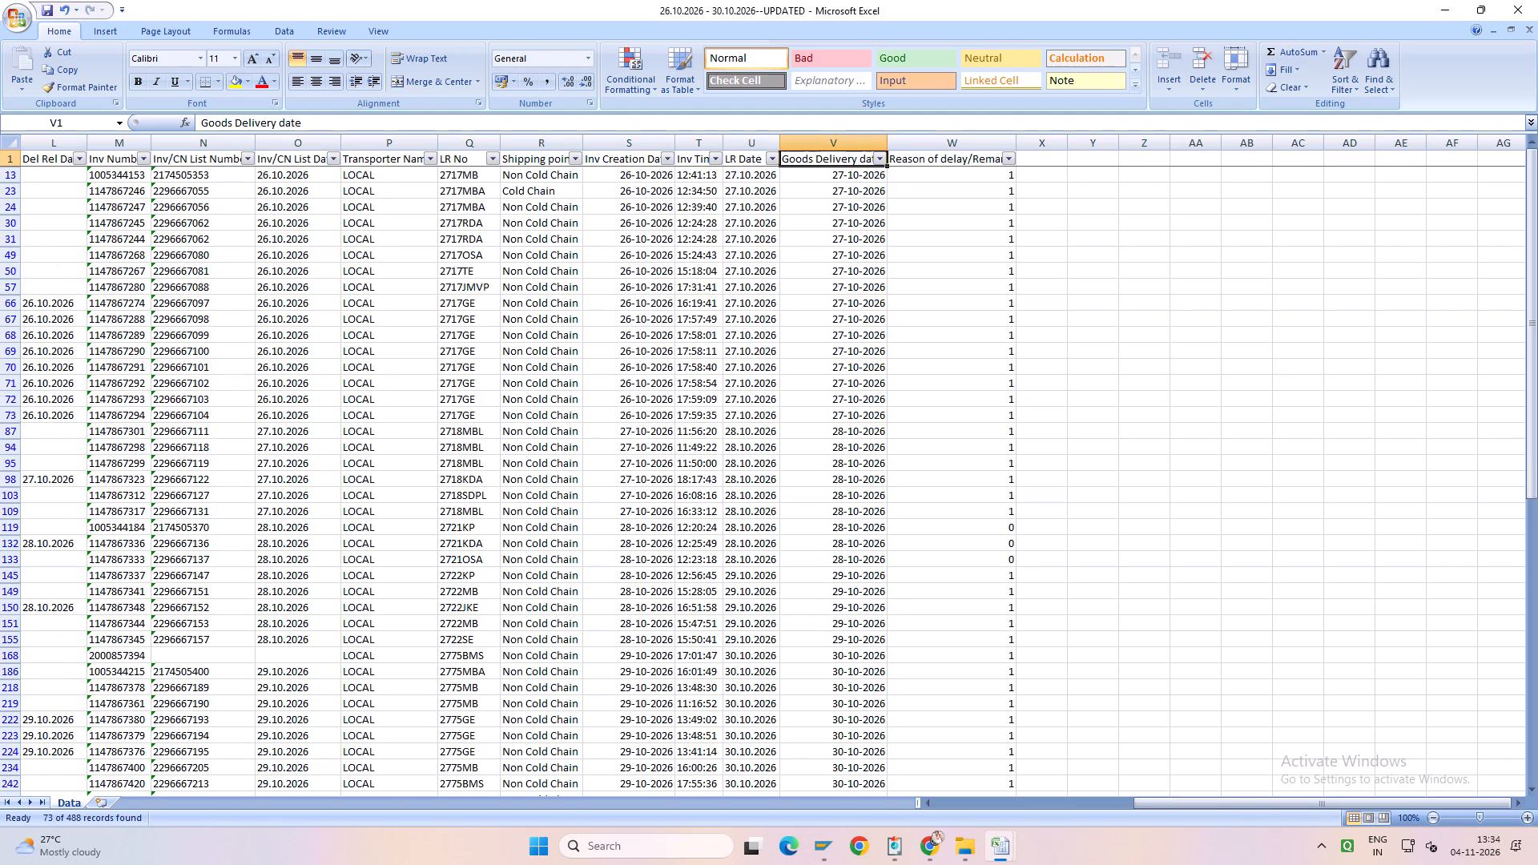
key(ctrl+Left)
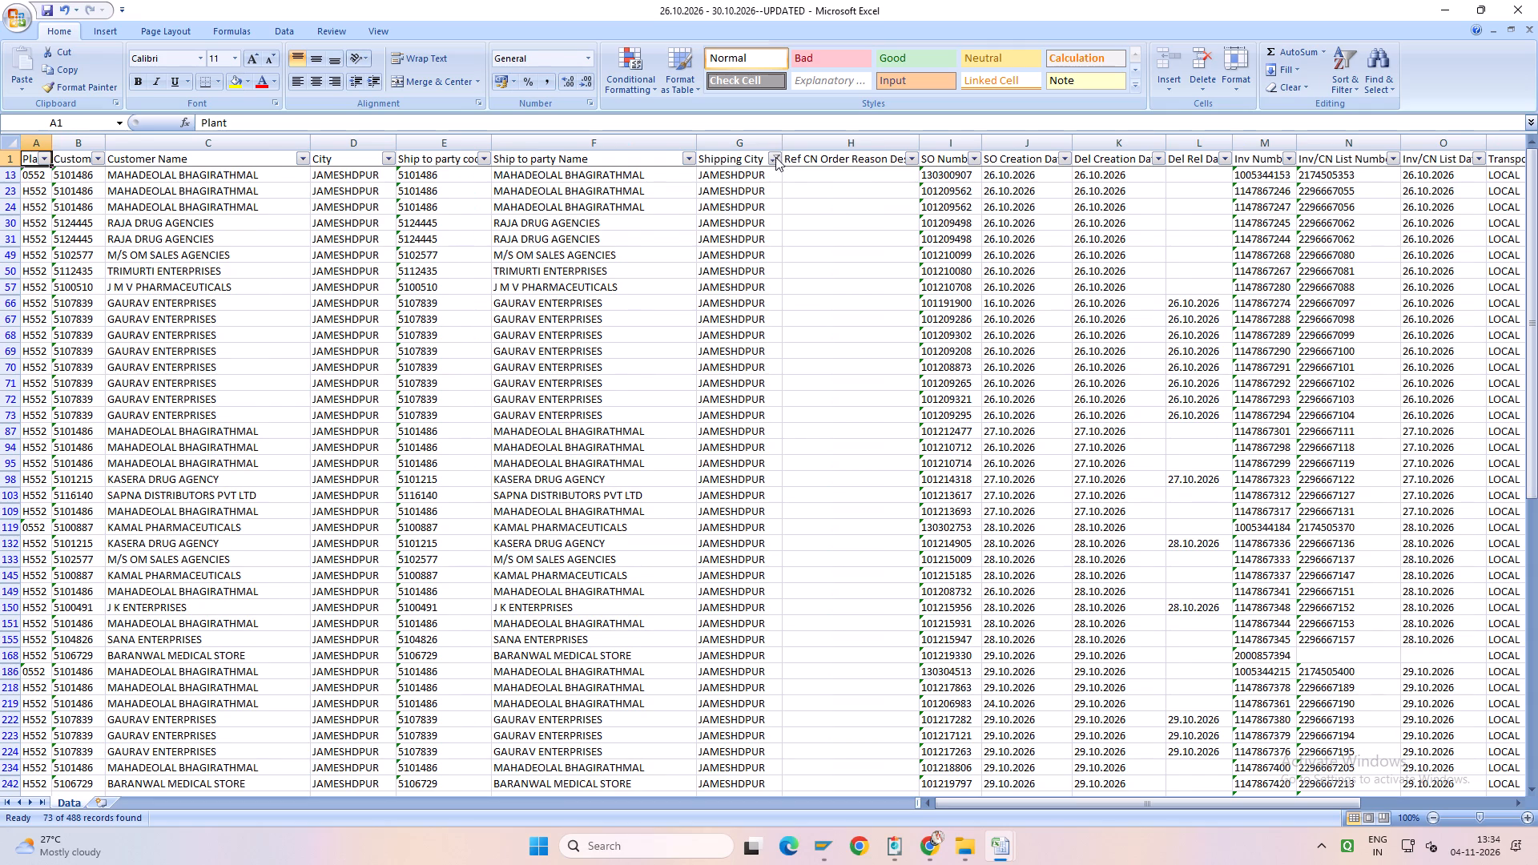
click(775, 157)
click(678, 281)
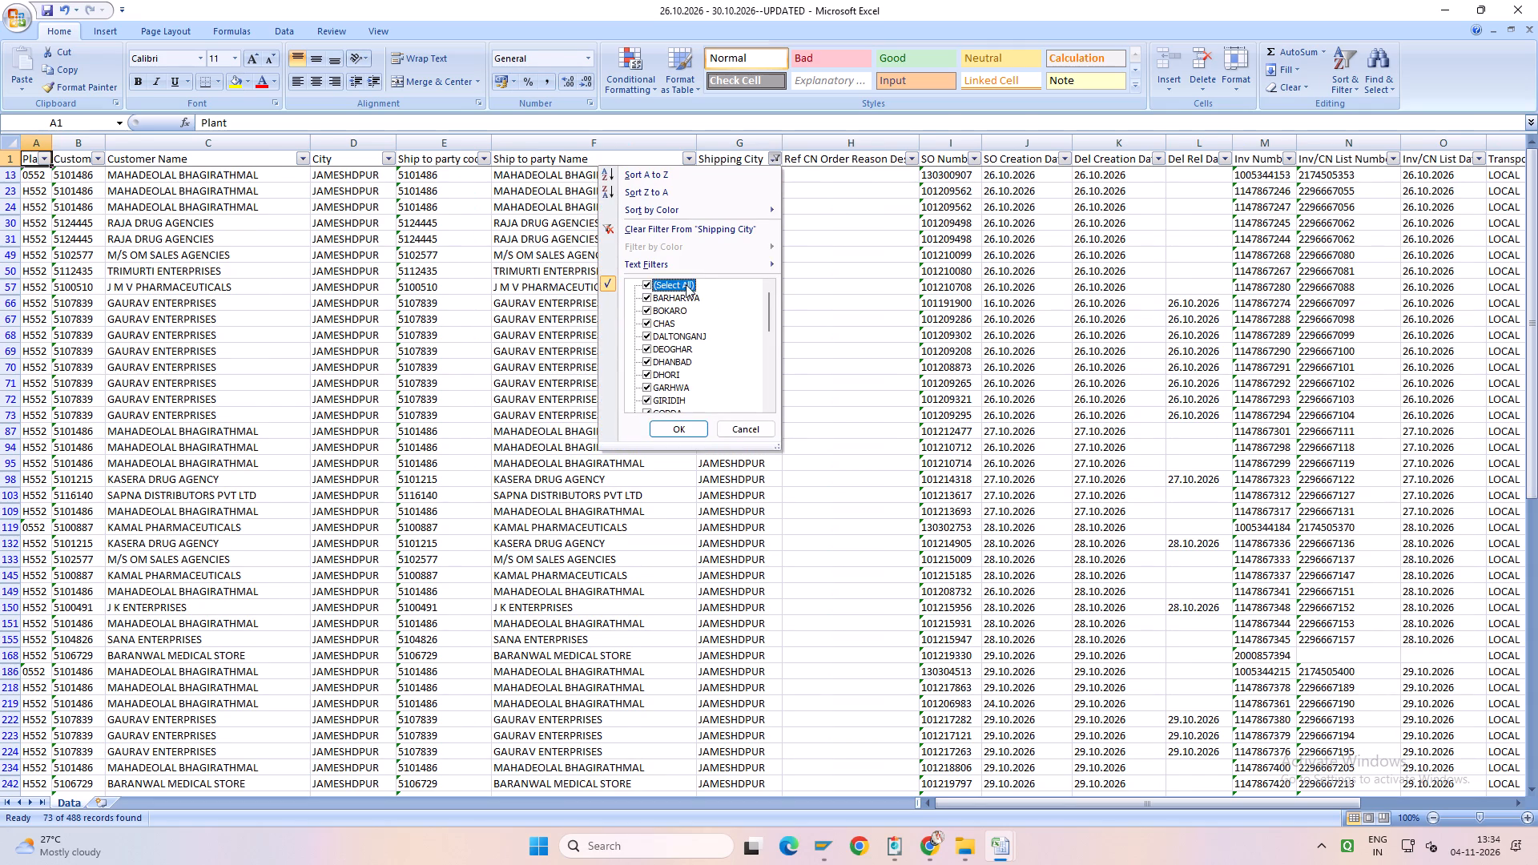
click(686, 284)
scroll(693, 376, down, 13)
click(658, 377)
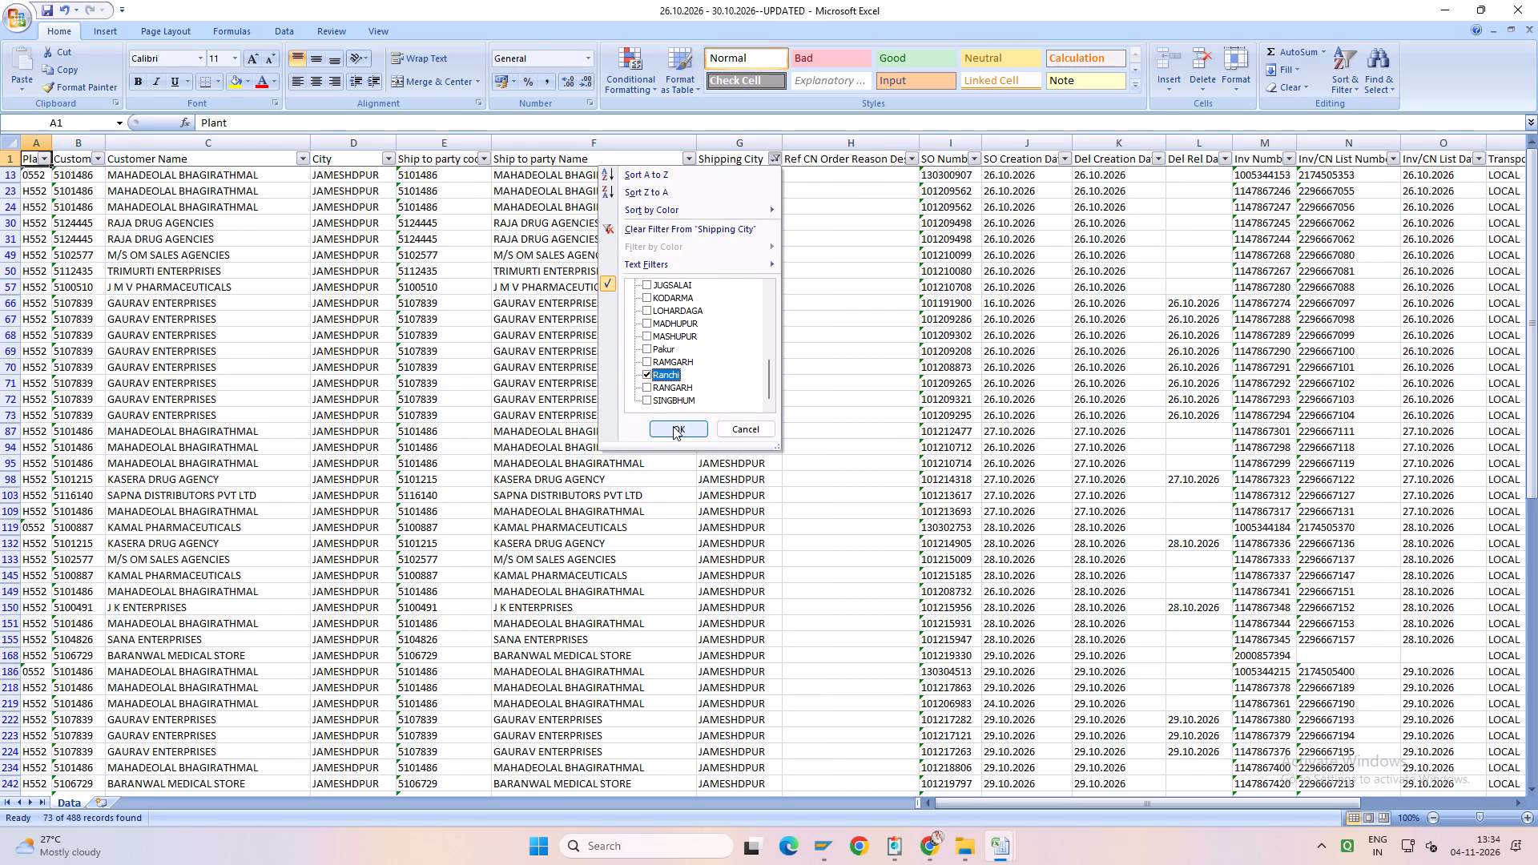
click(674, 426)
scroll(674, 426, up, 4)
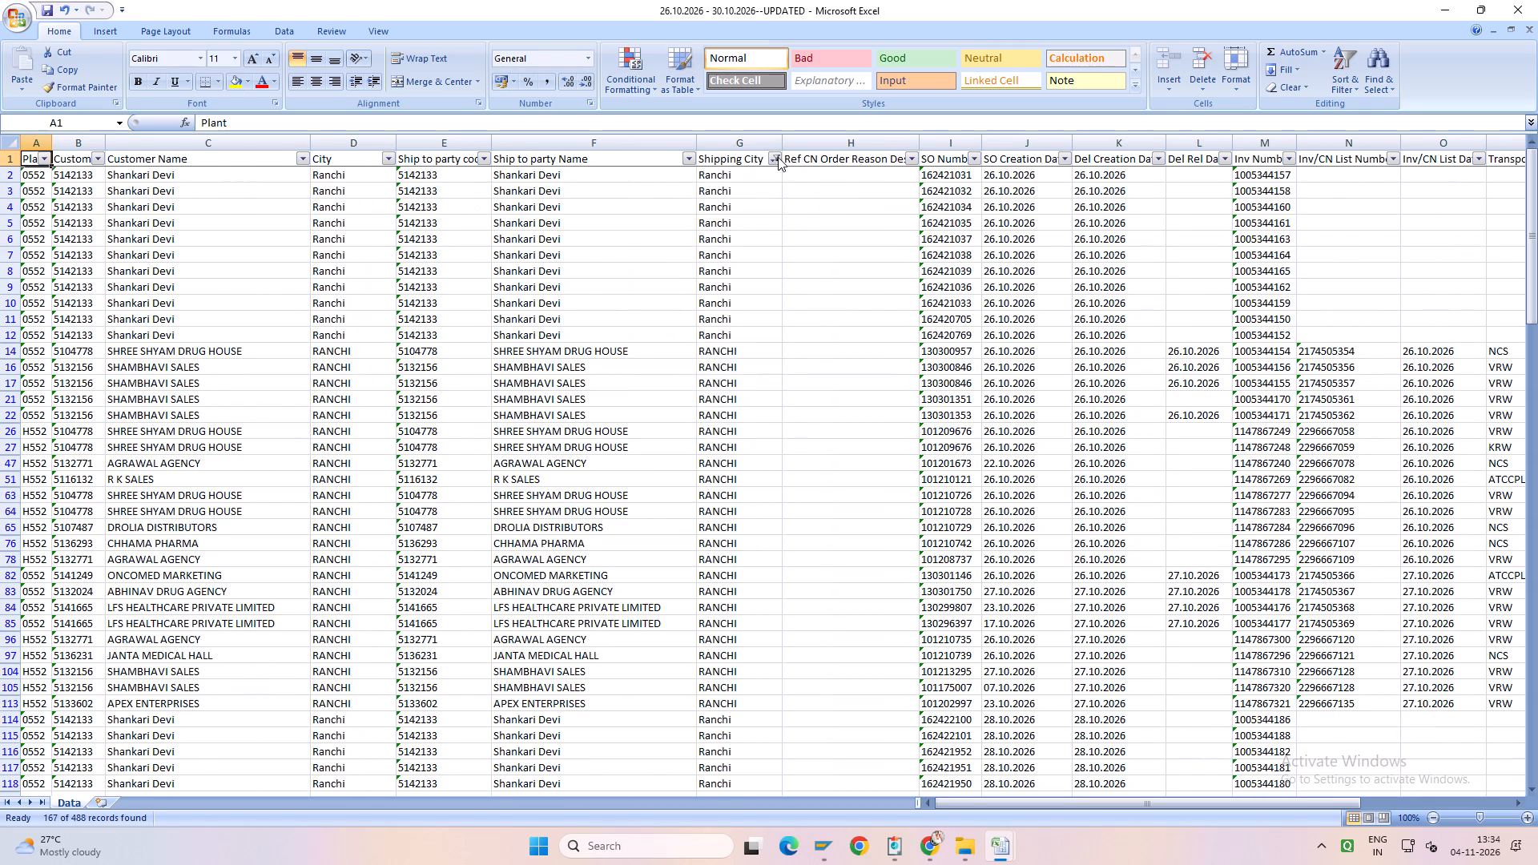
Change the Shipping City filter to JAMESHDPUR and JUGSALAI.
click(778, 157)
click(667, 285)
click(677, 284)
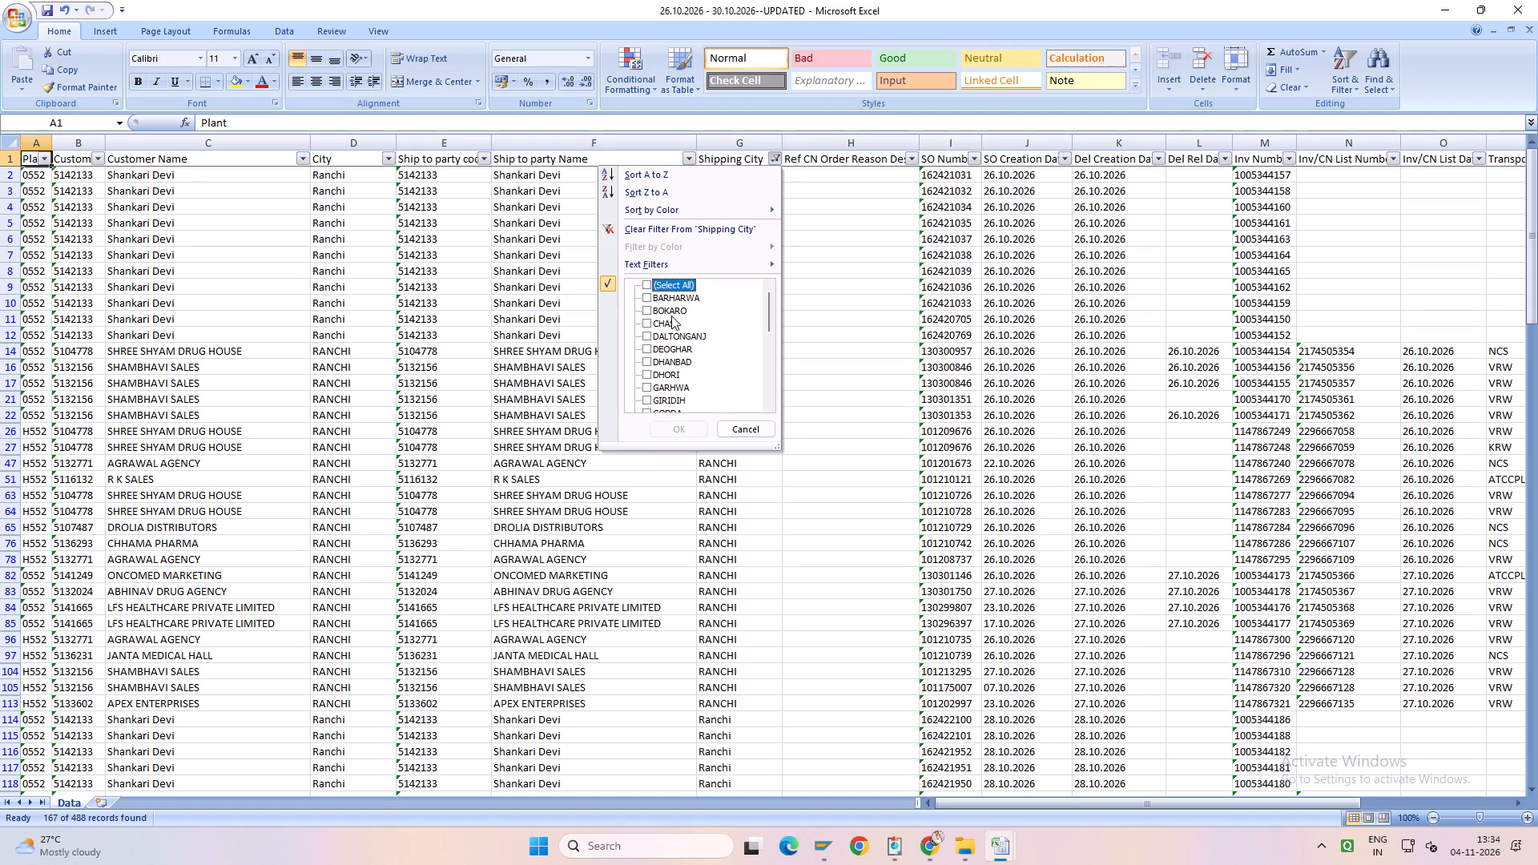
scroll(697, 375, down, 1)
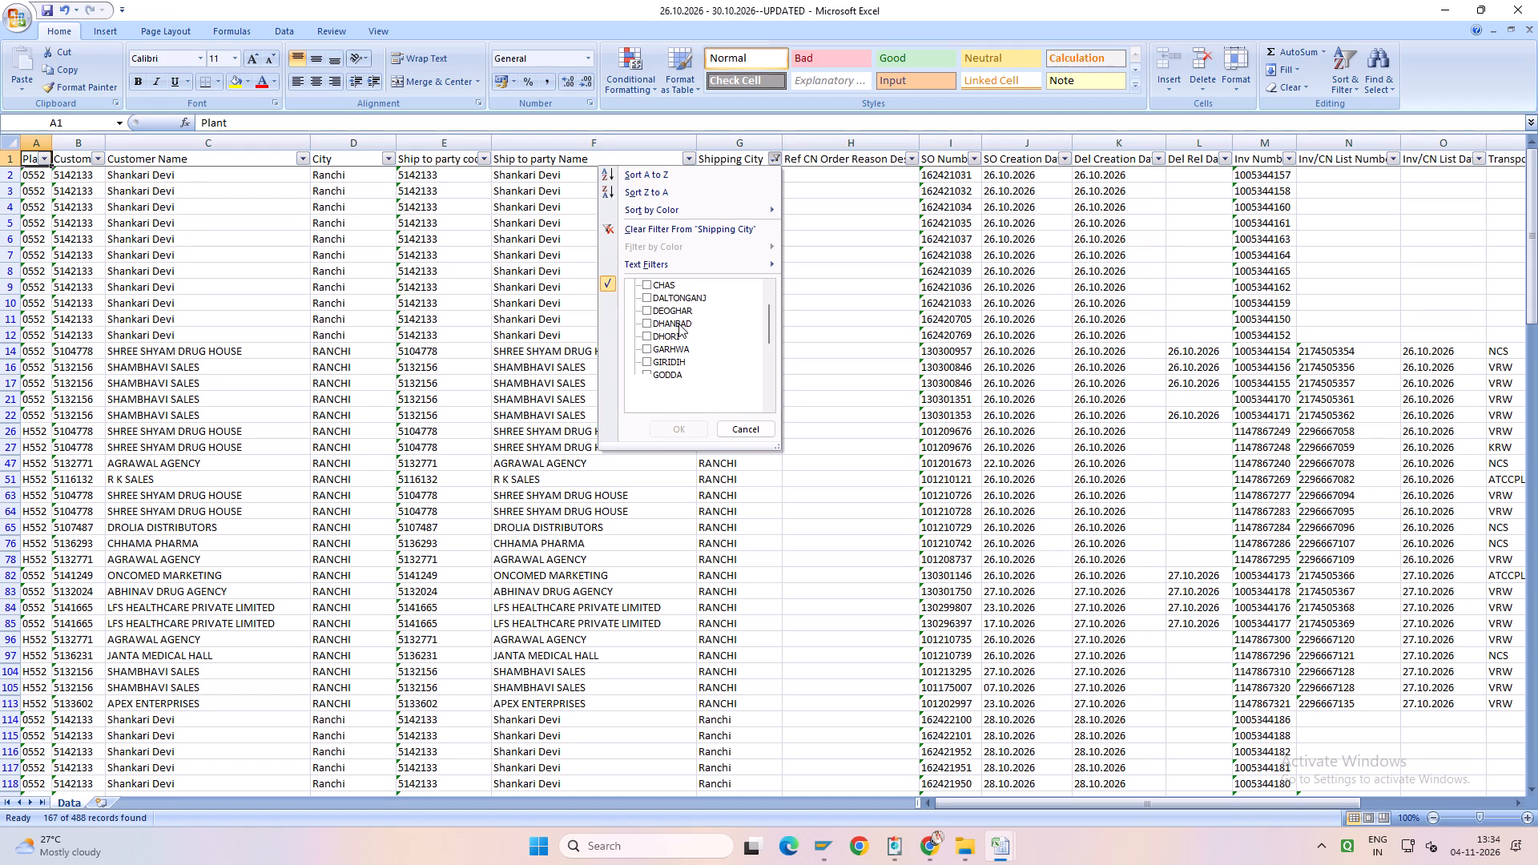
scroll(675, 331, down, 1)
click(686, 376)
scroll(686, 376, down, 1)
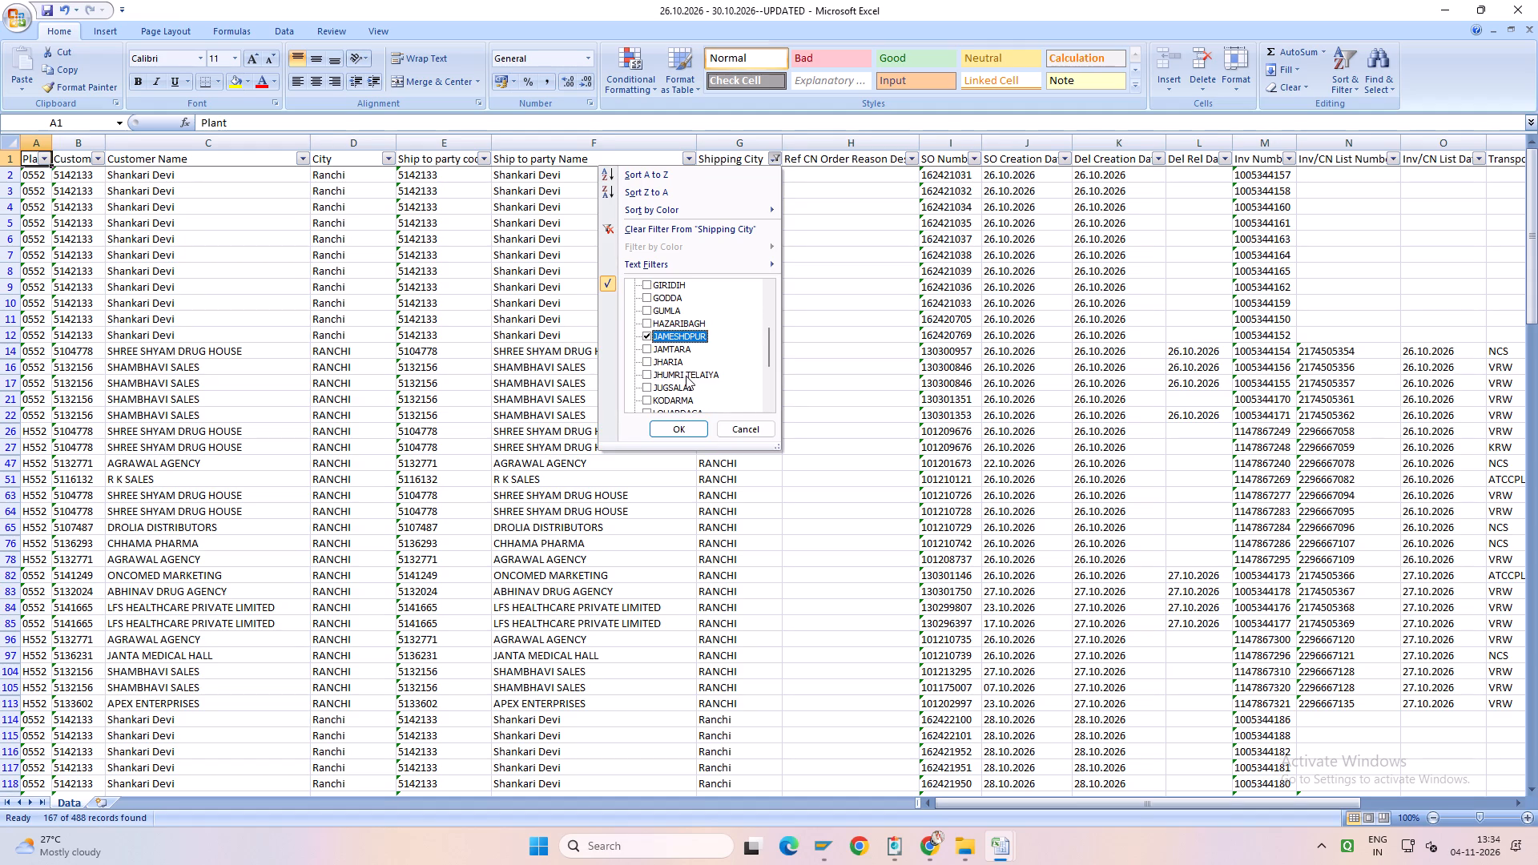
click(674, 388)
click(673, 432)
scroll(673, 432, up, 4)
Review the LR Date, Goods Delivery date and Reason of delay/Remark columns for the JAMESHDPUR and JUGSALAI rows.
click(732, 159)
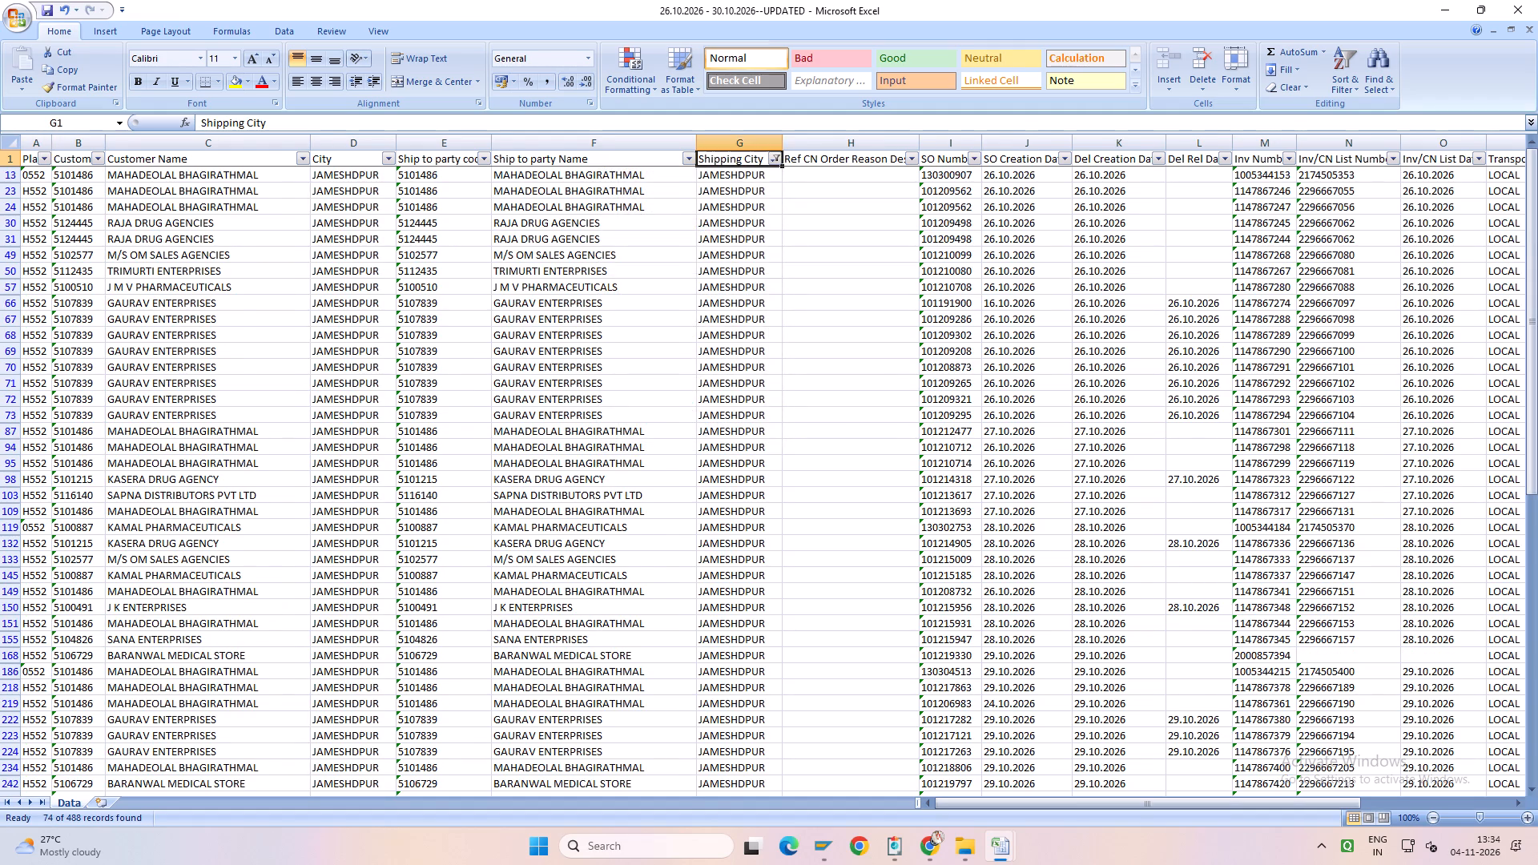
key(ctrl+Right)
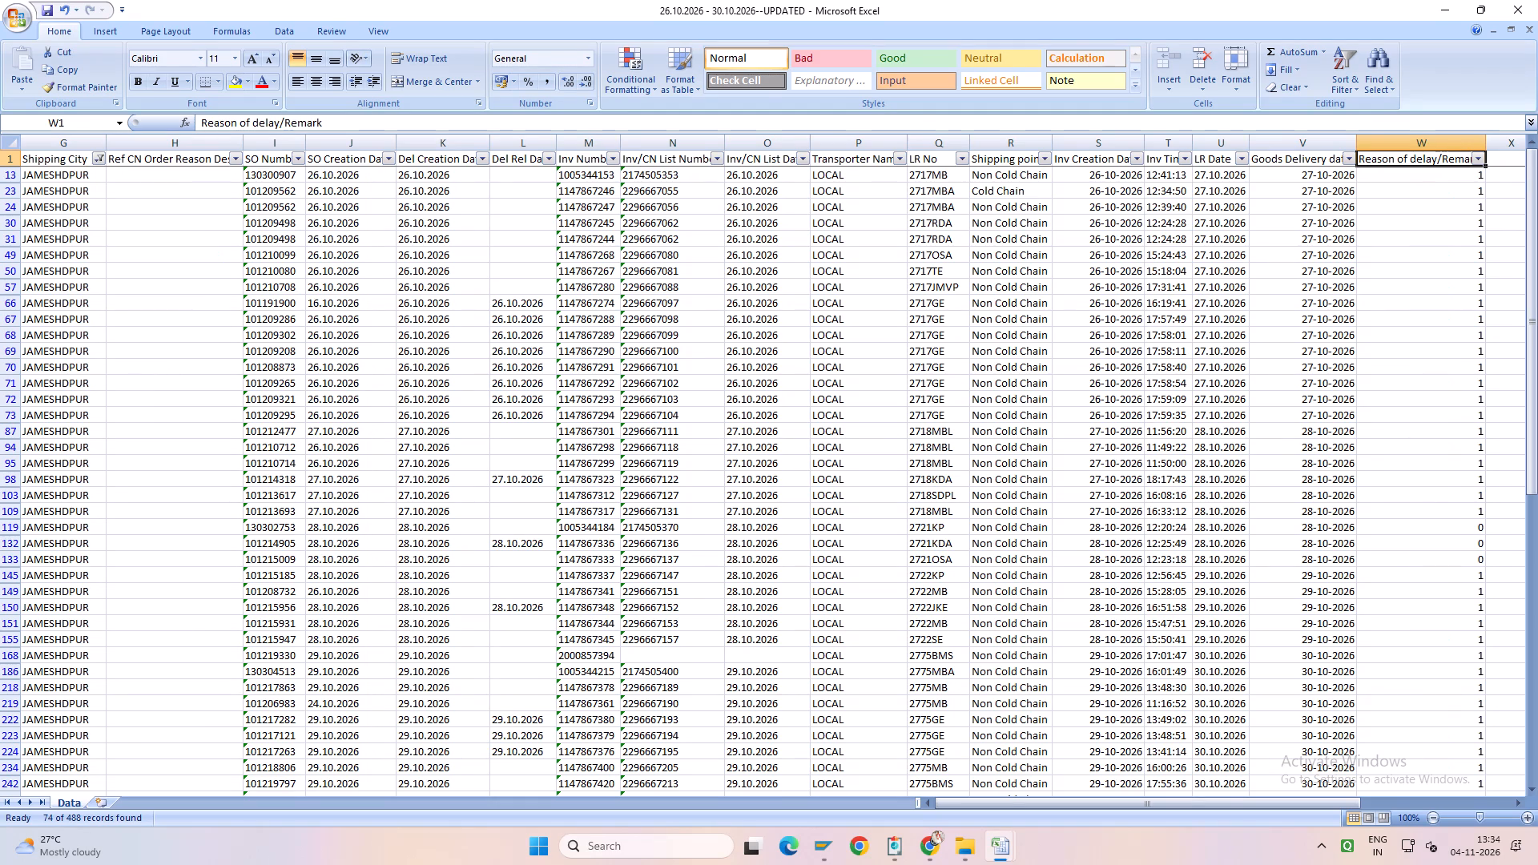
scroll(1300, 455, down, 17)
scroll(1303, 461, down, 11)
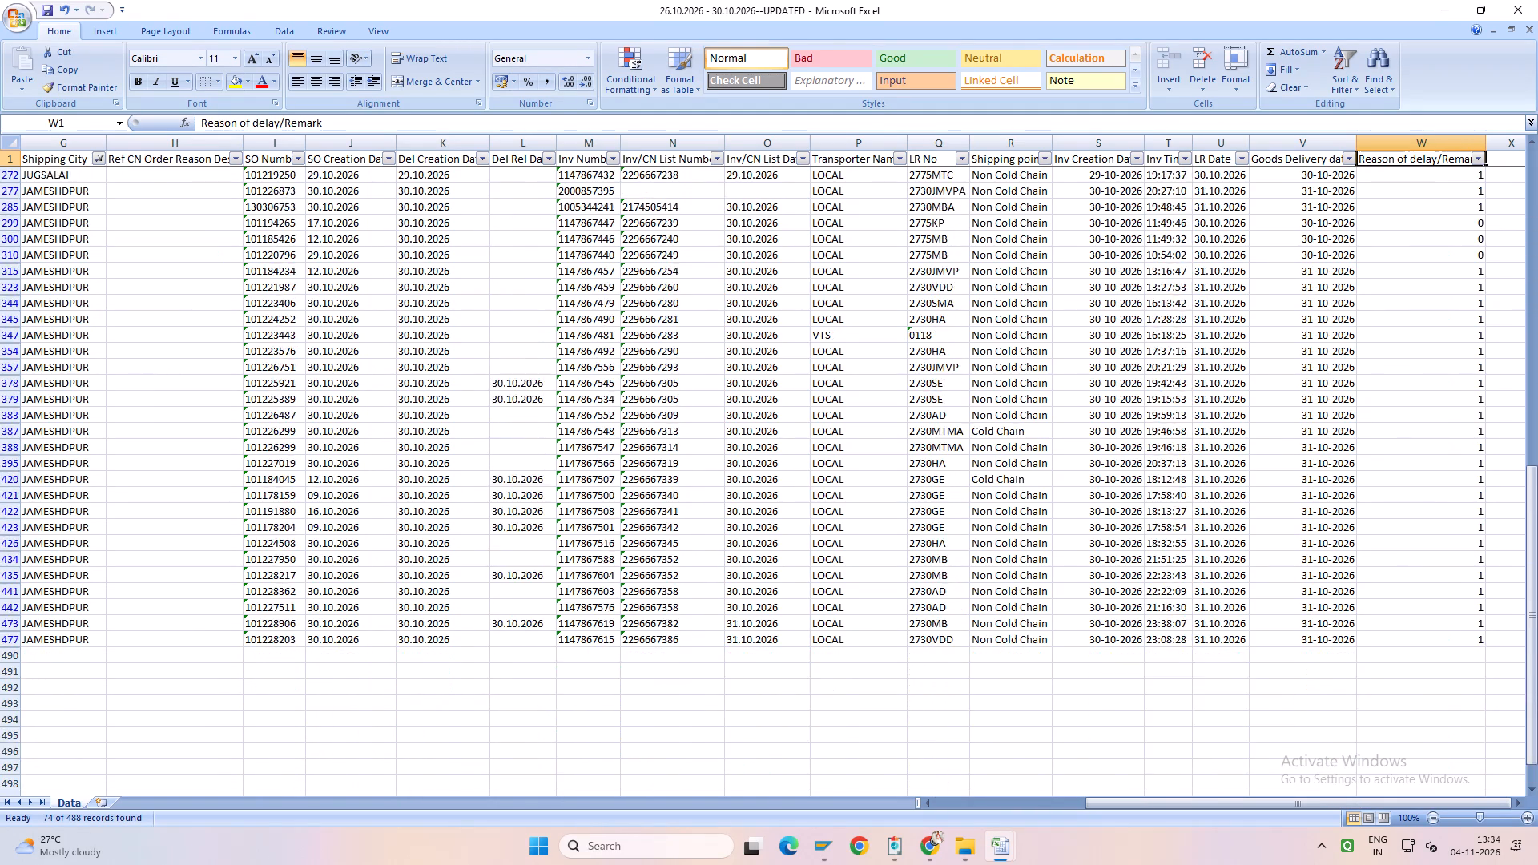
scroll(1303, 461, up, 20)
scroll(1303, 461, up, 16)
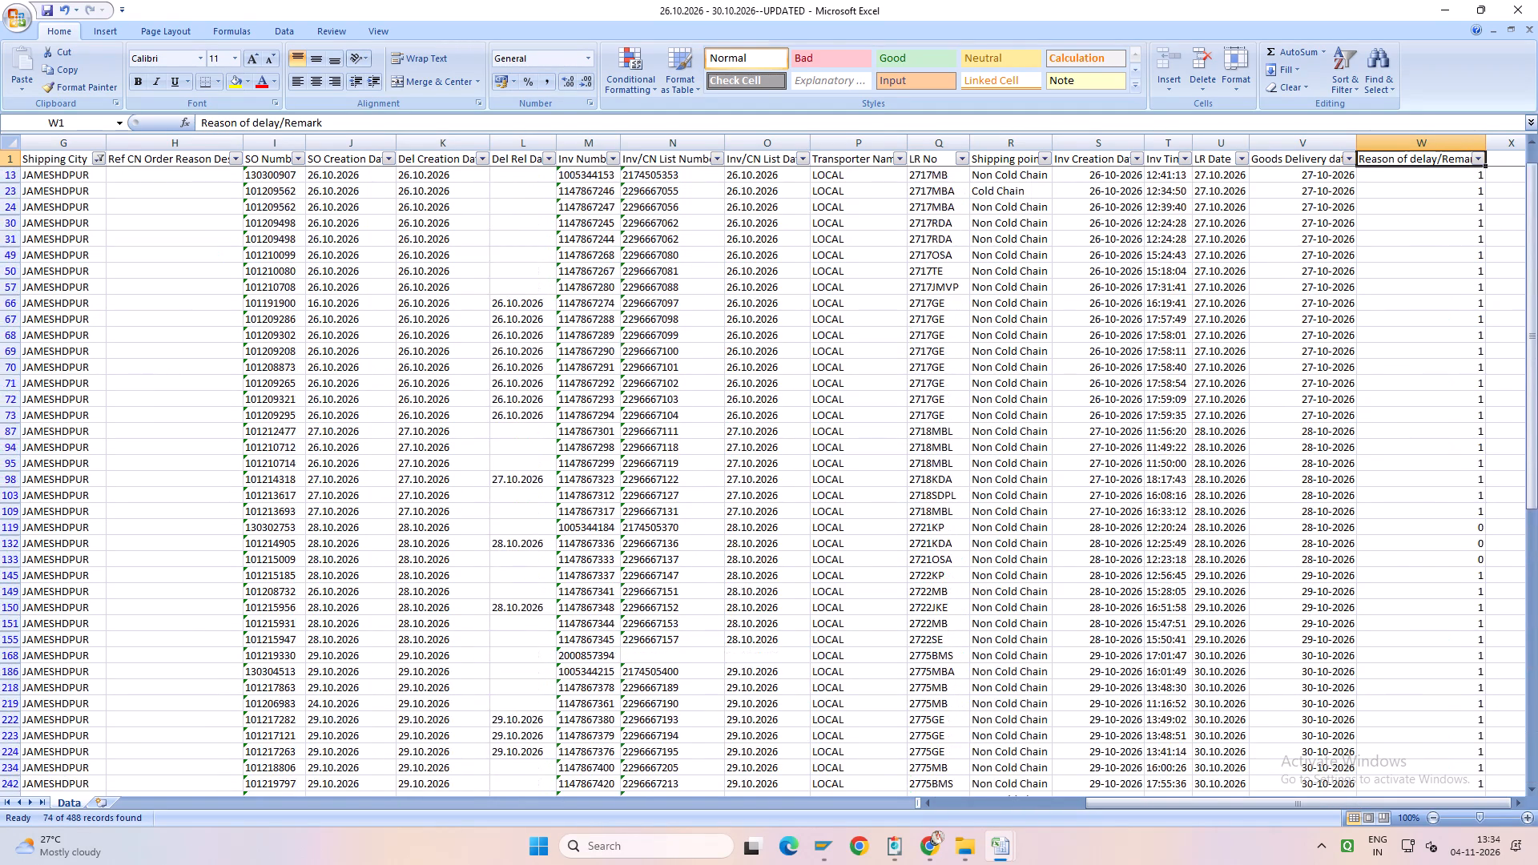
Set the Shipping City filter to Ranchi only.
click(1295, 155)
key(ctrl+Left)
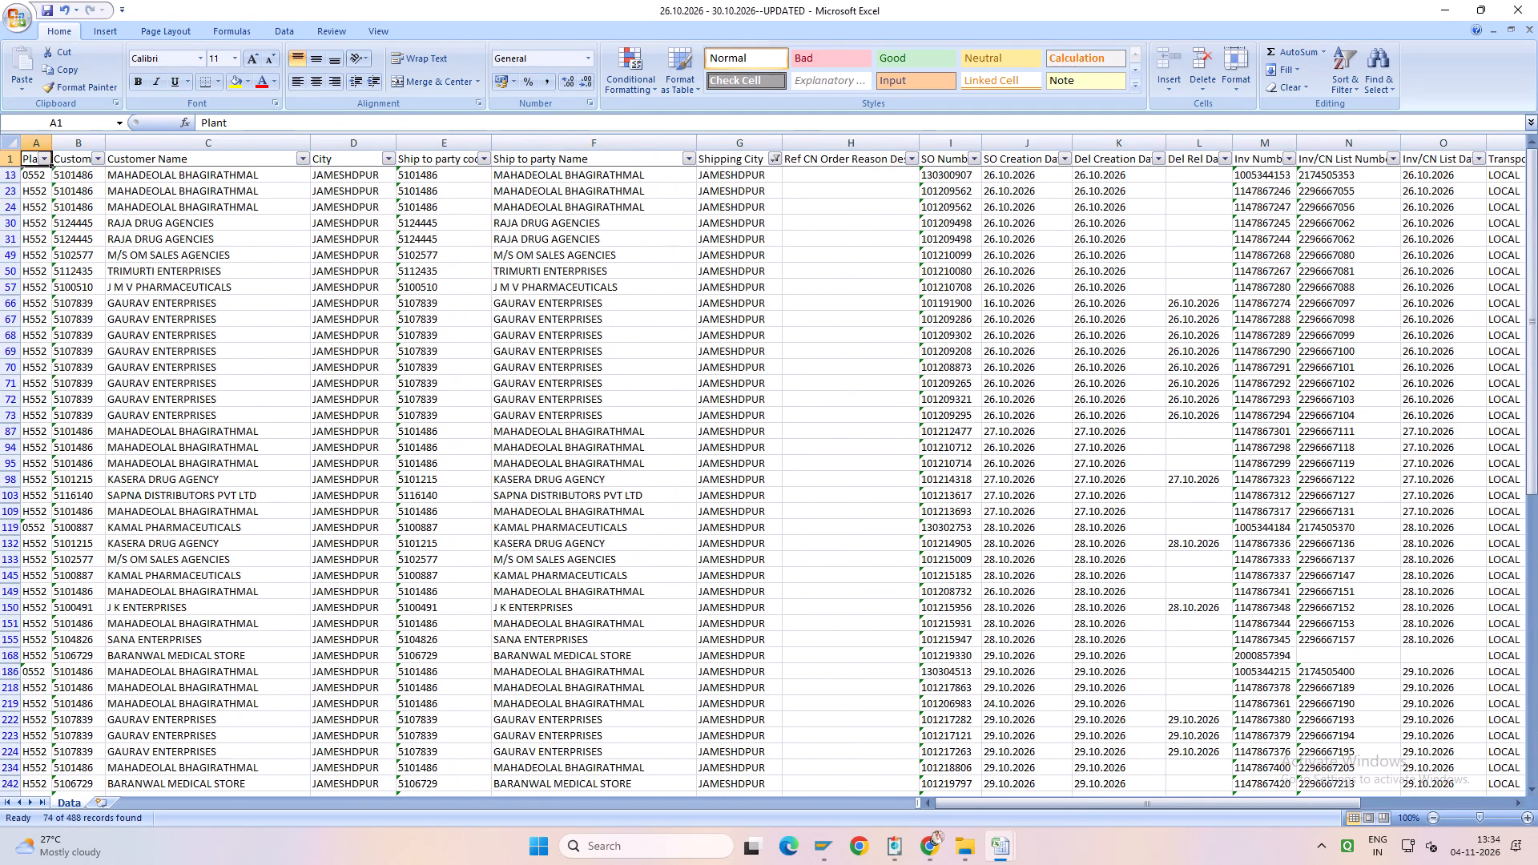
click(772, 159)
click(669, 284)
click(679, 286)
scroll(683, 389, down, 2)
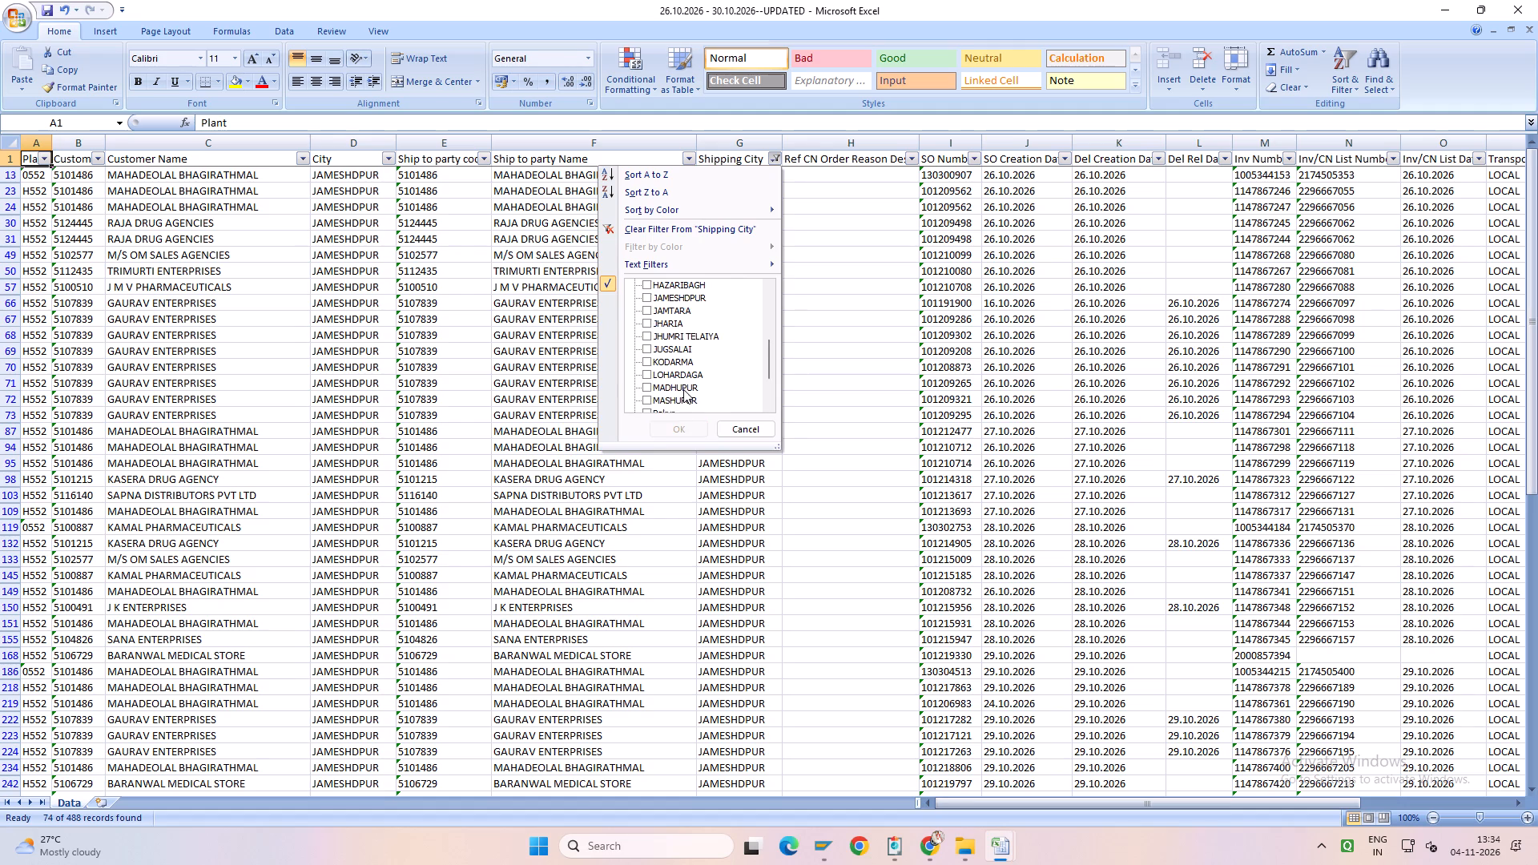
scroll(683, 389, down, 8)
click(670, 373)
click(672, 428)
scroll(672, 428, up, 4)
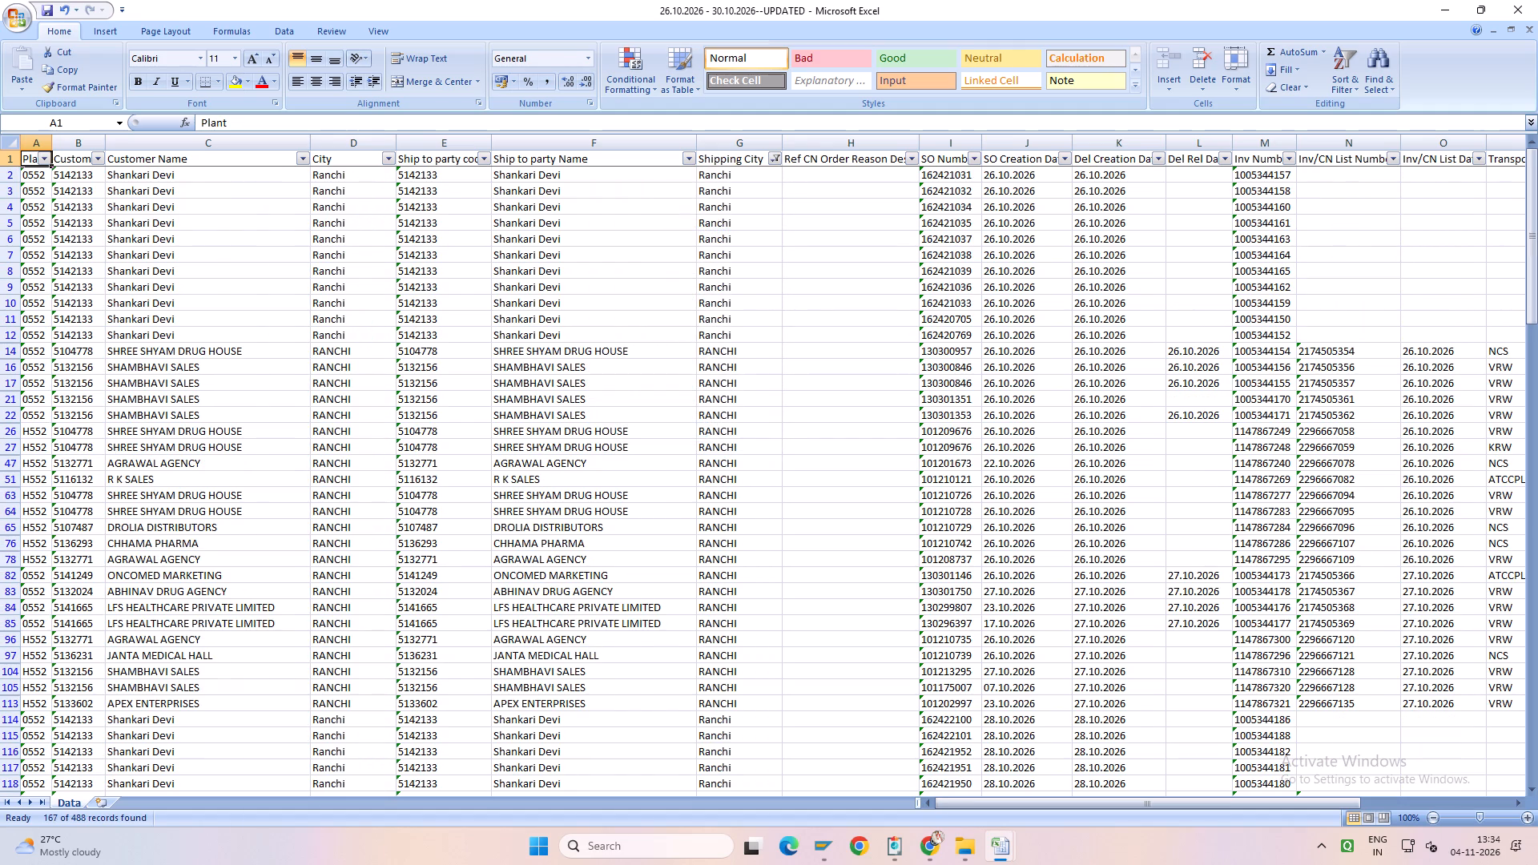
Filter the LR Date column of the Ranchi rows to 26.10.2026 only, to check delivery dates and delay days.
click(753, 157)
key(ctrl+Right)
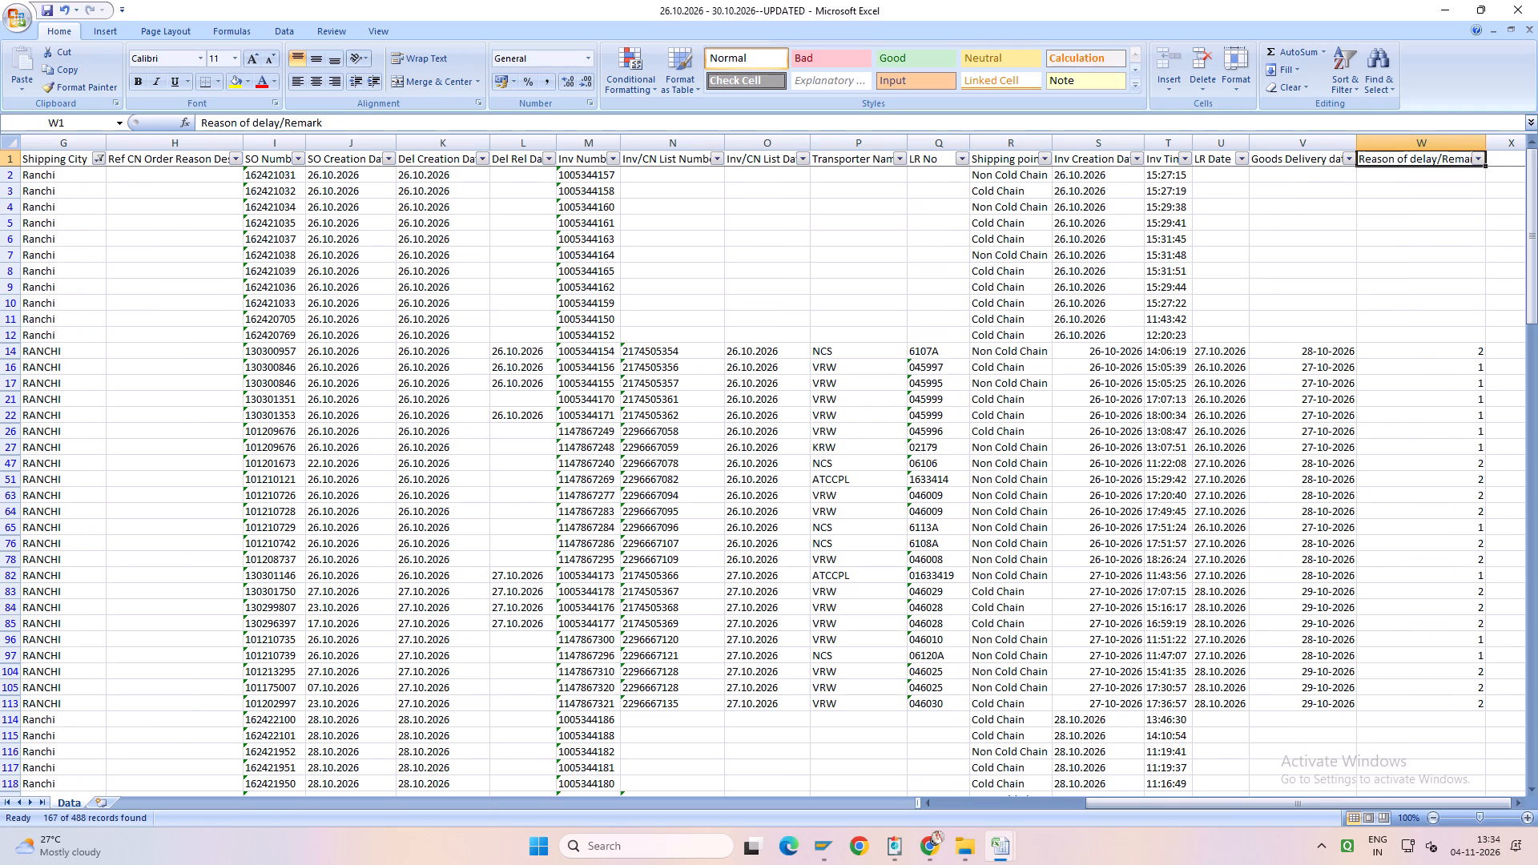
click(1235, 159)
click(1139, 280)
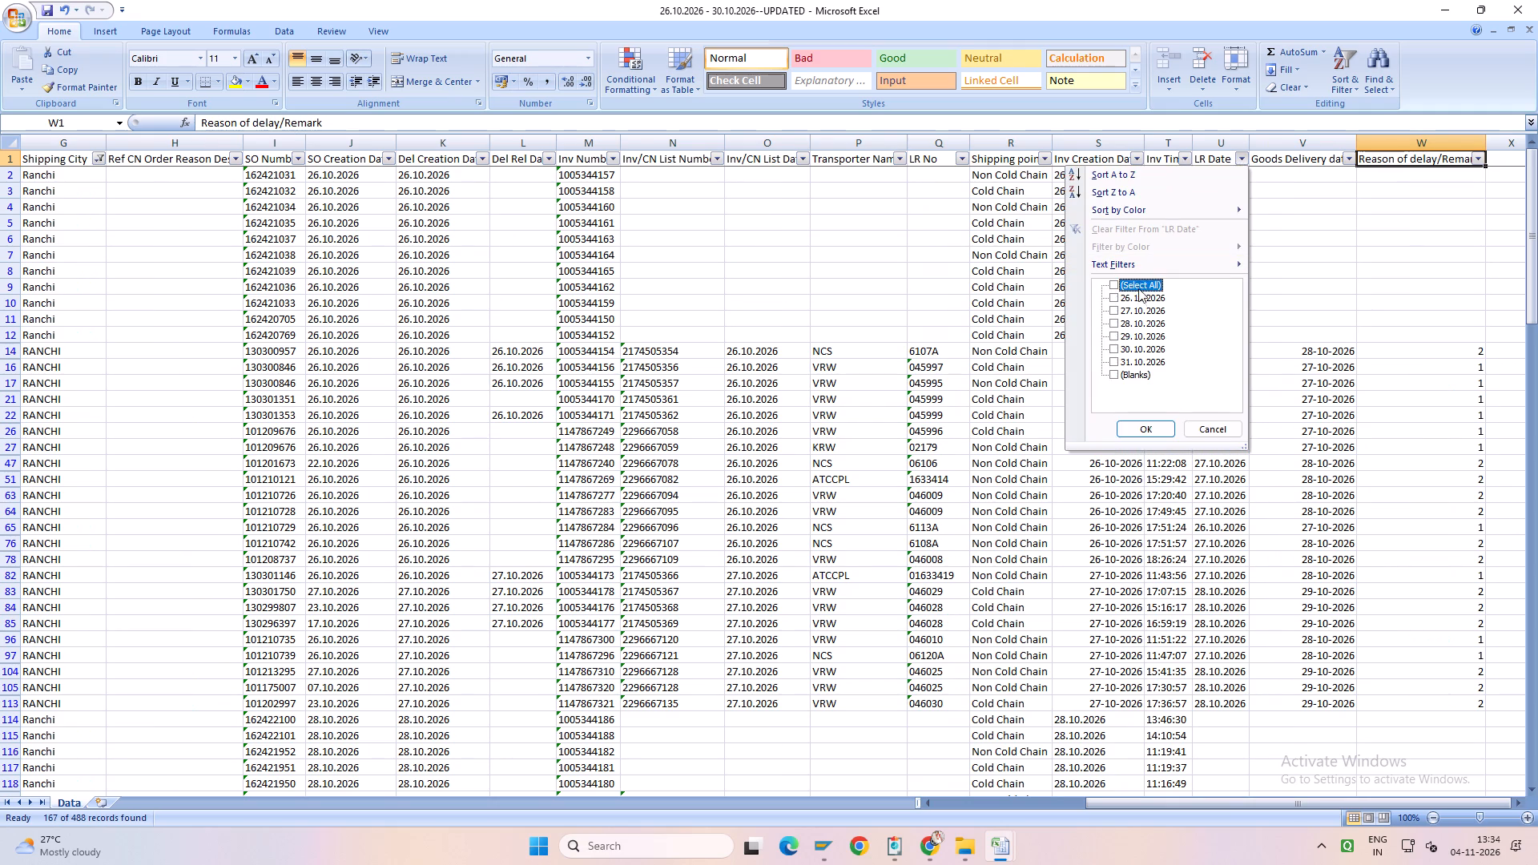
click(1138, 300)
click(1147, 424)
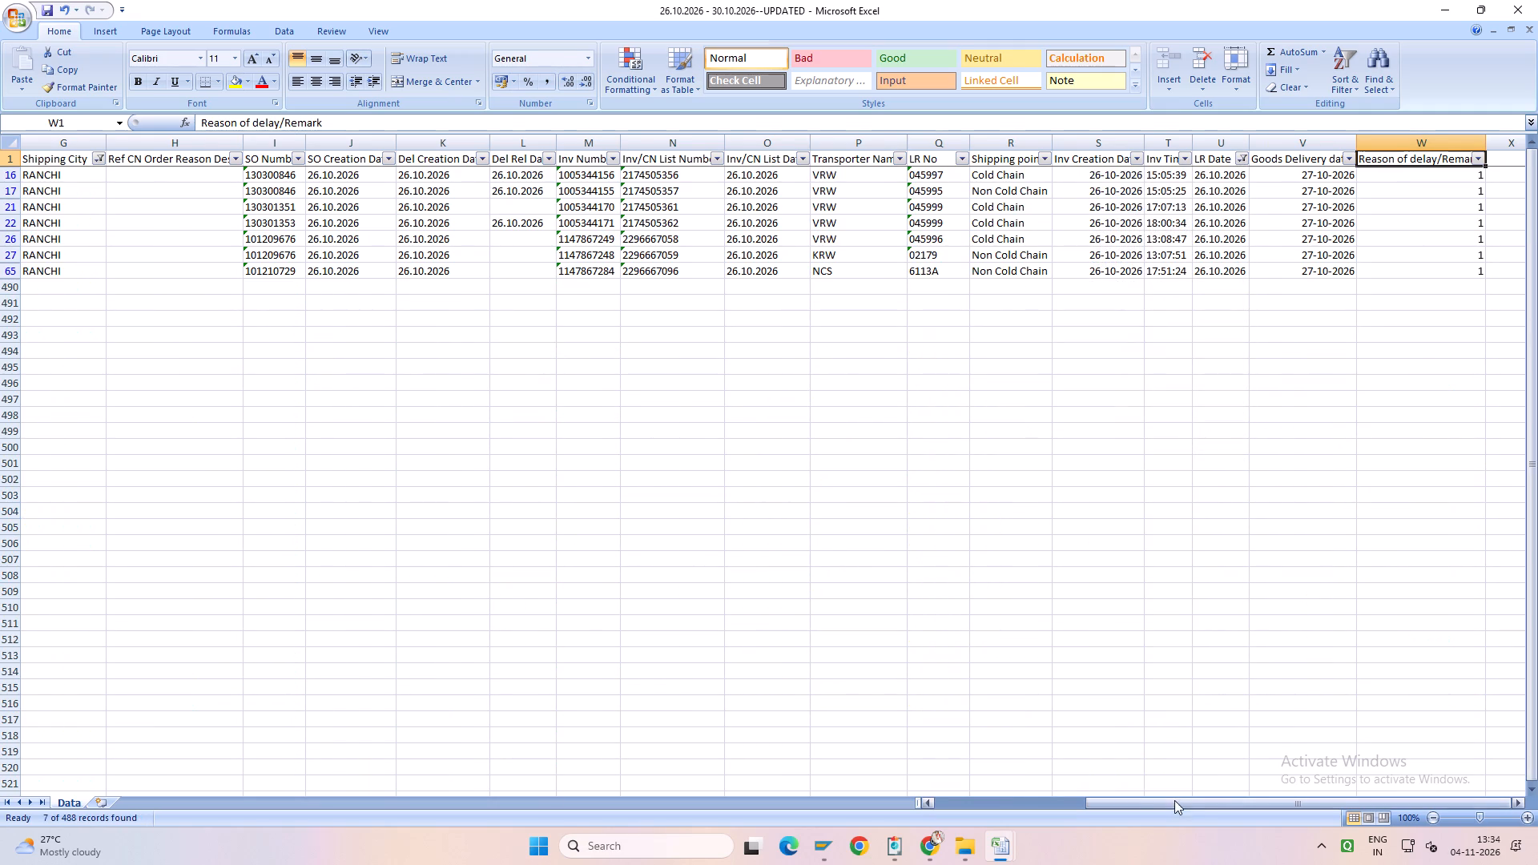
Switch the LR Date filter for the Ranchi rows to 27.10.2026 only.
drag(1180, 803, 1371, 796)
triple_click(1516, 801)
click(1516, 801)
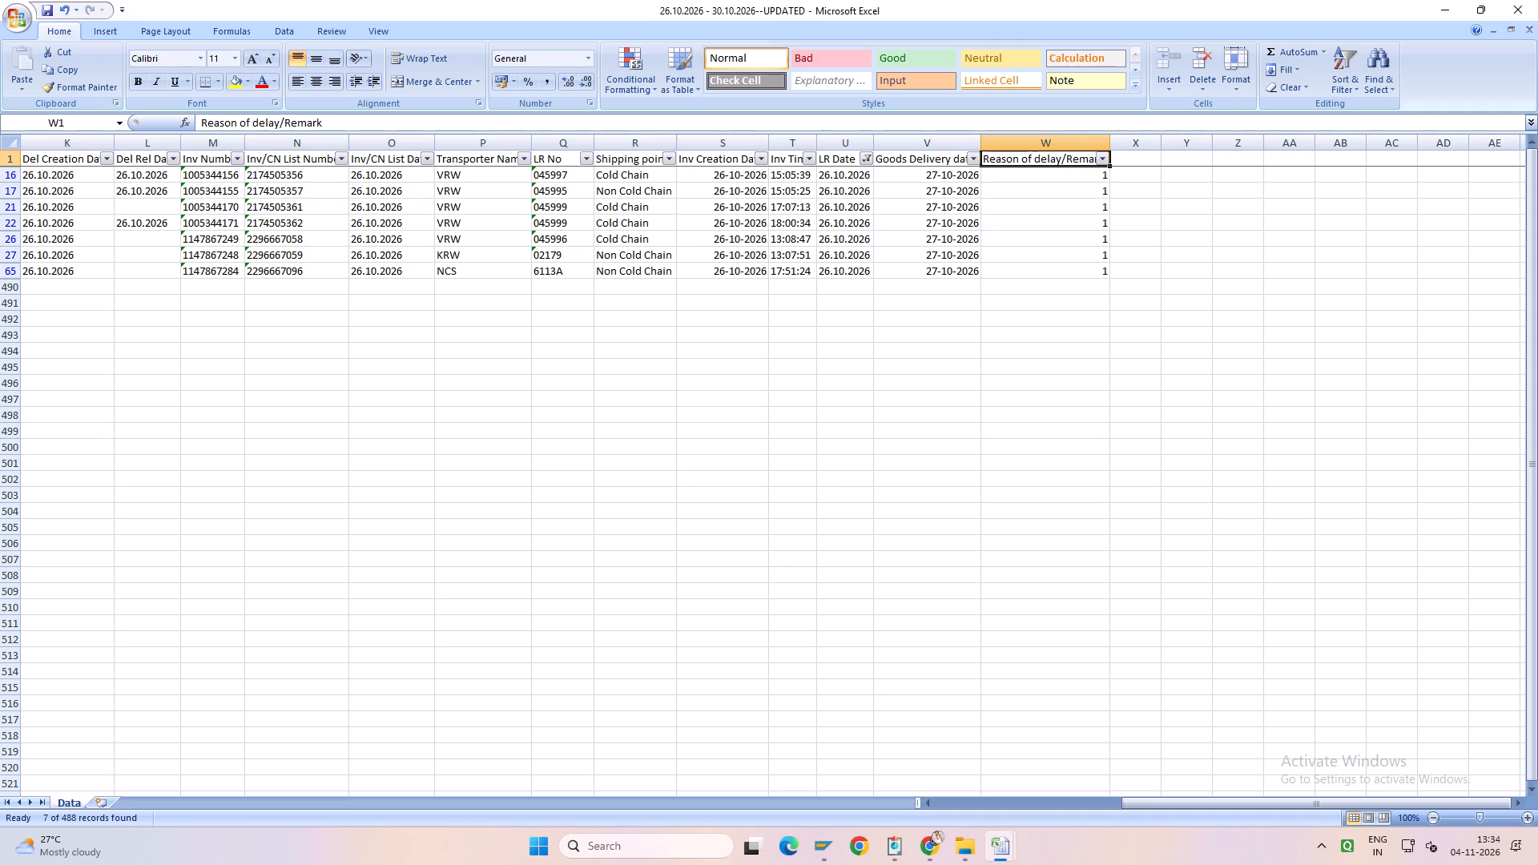
click(867, 159)
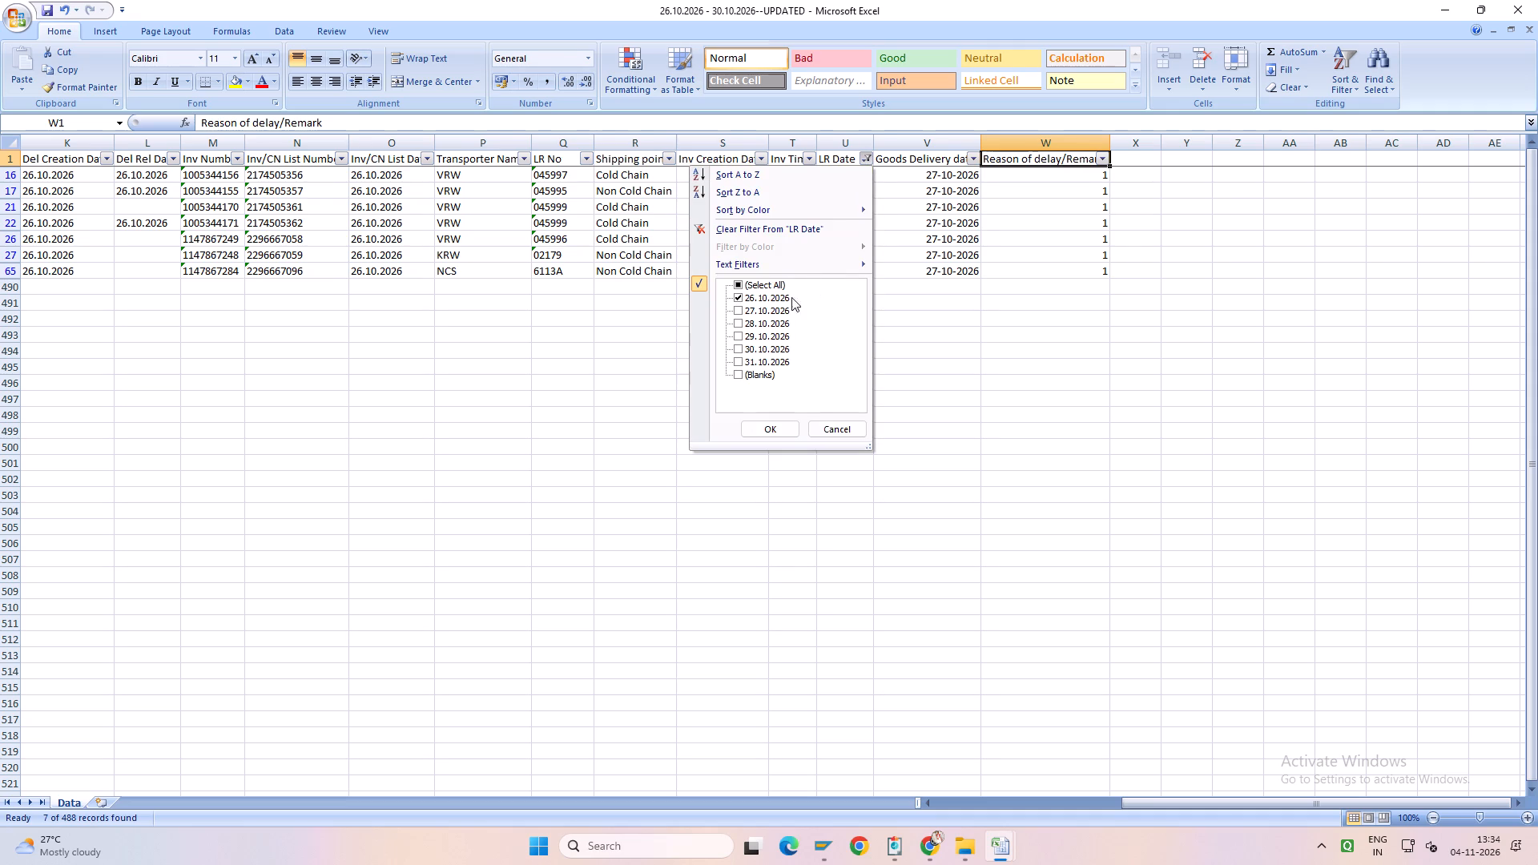
click(767, 301)
click(763, 311)
click(773, 429)
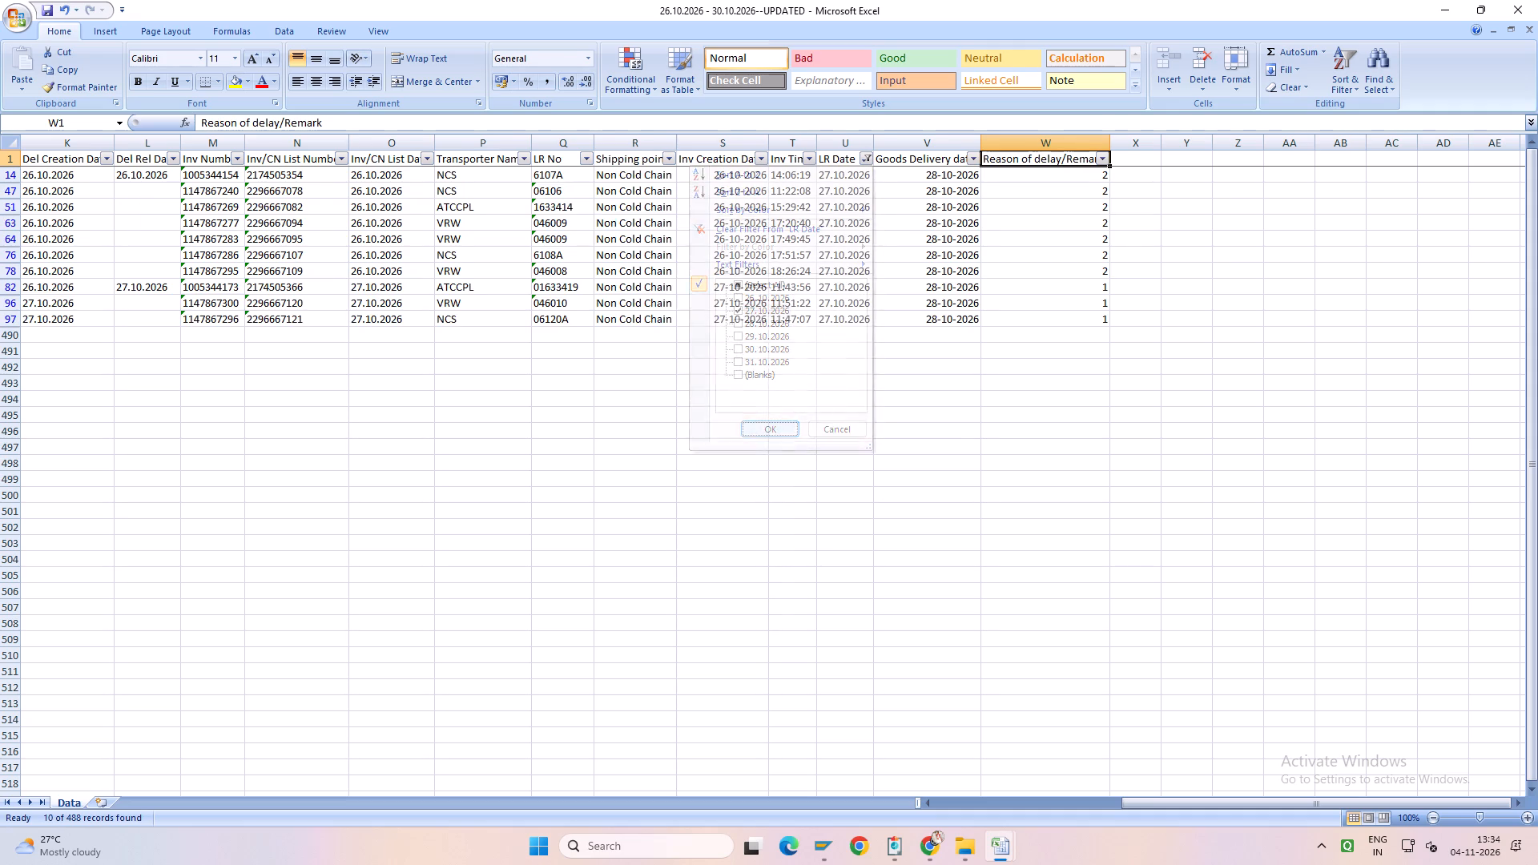
Switch the LR Date filter for the Ranchi rows to 28.10.2026 only.
scroll(825, 417, up, 5)
click(866, 156)
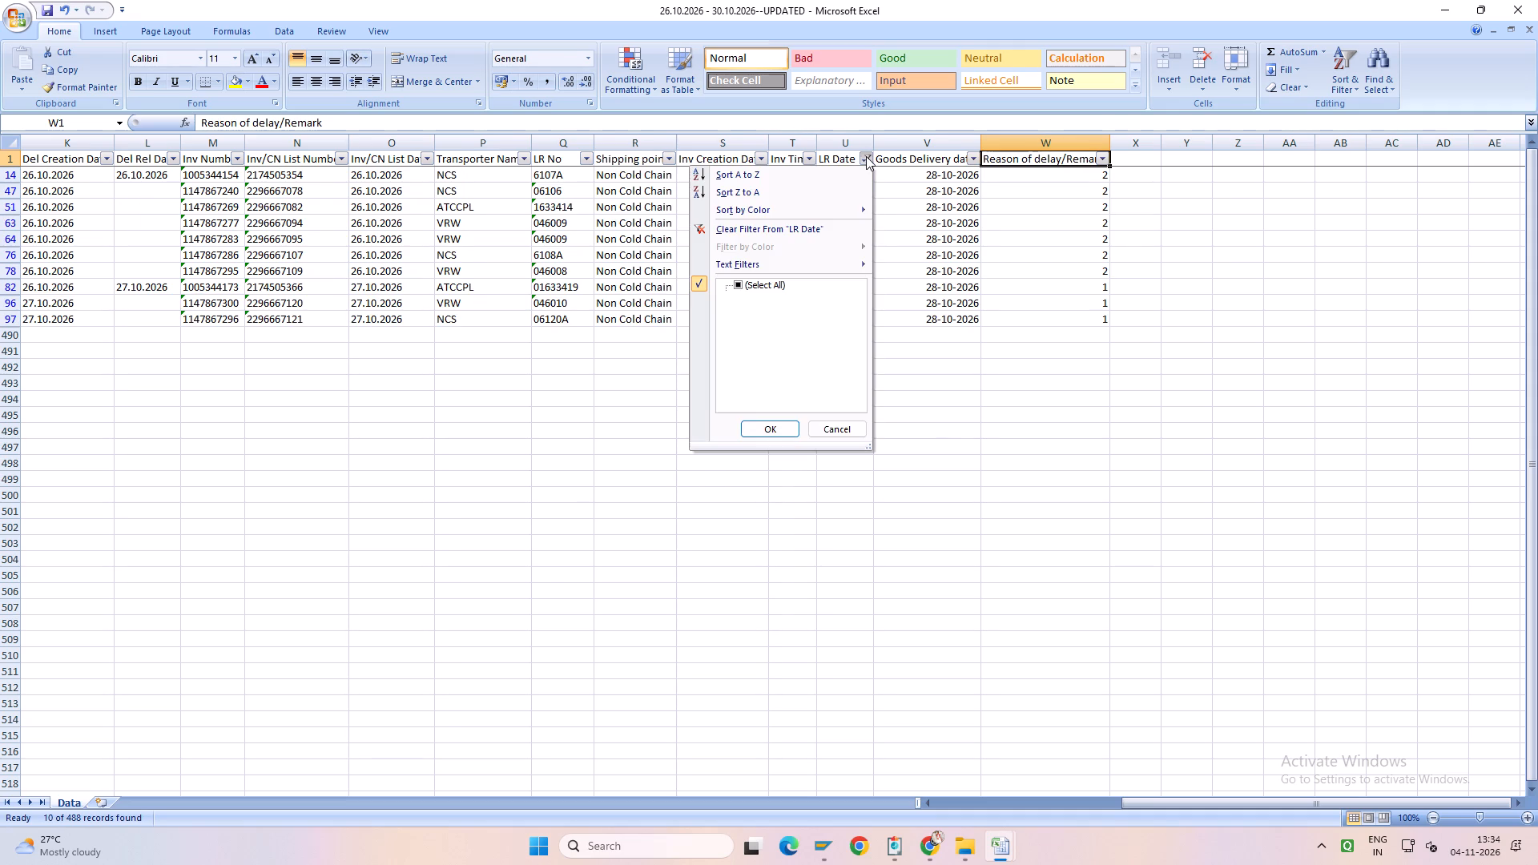
click(772, 313)
click(774, 324)
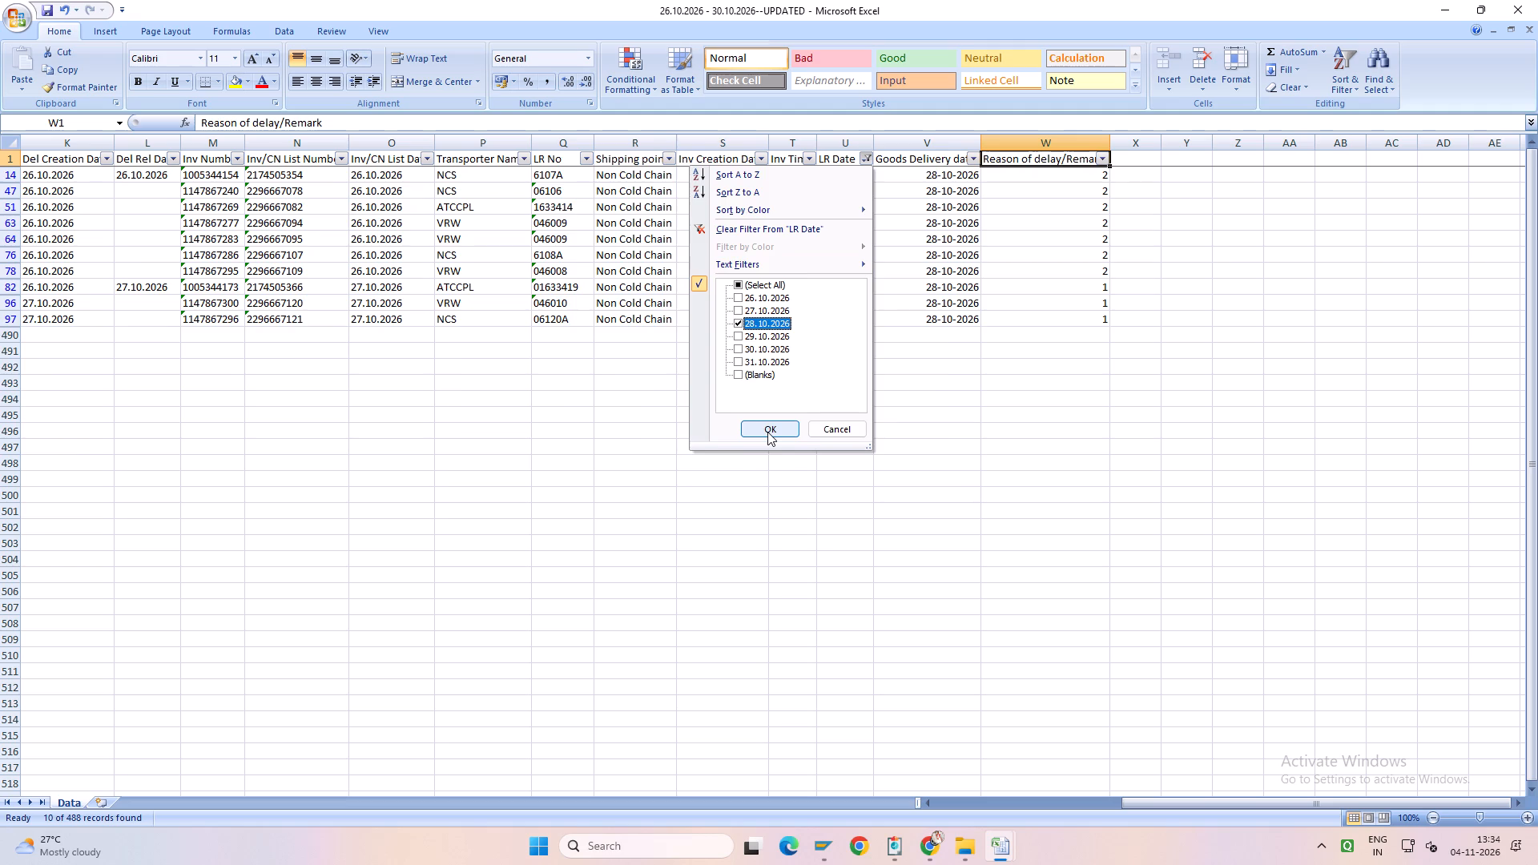
click(767, 432)
Switch the LR Date filter for the Ranchi rows to 29.10.2026 only.
scroll(872, 320, up, 3)
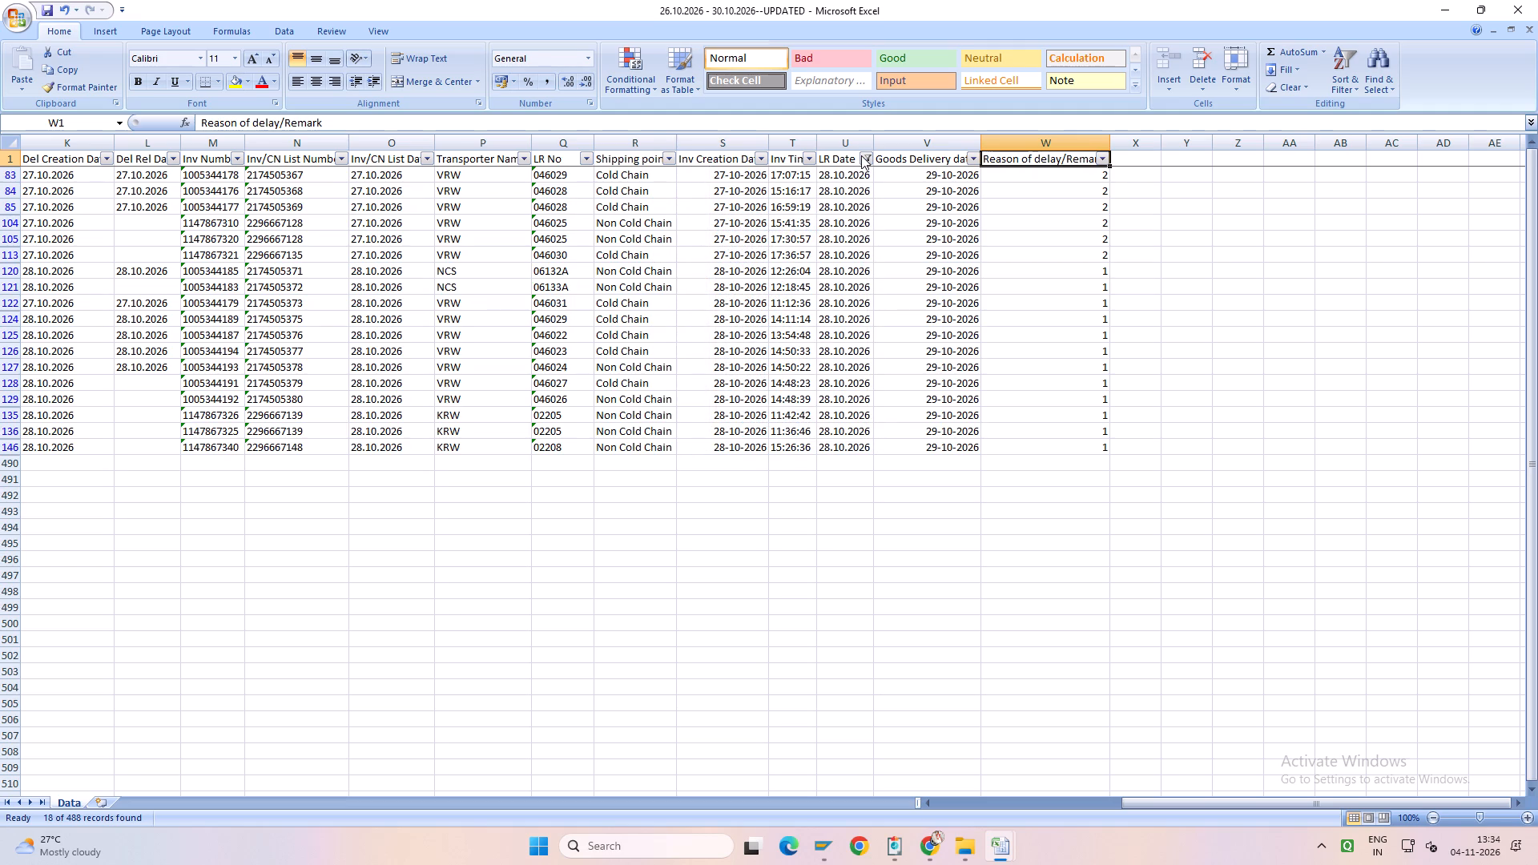
click(971, 160)
click(1017, 220)
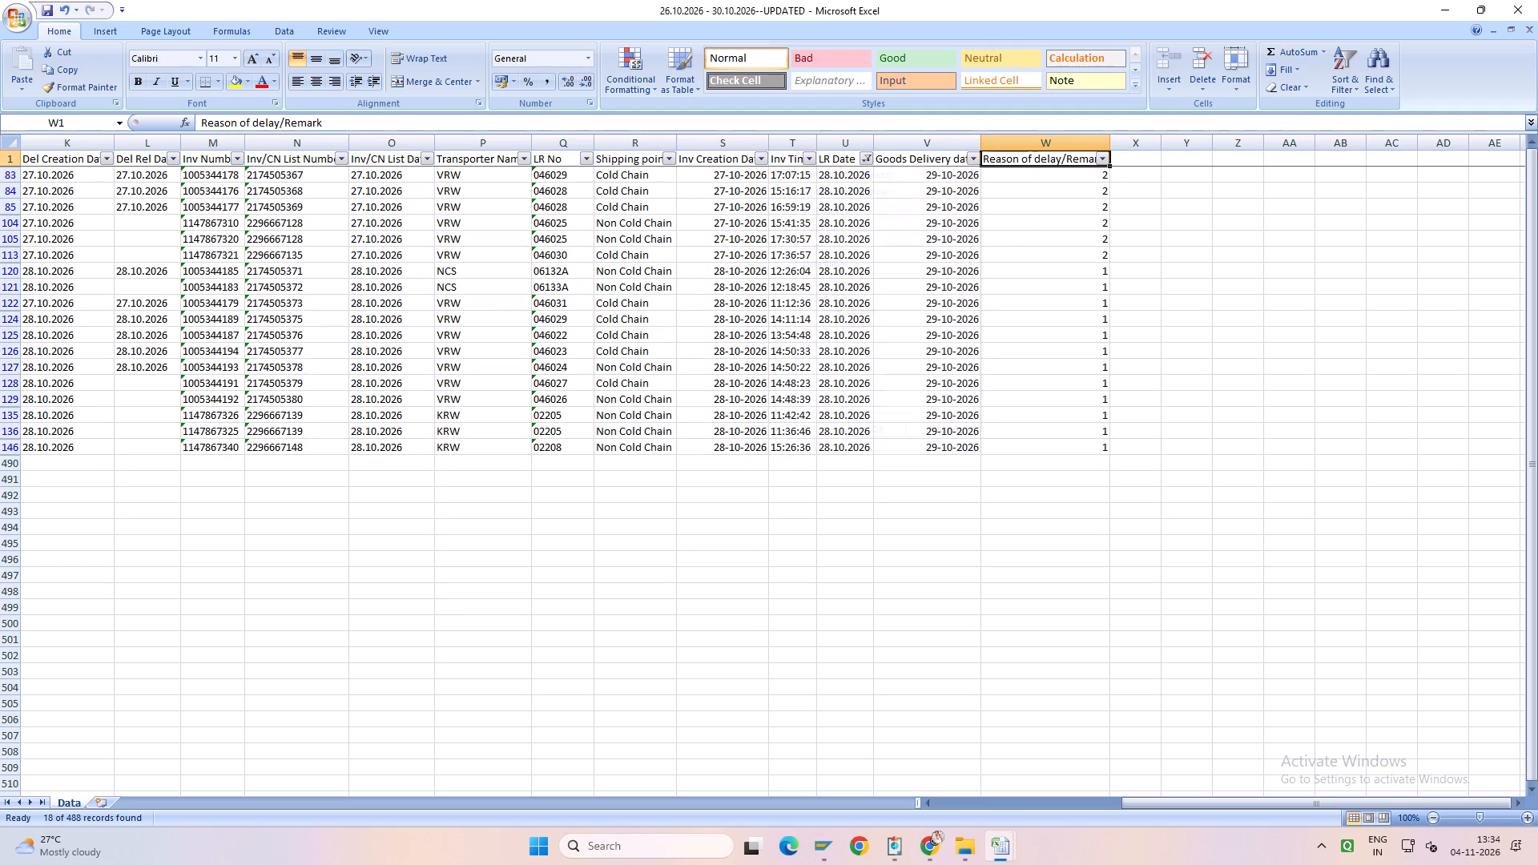
click(864, 158)
click(767, 328)
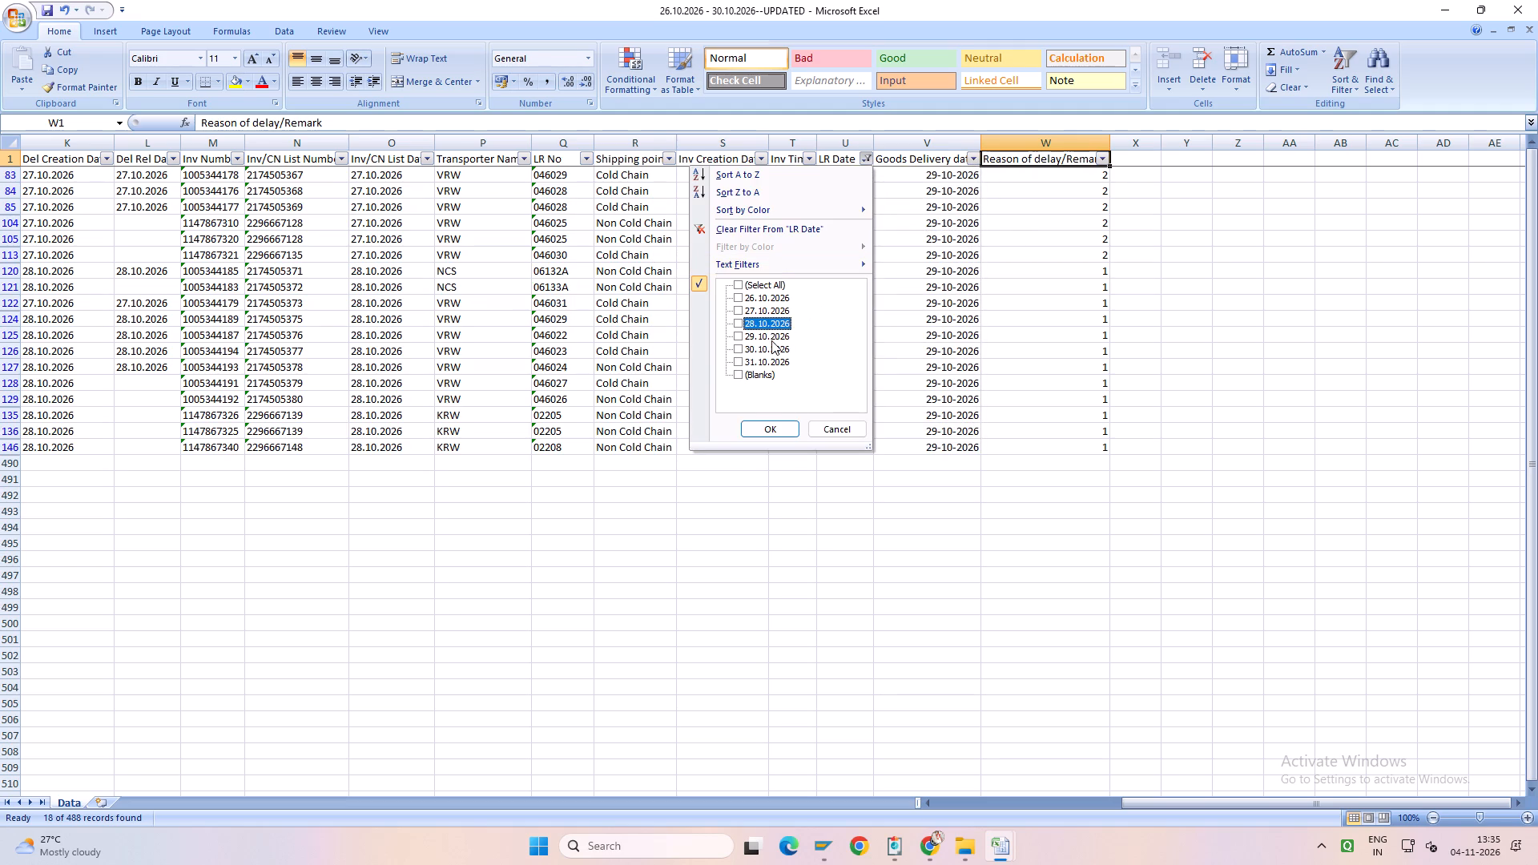
click(771, 340)
click(775, 429)
Switch the LR Date filter for the Ranchi rows to 30.10.2026 only.
scroll(889, 371, up, 5)
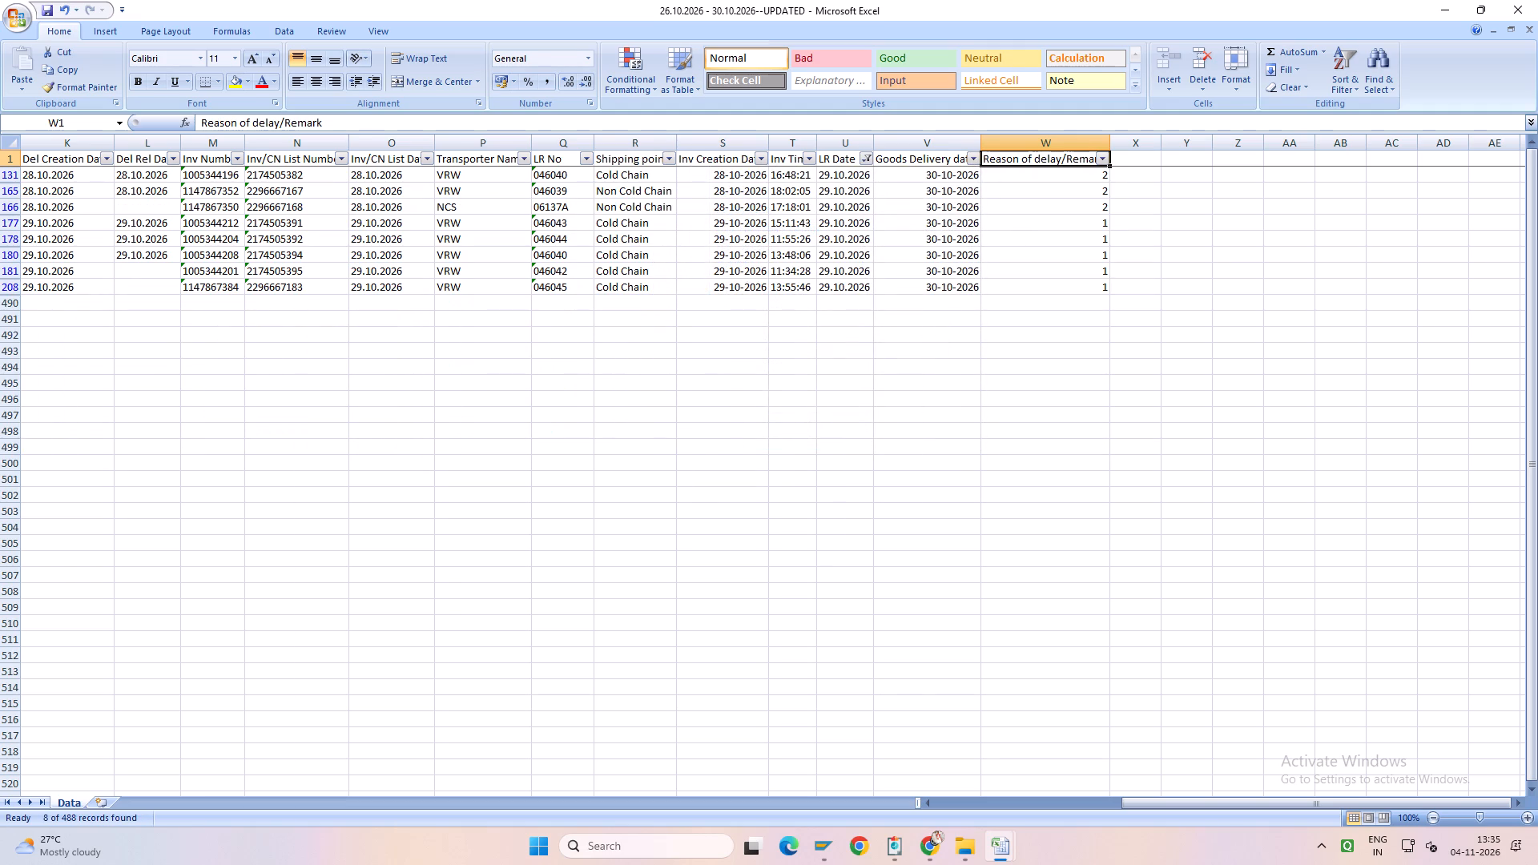
click(863, 155)
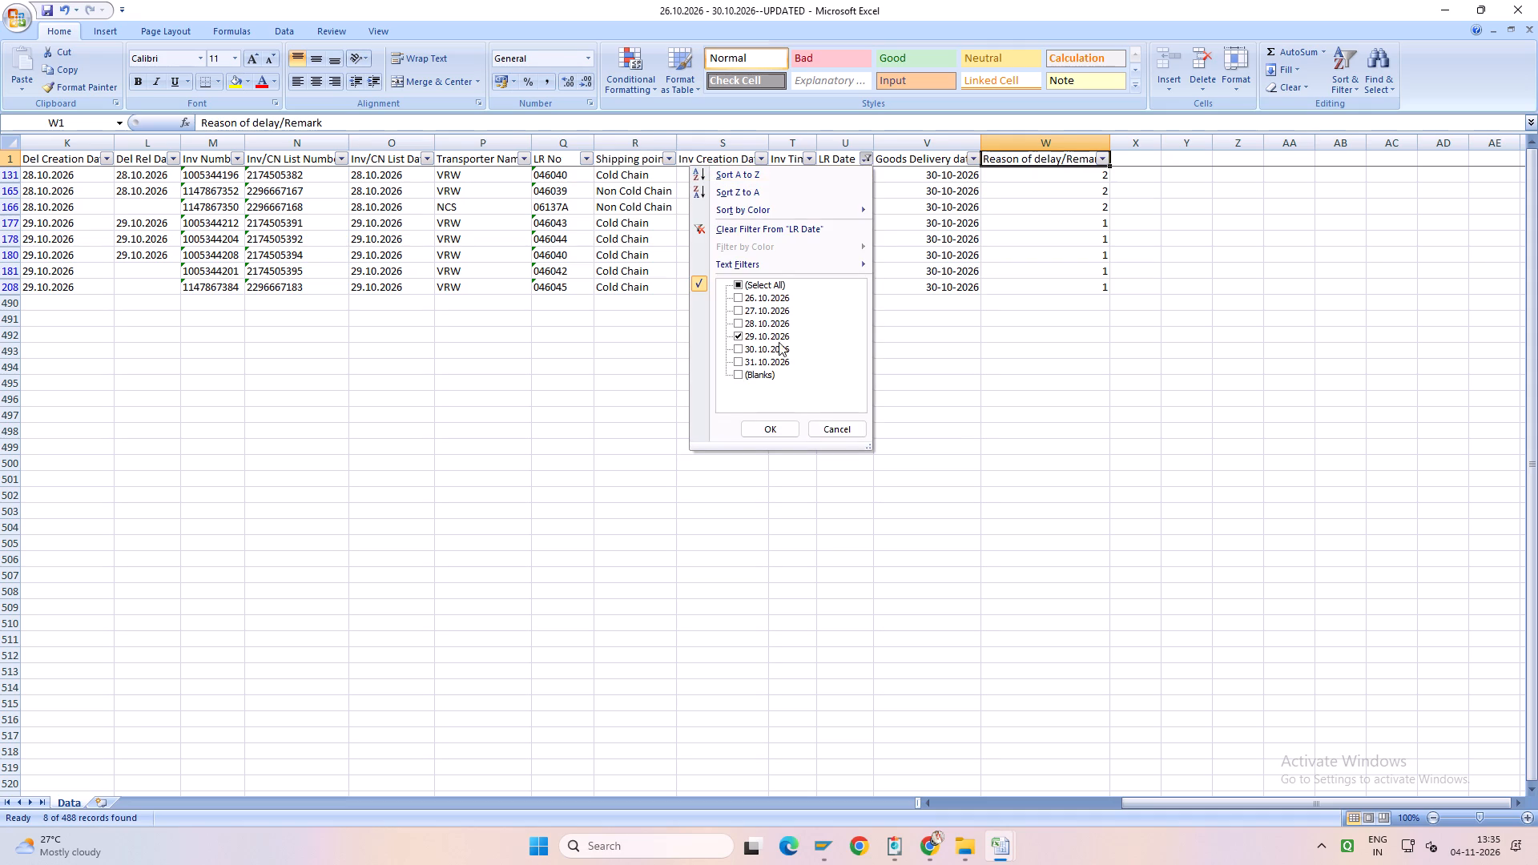
click(771, 339)
click(771, 352)
click(777, 428)
Review the Ranchi rows' delivery dates and delay days for the current LR date, and switch the LR Date filter to 31.10.2026 only.
scroll(878, 393, up, 5)
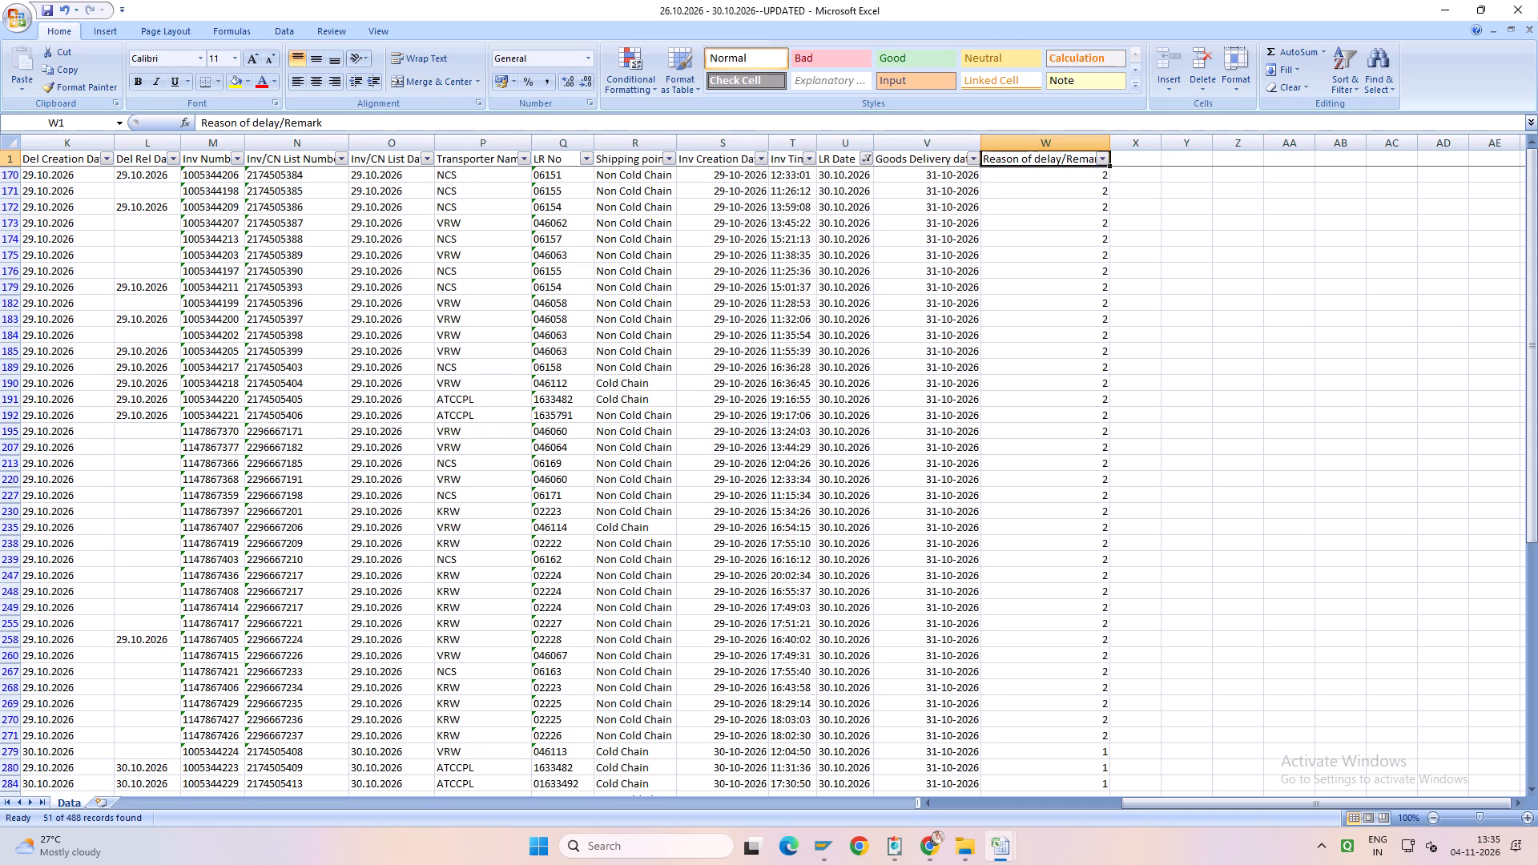
scroll(946, 301, down, 8)
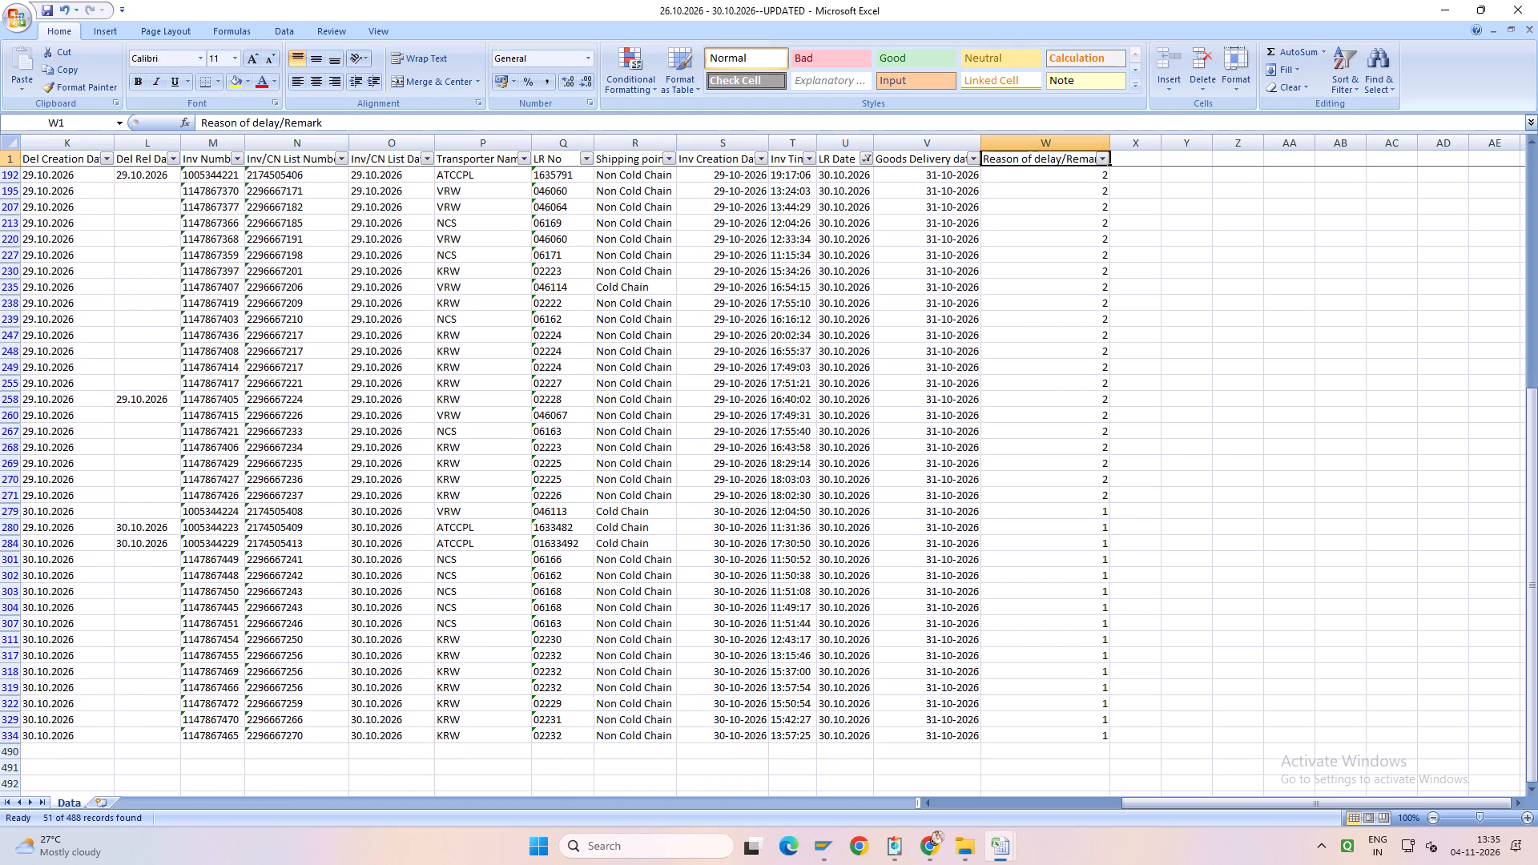
scroll(946, 301, up, 8)
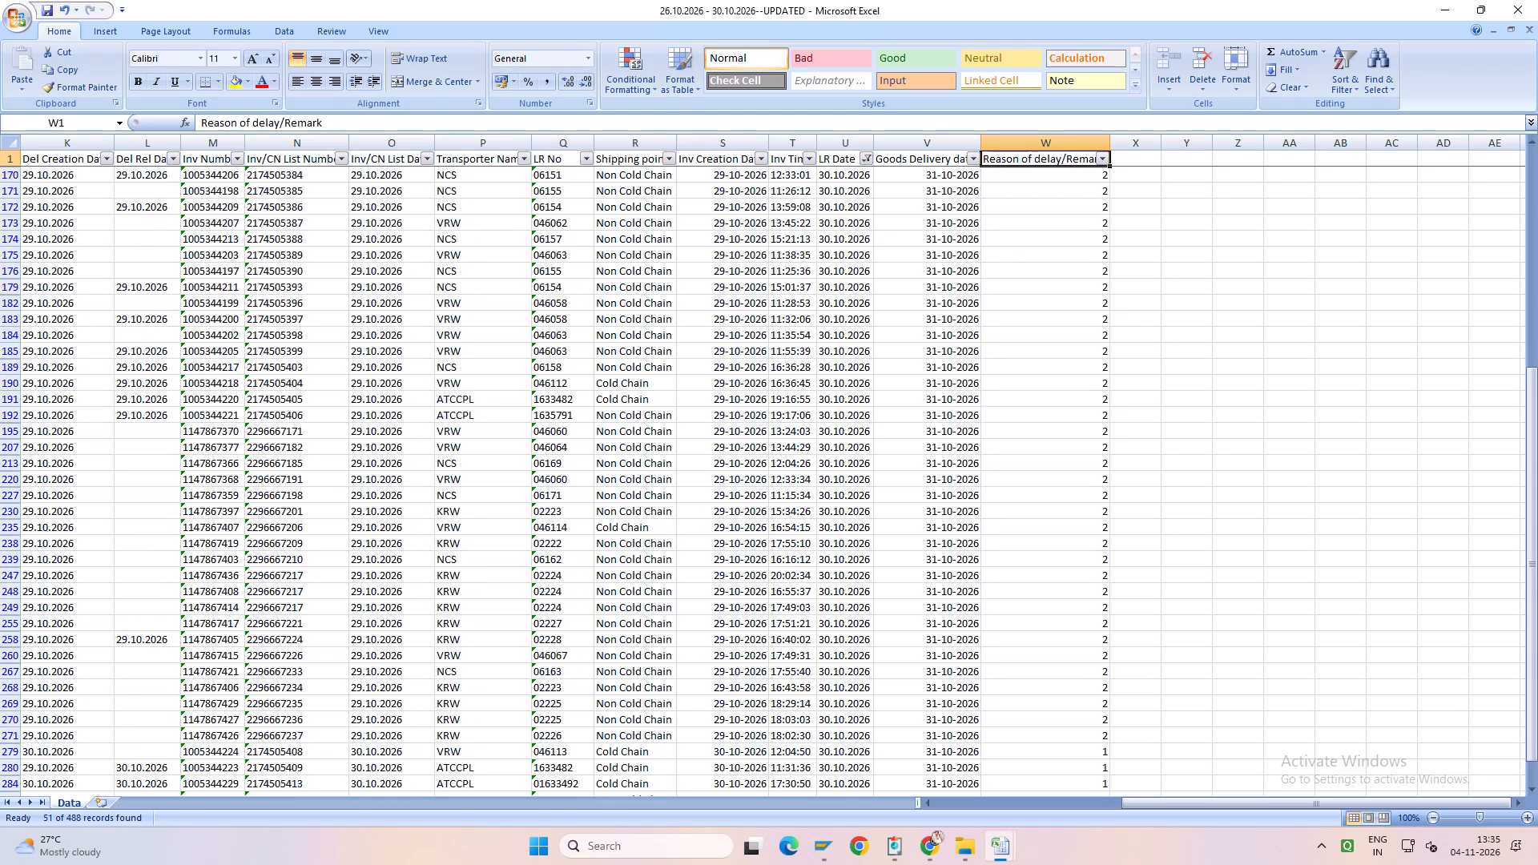
click(864, 156)
click(770, 349)
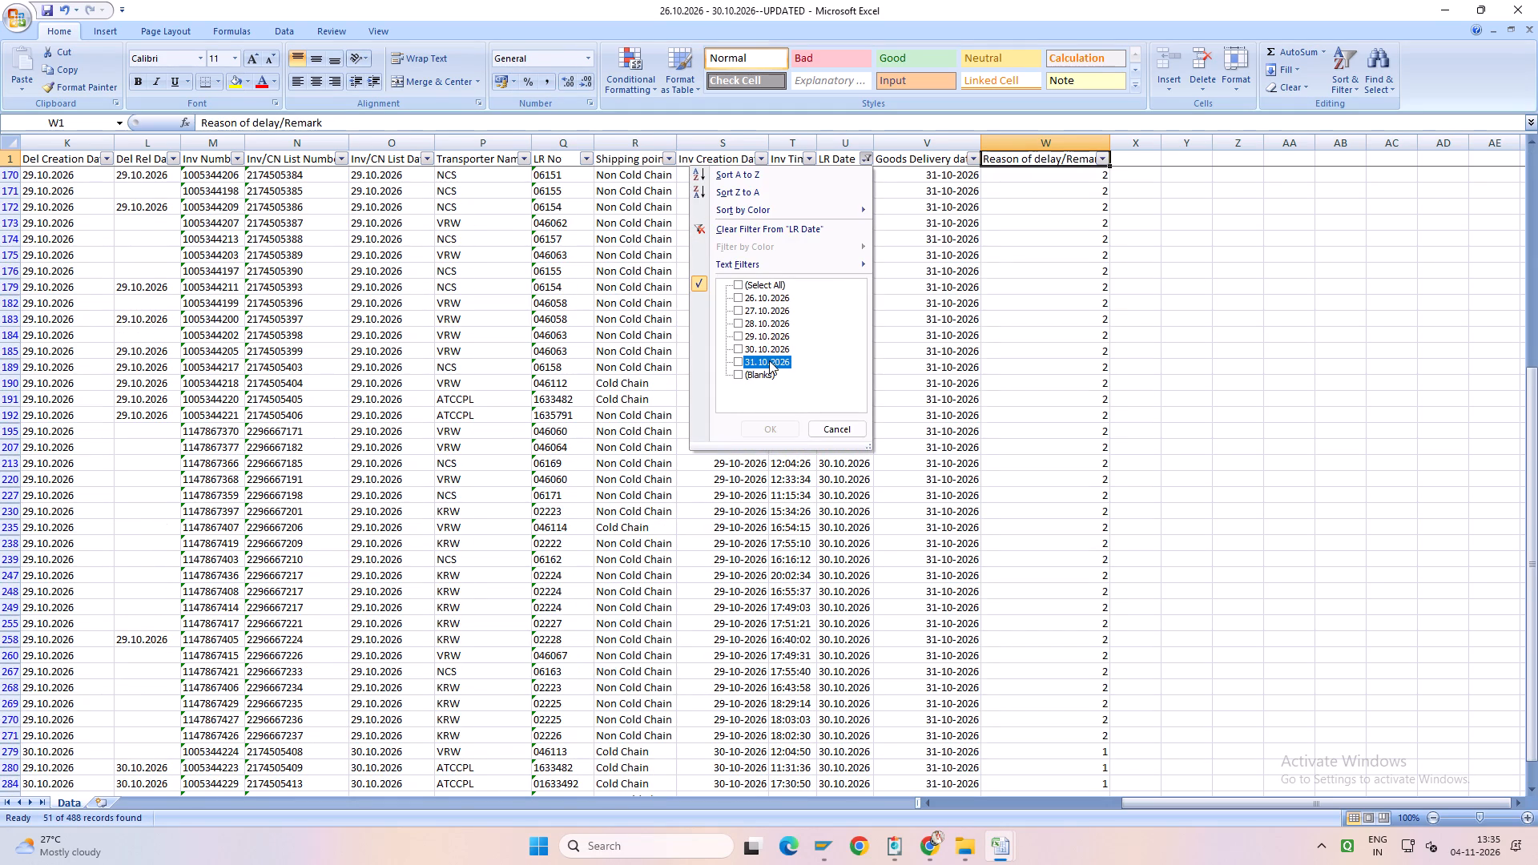
click(769, 360)
click(782, 433)
Reset the LR Date filter to include all dates for the Ranchi rows.
scroll(782, 433, up, 6)
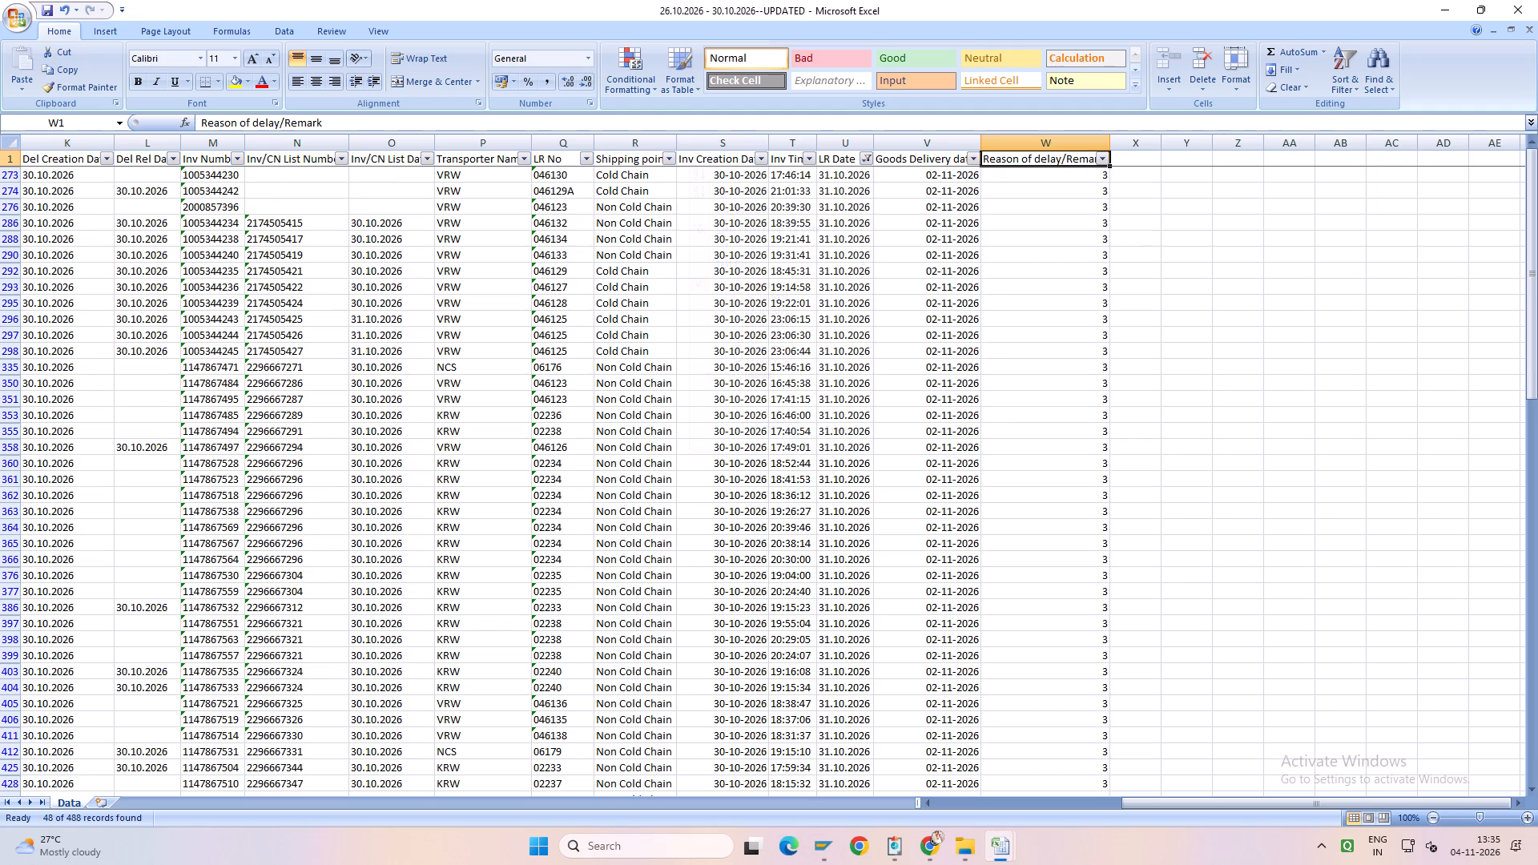
scroll(864, 264, up, 4)
click(974, 161)
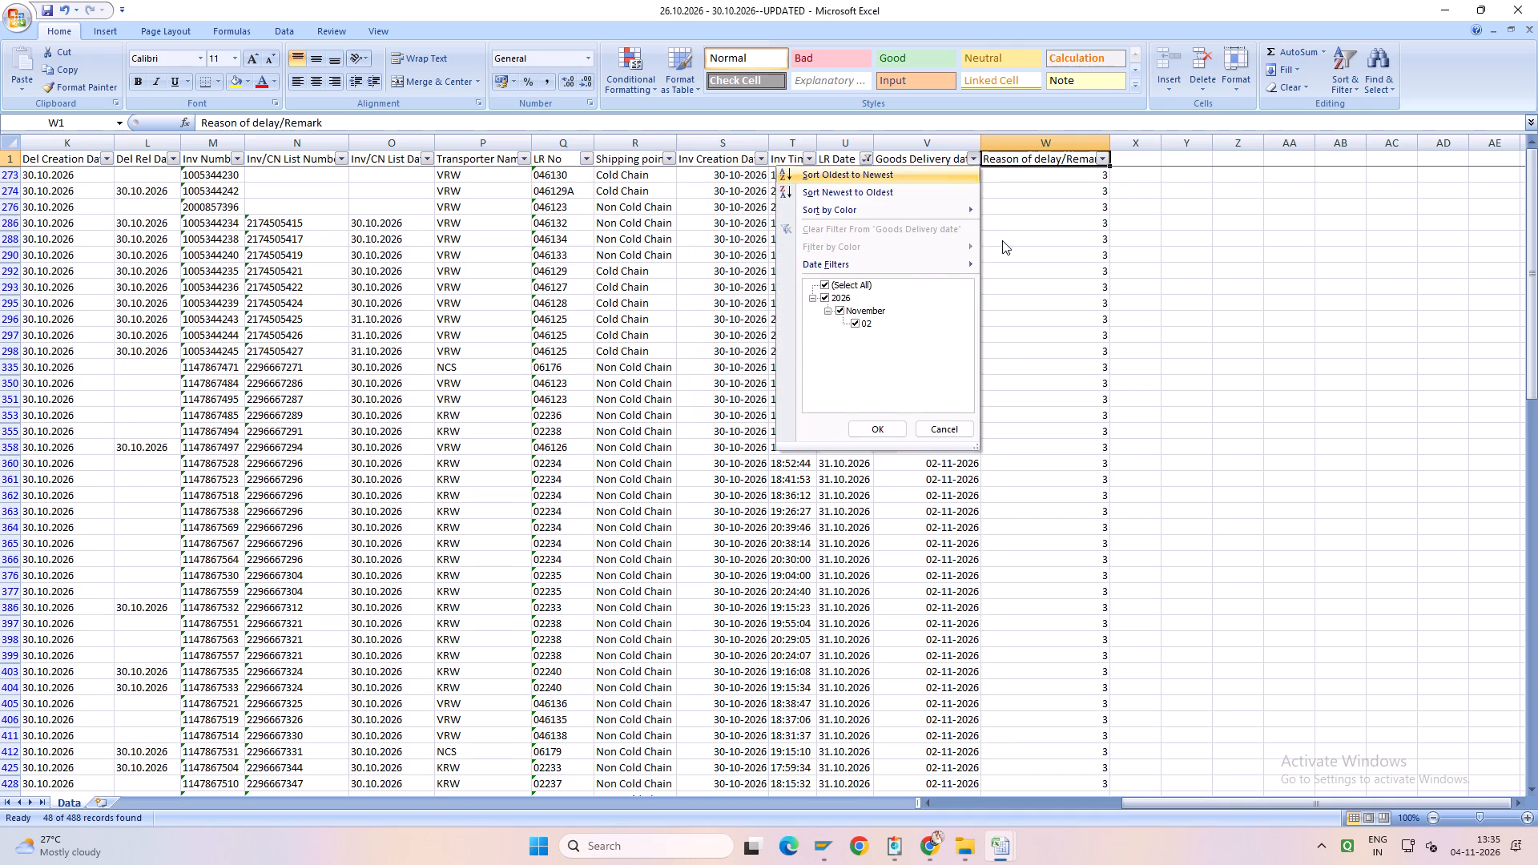
click(1002, 240)
click(865, 159)
click(766, 279)
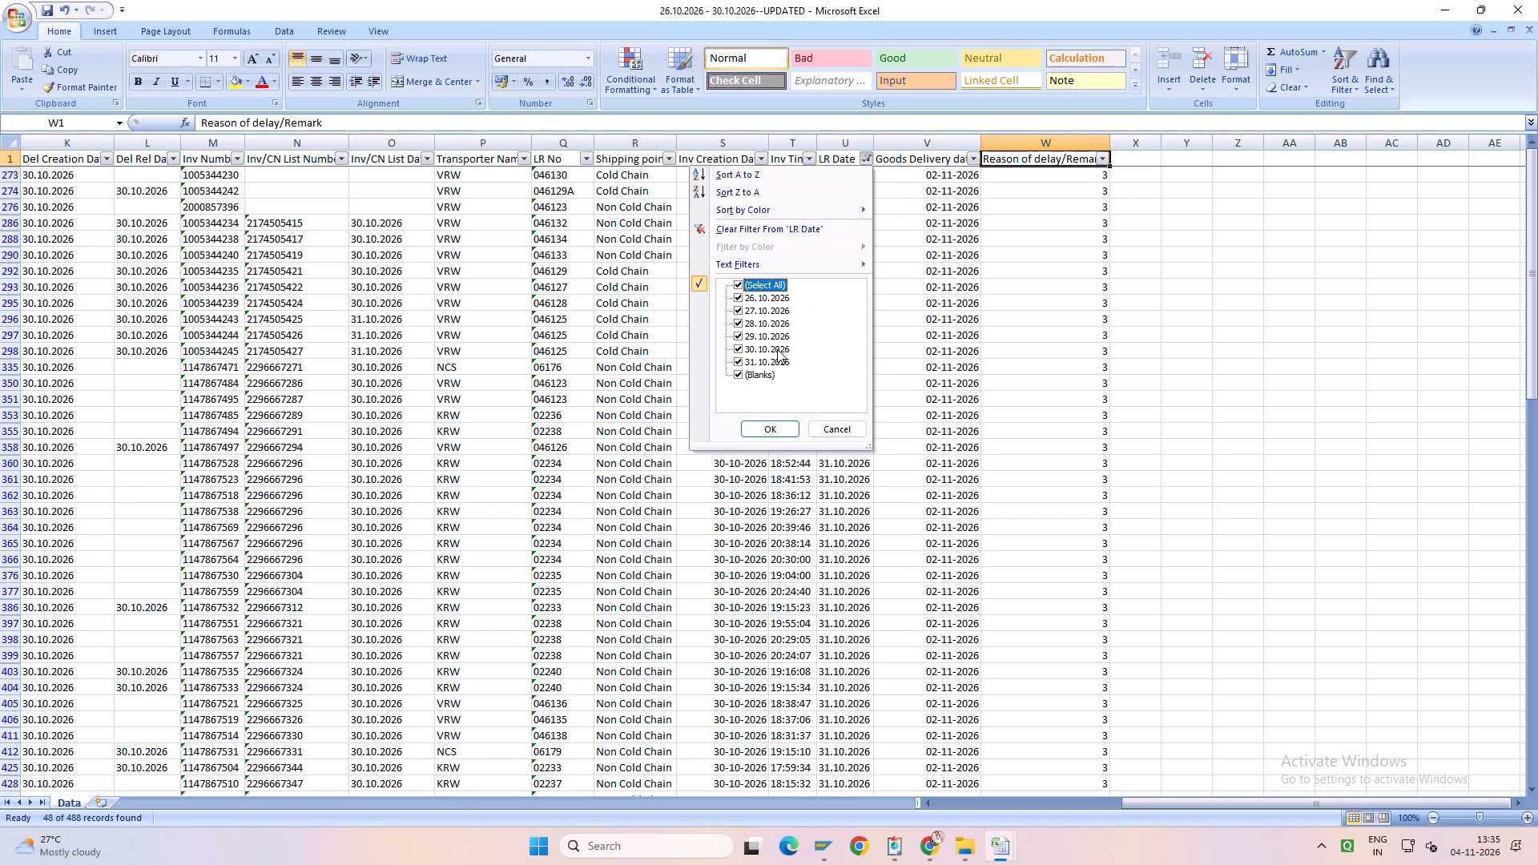
click(783, 425)
Change the Shipping City filter to CHAS and DEOGHAR.
scroll(783, 425, up, 5)
click(838, 164)
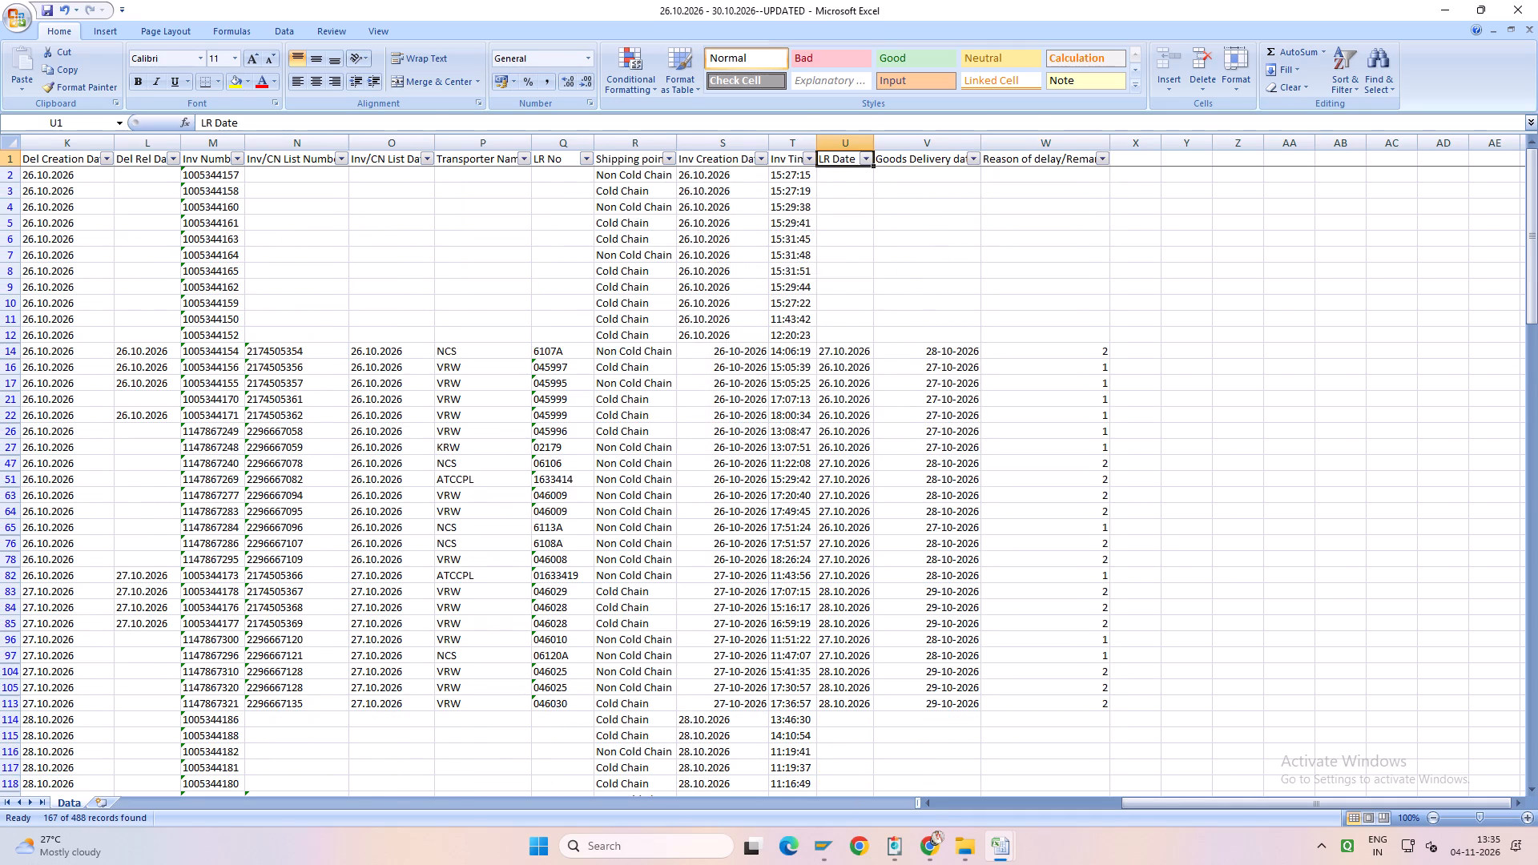
key(ctrl+Left)
click(771, 156)
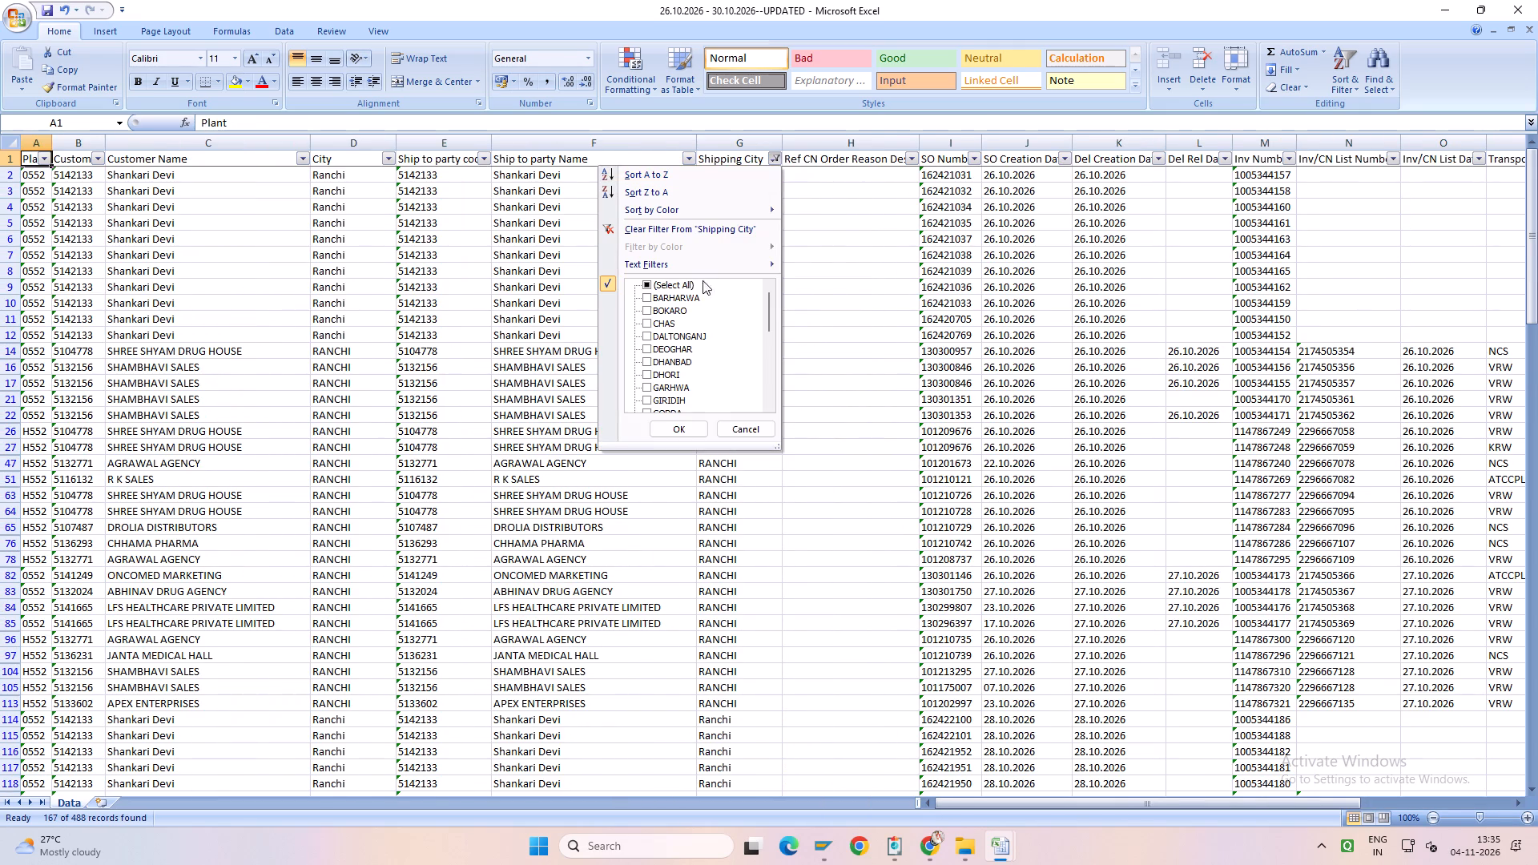
click(675, 284)
click(684, 291)
scroll(676, 357, down, 3)
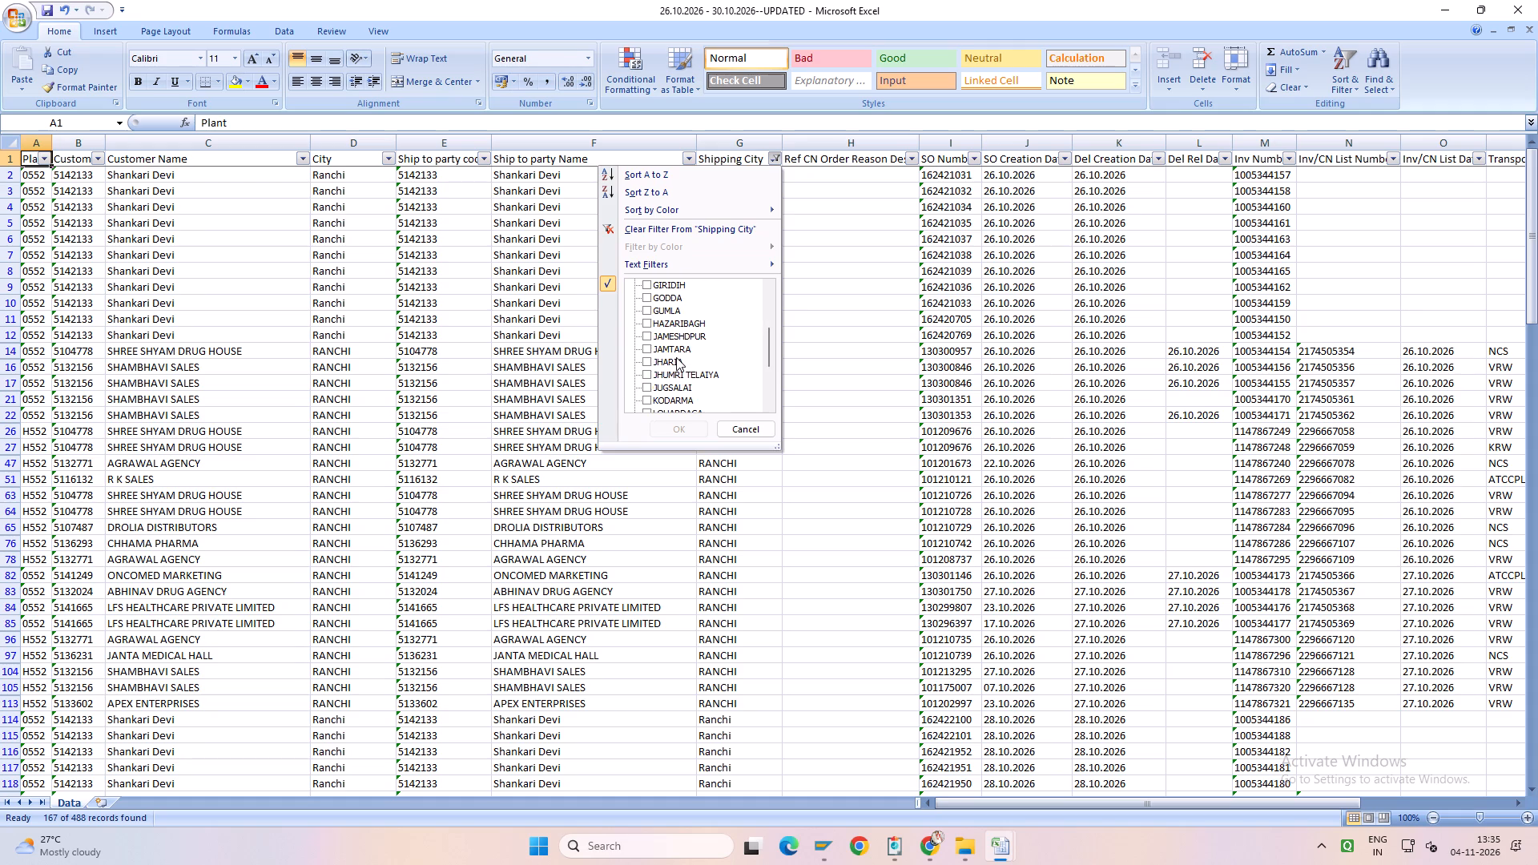
scroll(676, 357, down, 8)
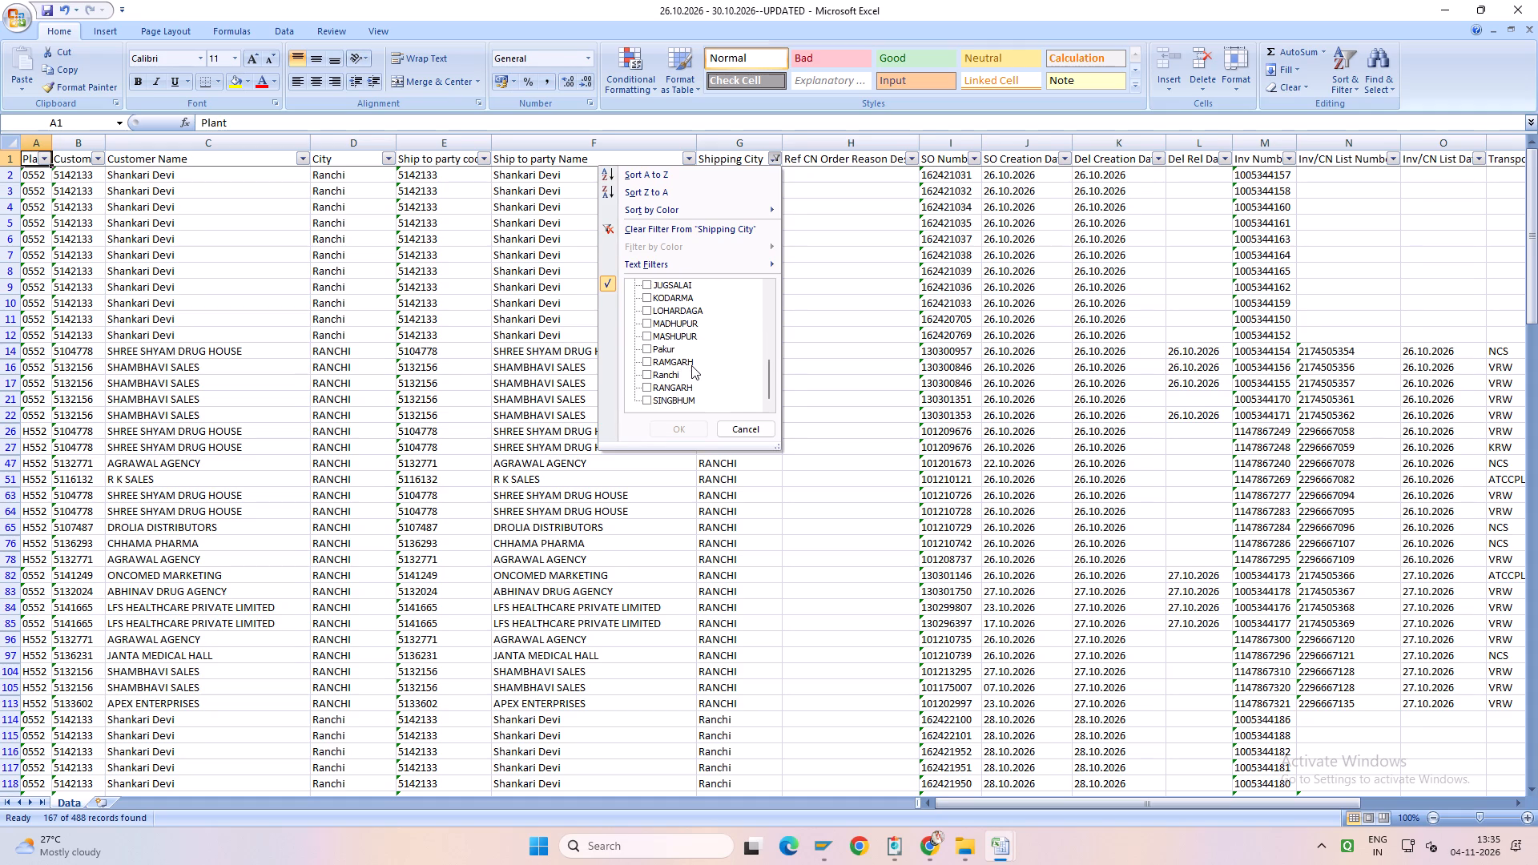
scroll(691, 365, up, 12)
click(657, 324)
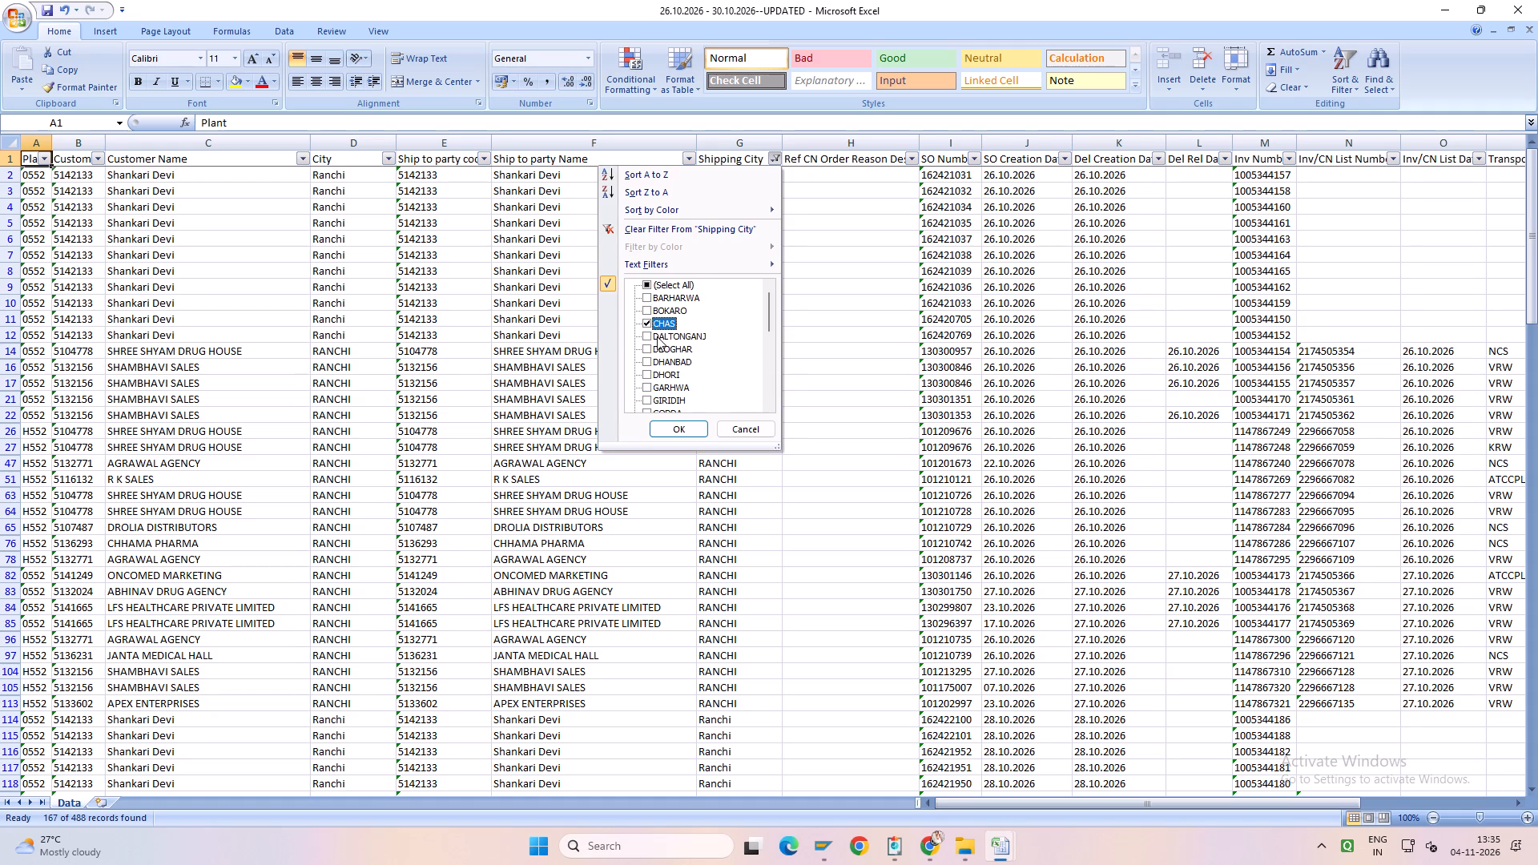
click(658, 353)
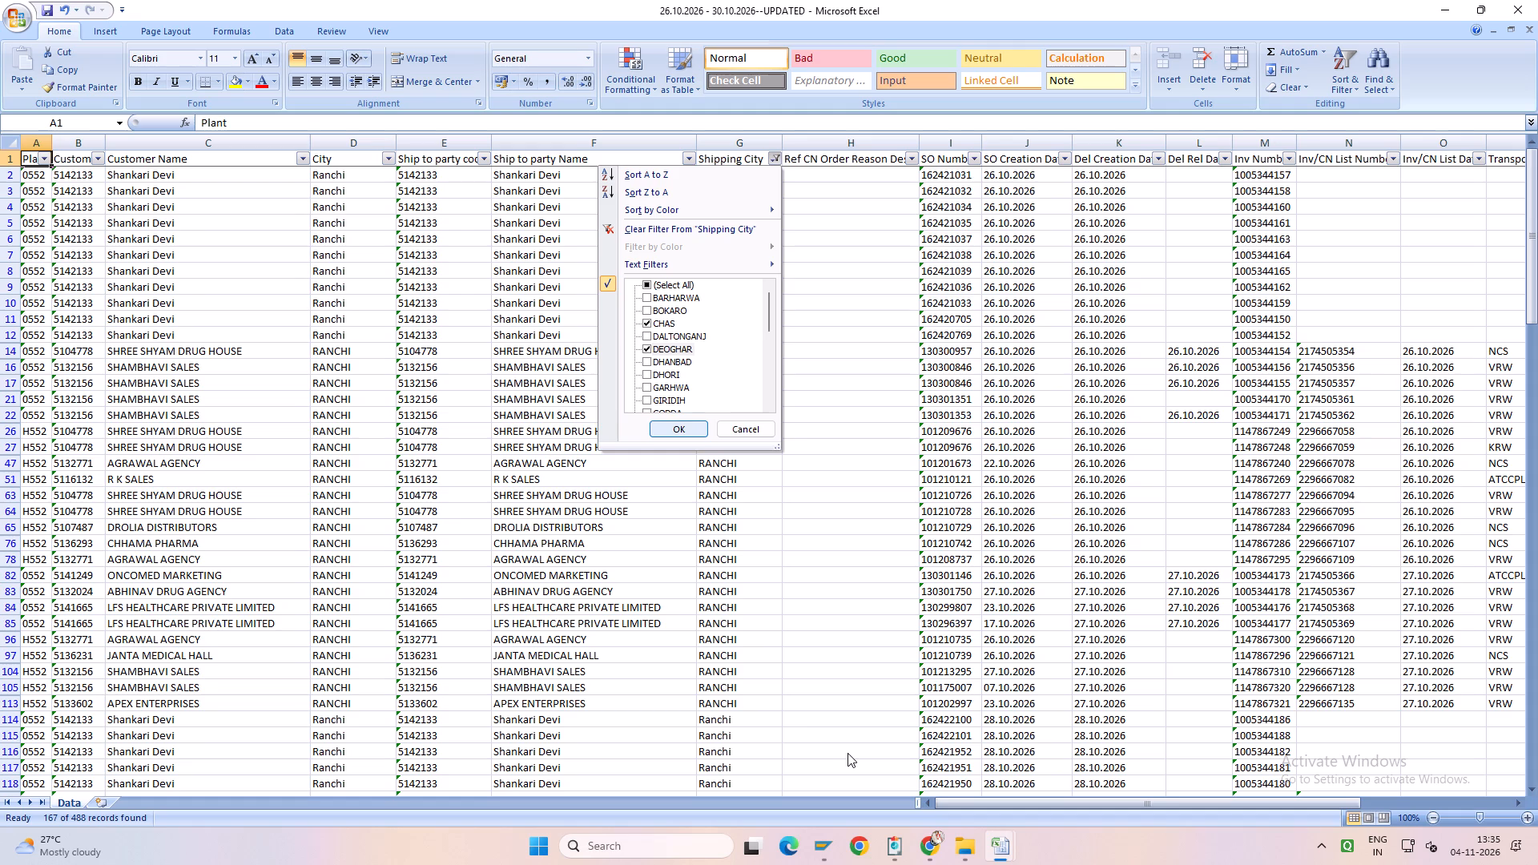
click(682, 427)
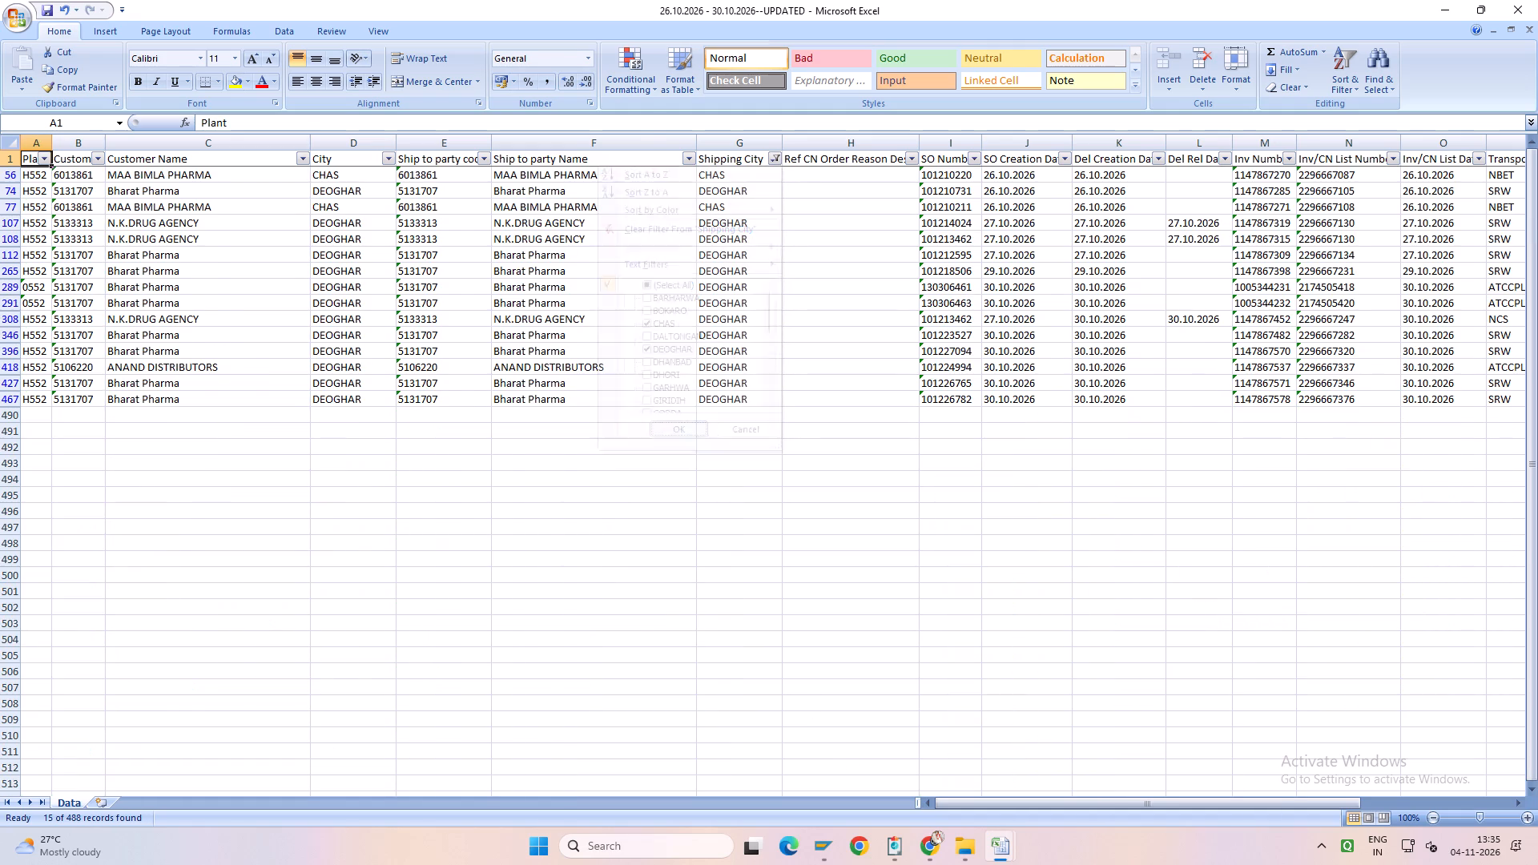
Filter the LR Date column of the CHAS and DEOGHAR rows to 27.10.2026 only, to check delivery dates and delay days.
scroll(682, 426, up, 4)
click(719, 162)
key(ctrl+Right)
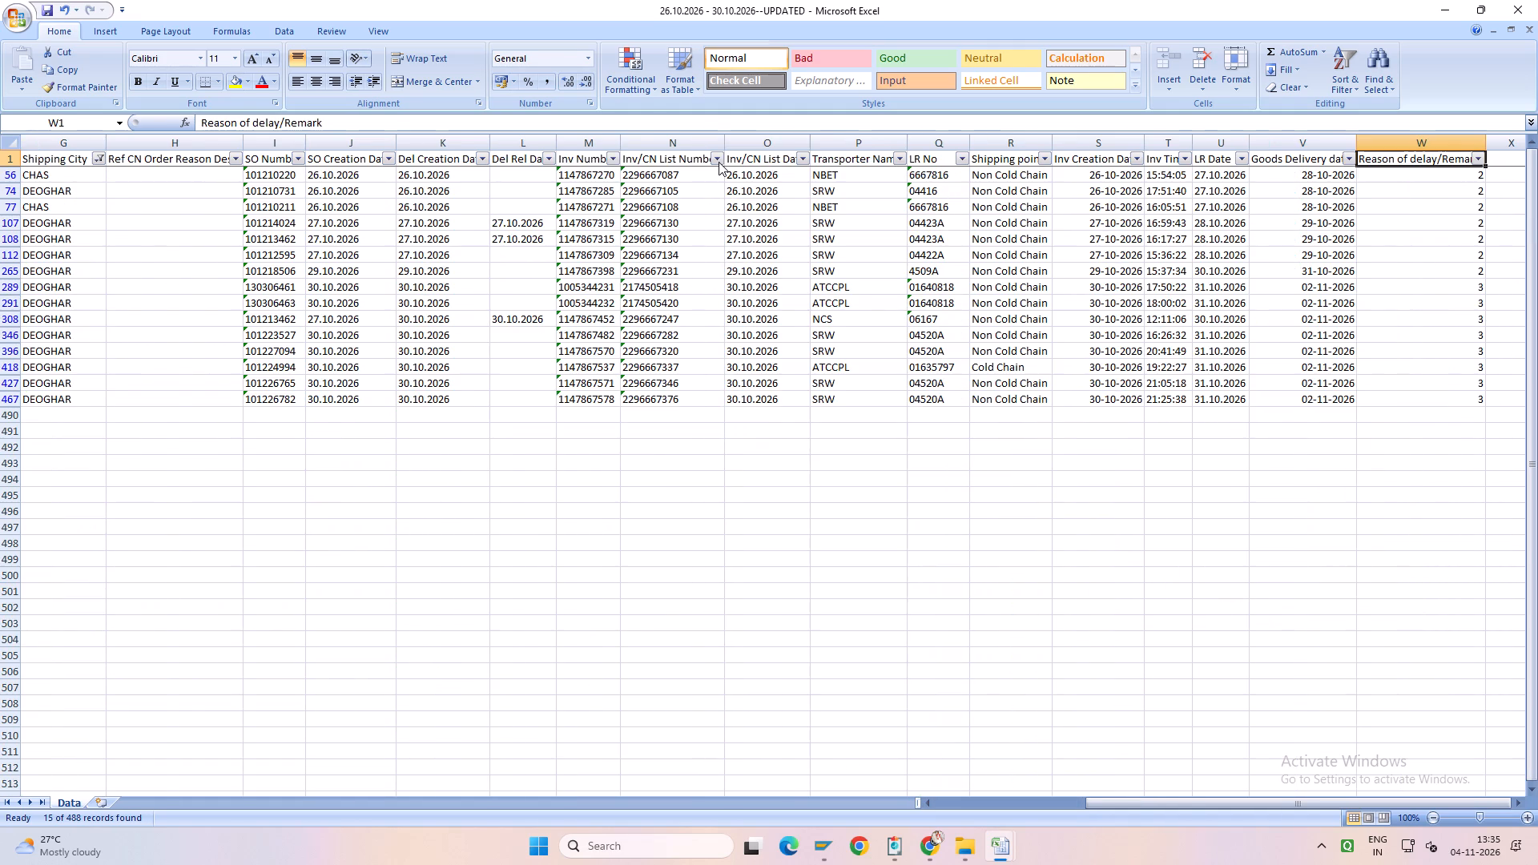
triple_click(1518, 802)
double_click(1518, 802)
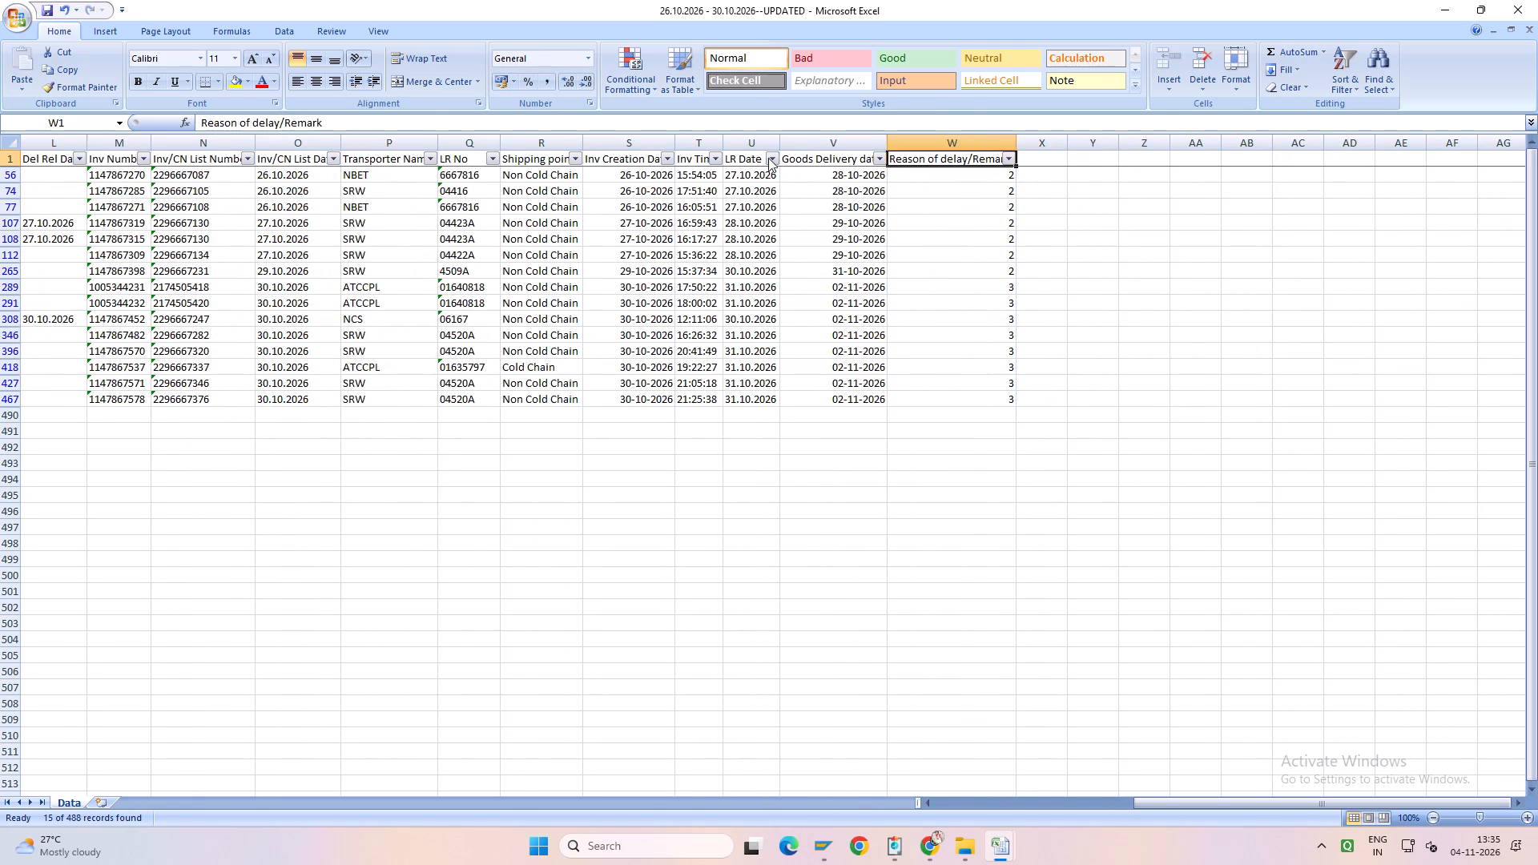
click(769, 158)
click(684, 281)
click(681, 292)
click(683, 431)
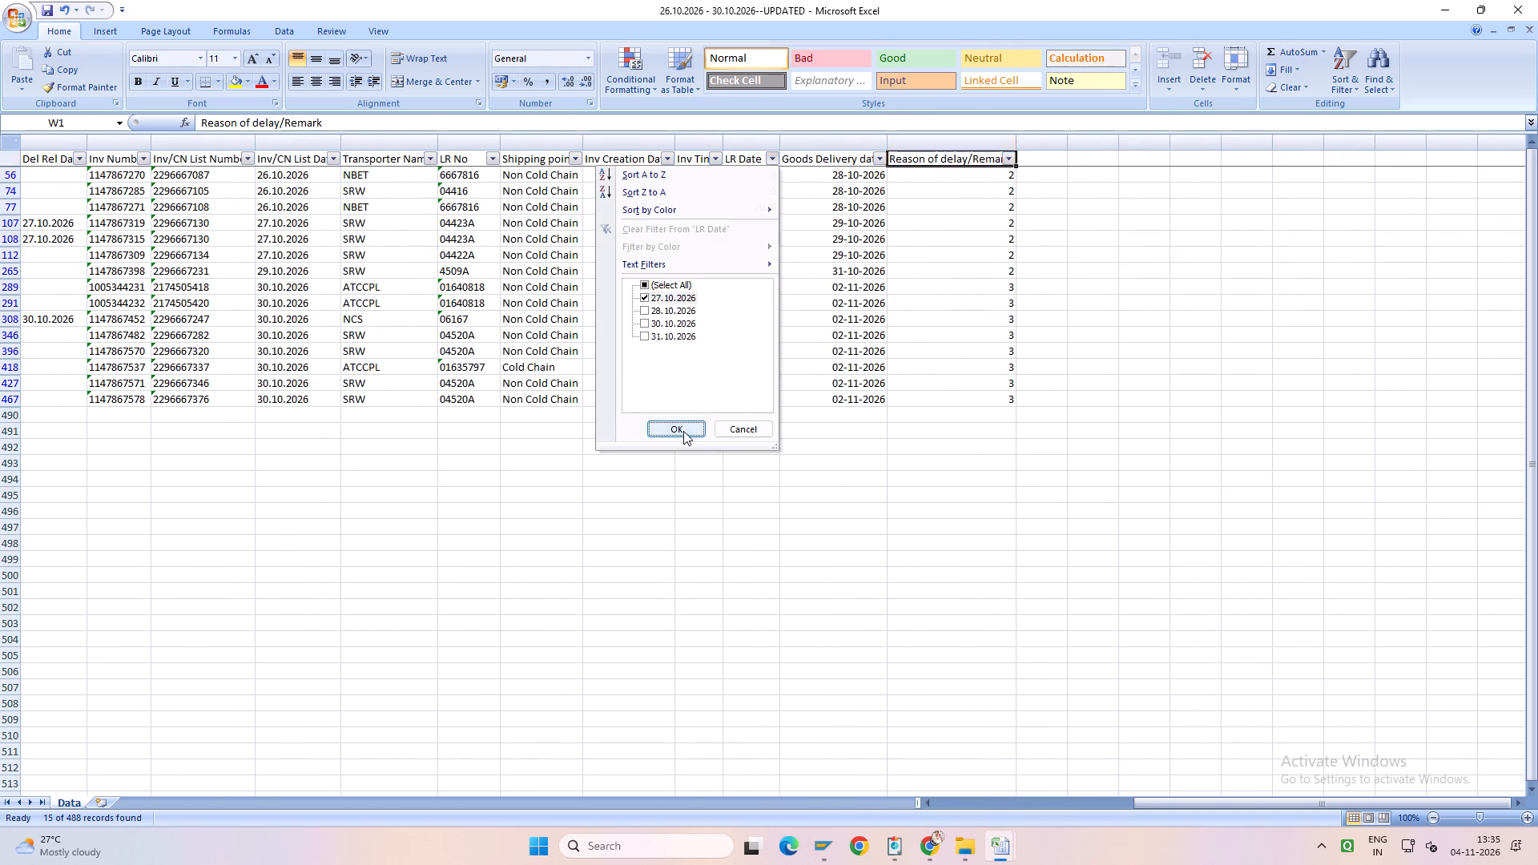
Switch the LR Date filter for the CHAS and DEOGHAR rows to 28.10.2026 only.
scroll(683, 431, up, 4)
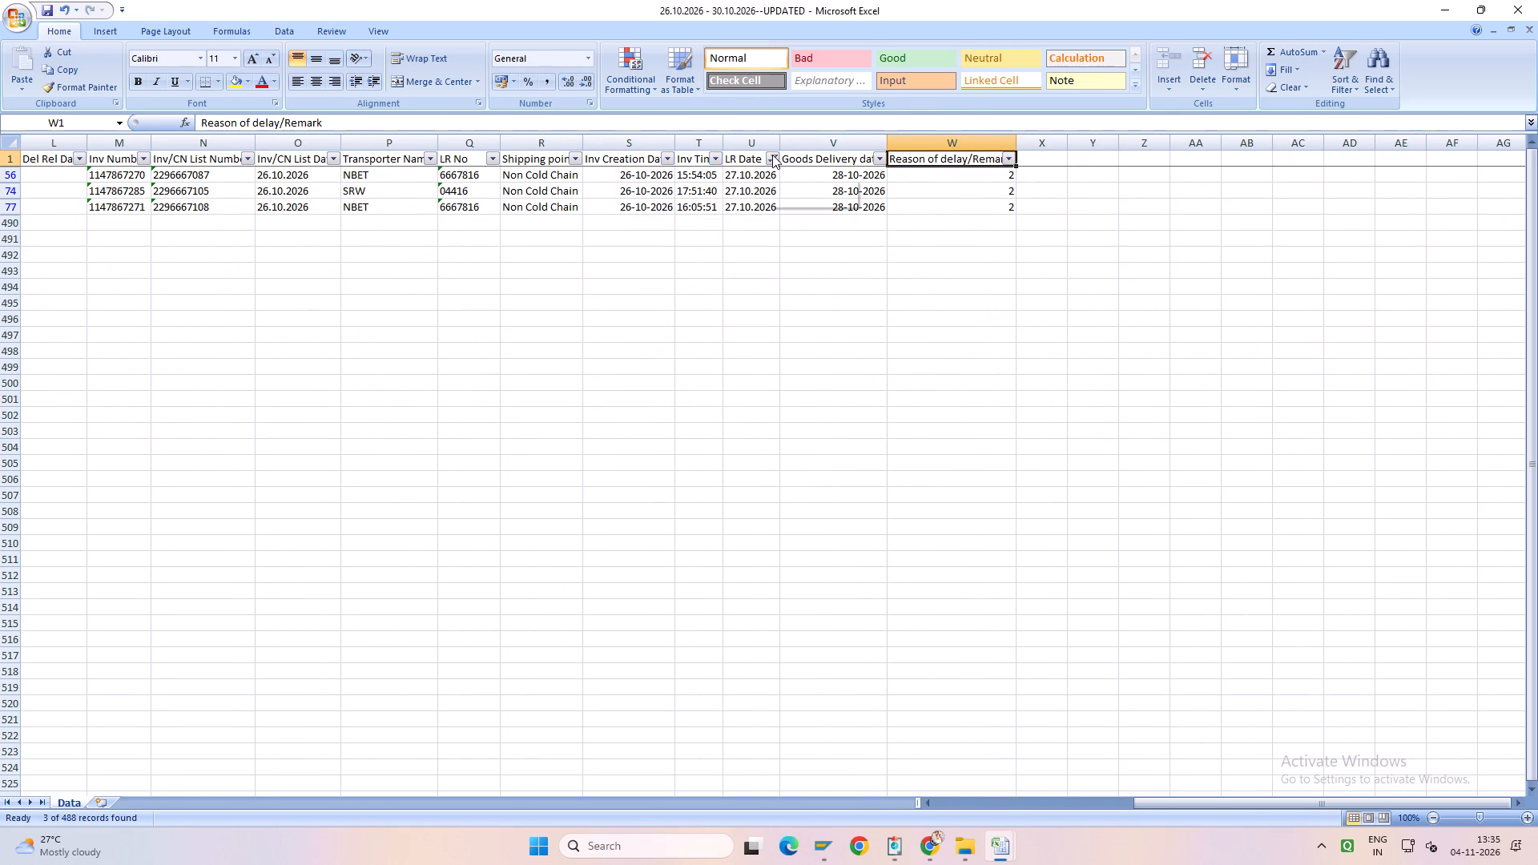
click(772, 155)
click(670, 297)
click(674, 310)
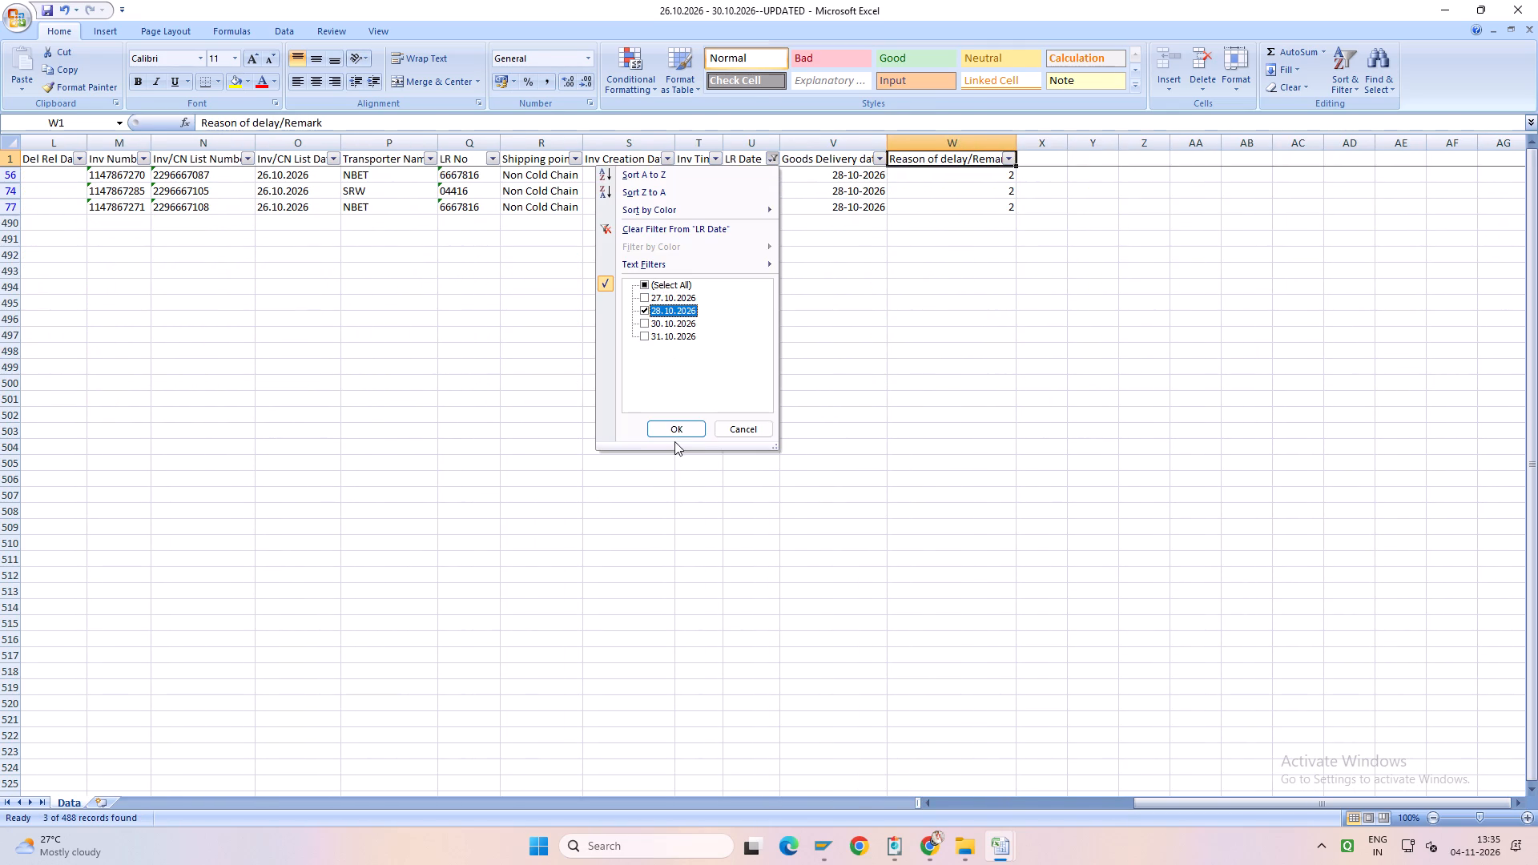
click(679, 435)
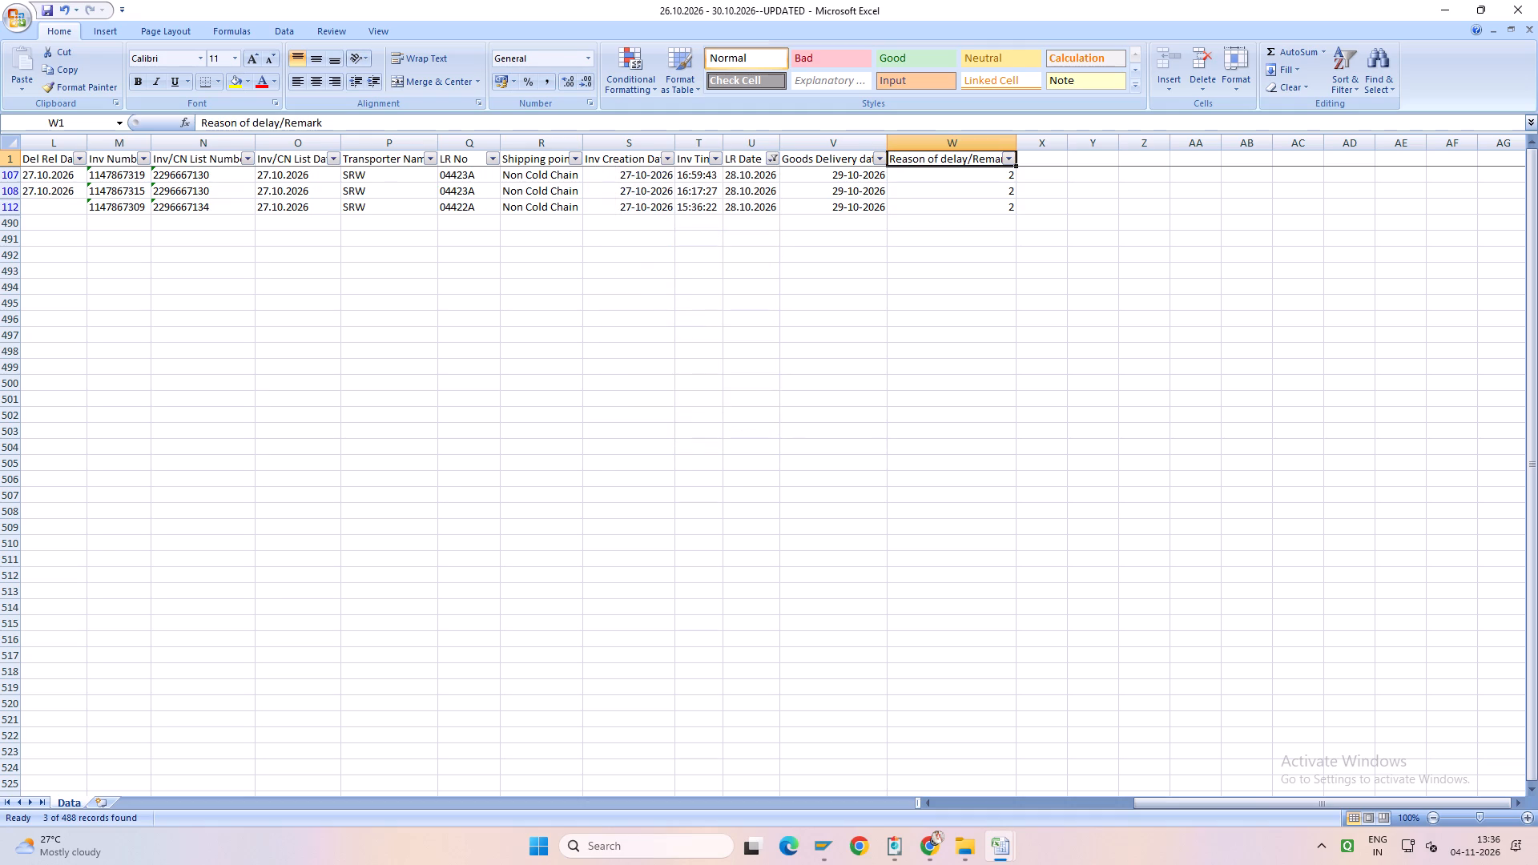
Switch the LR Date filter for the CHAS and DEOGHAR rows to 30.10.2026 only and check the parties, delivery dates and delay days.
scroll(781, 369, up, 4)
click(767, 159)
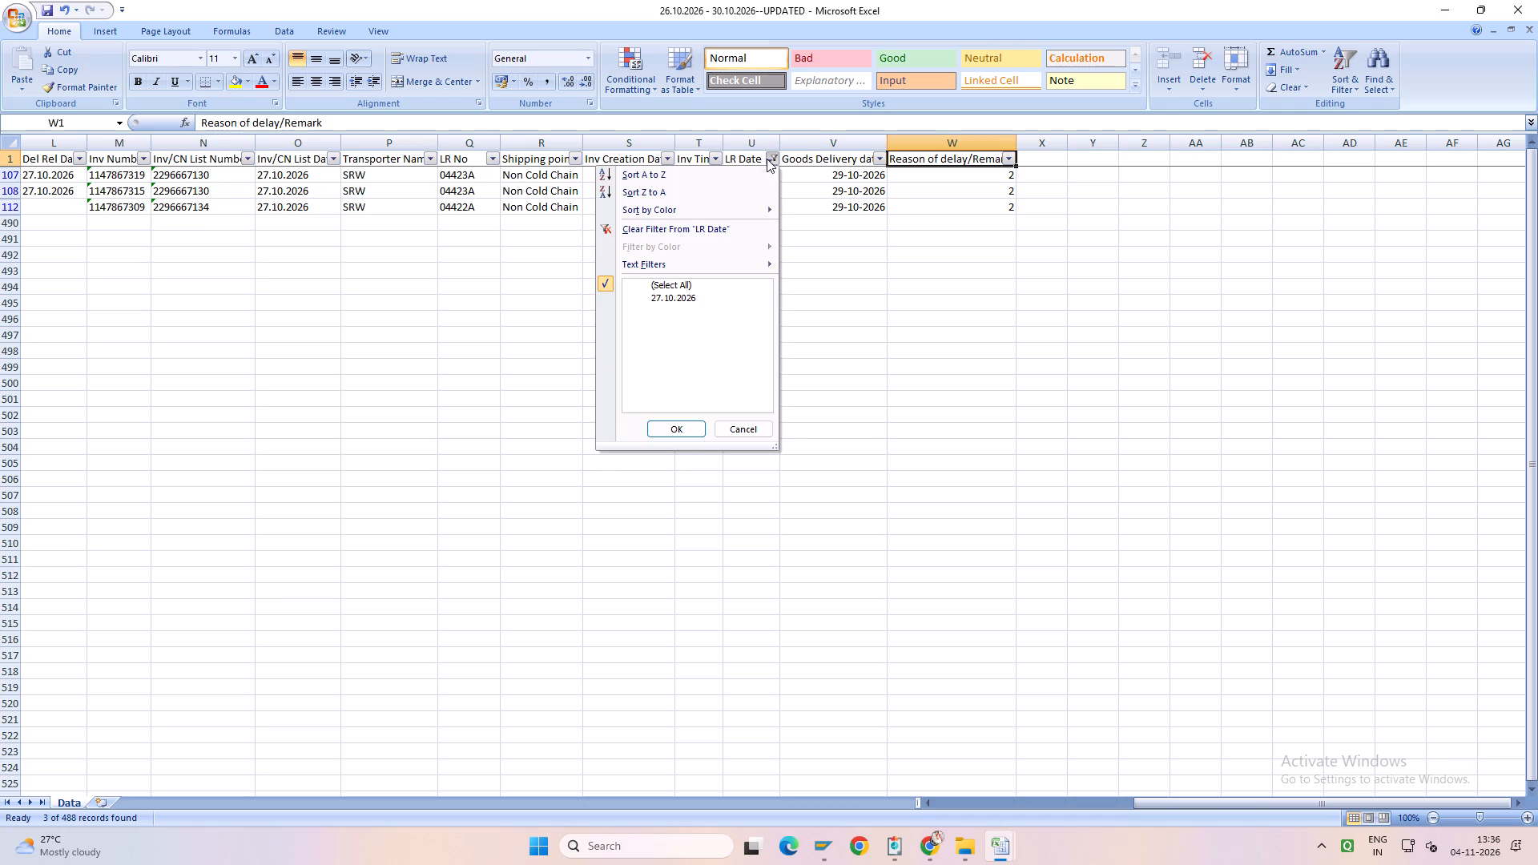
click(666, 308)
click(672, 324)
click(682, 431)
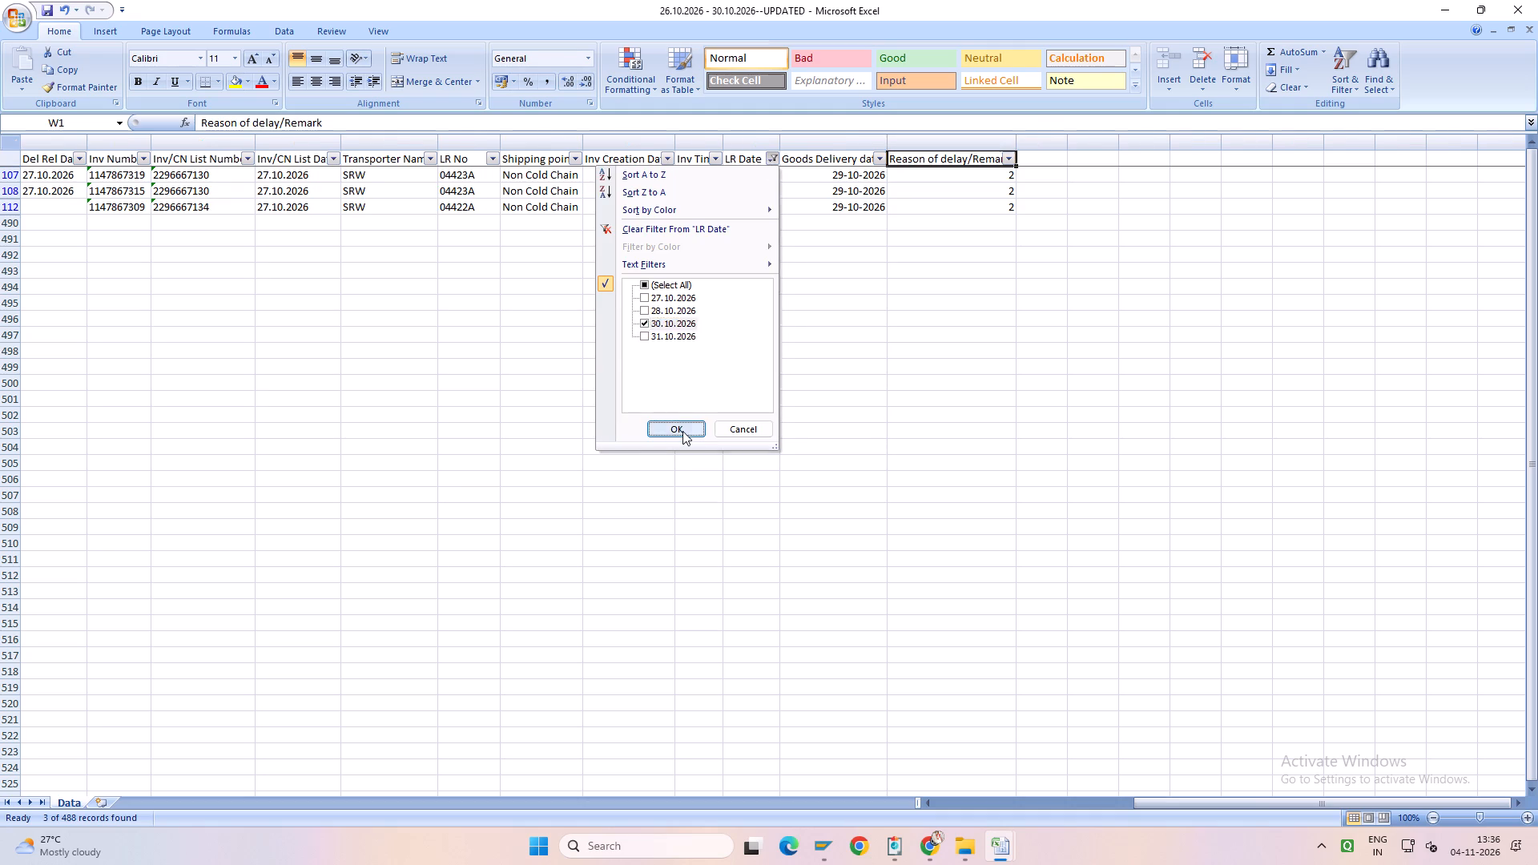
scroll(682, 431, up, 4)
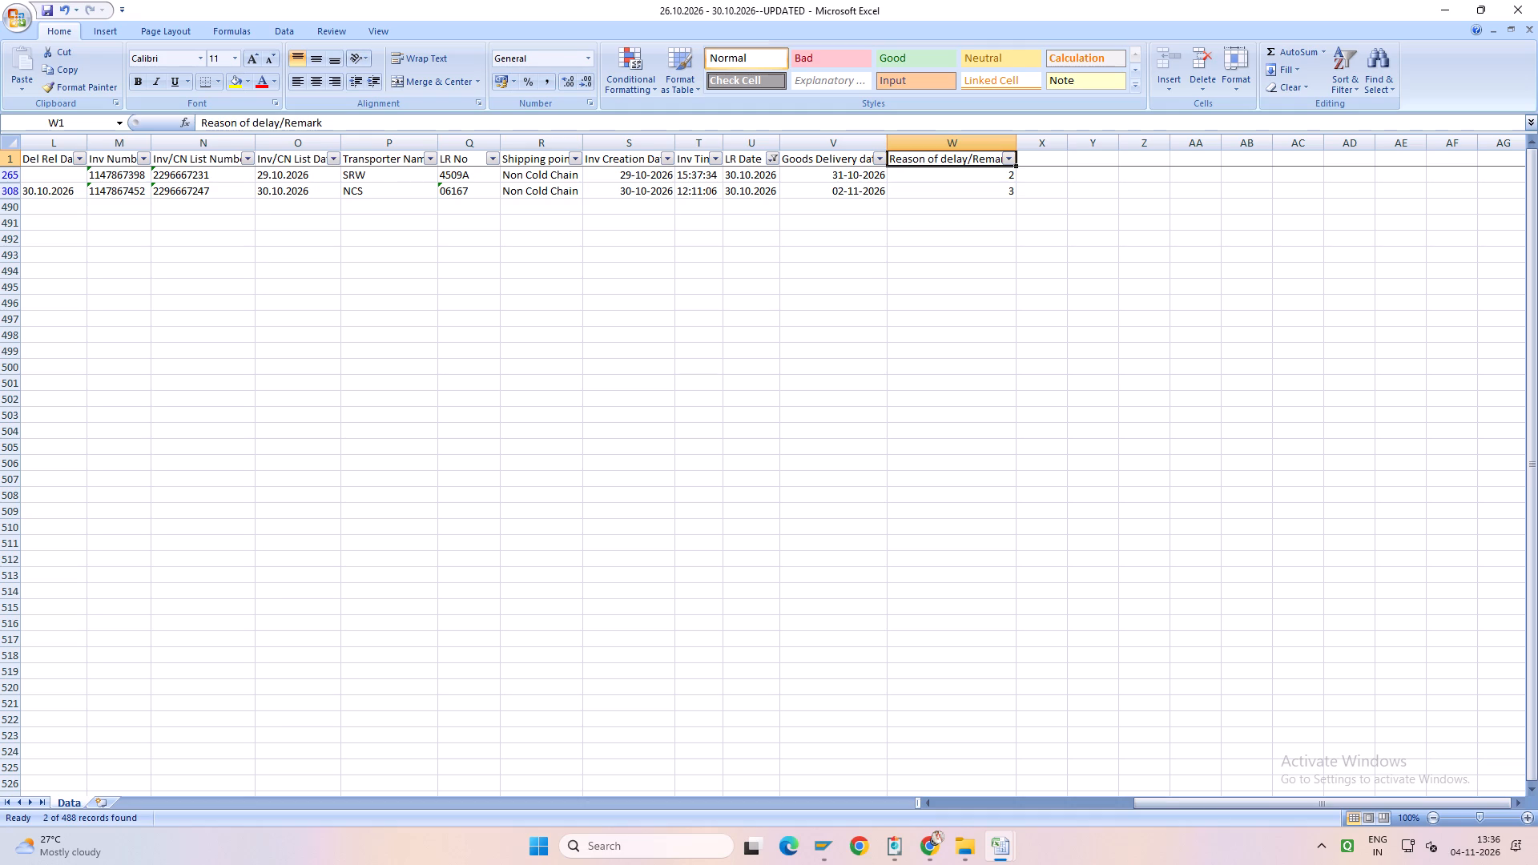
drag(1261, 804, 1114, 808)
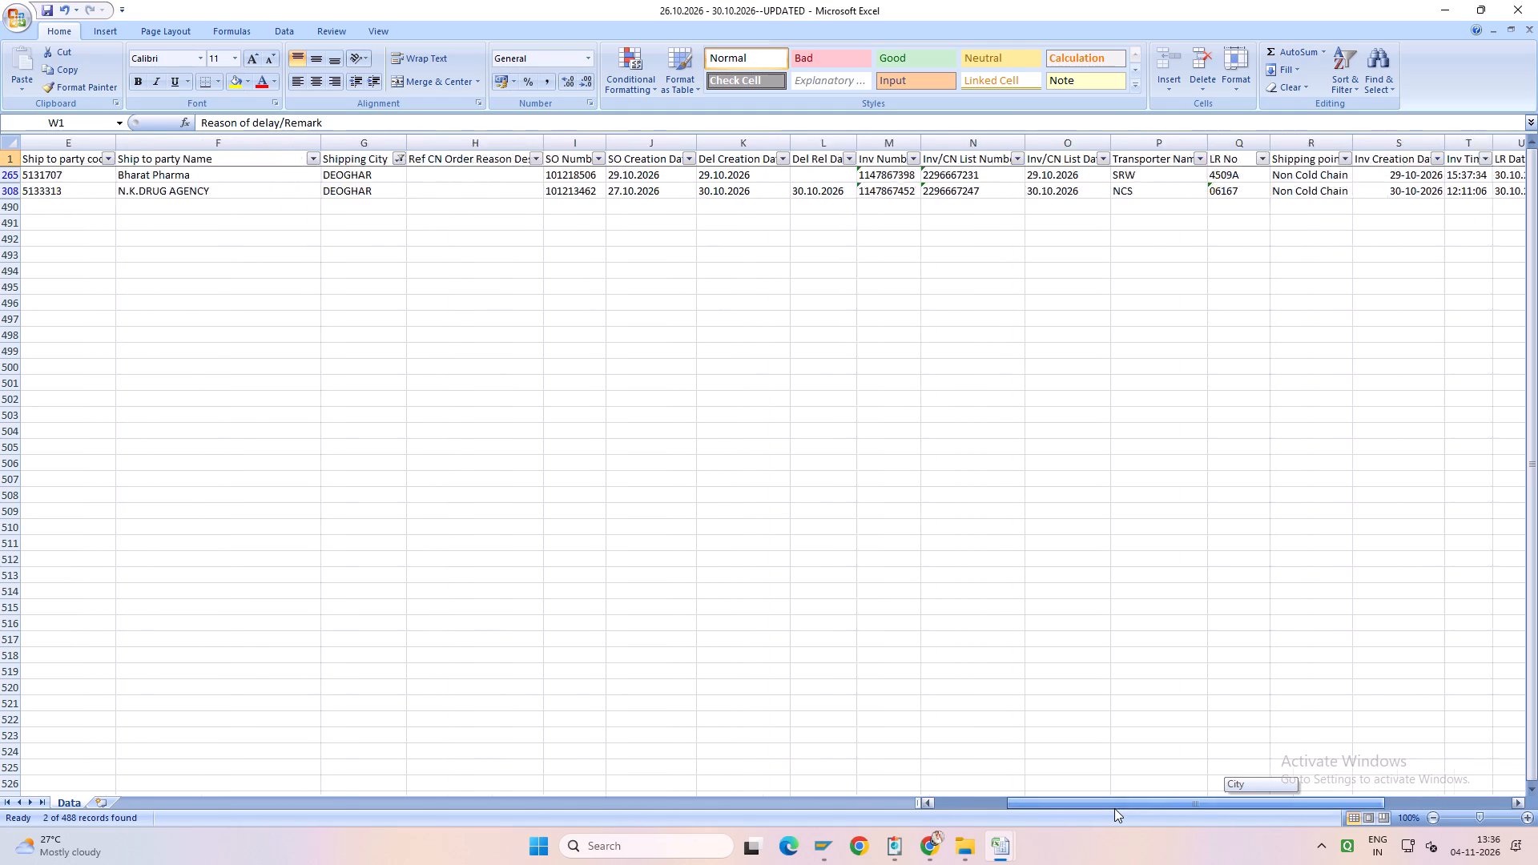
drag(1114, 808, 1113, 808)
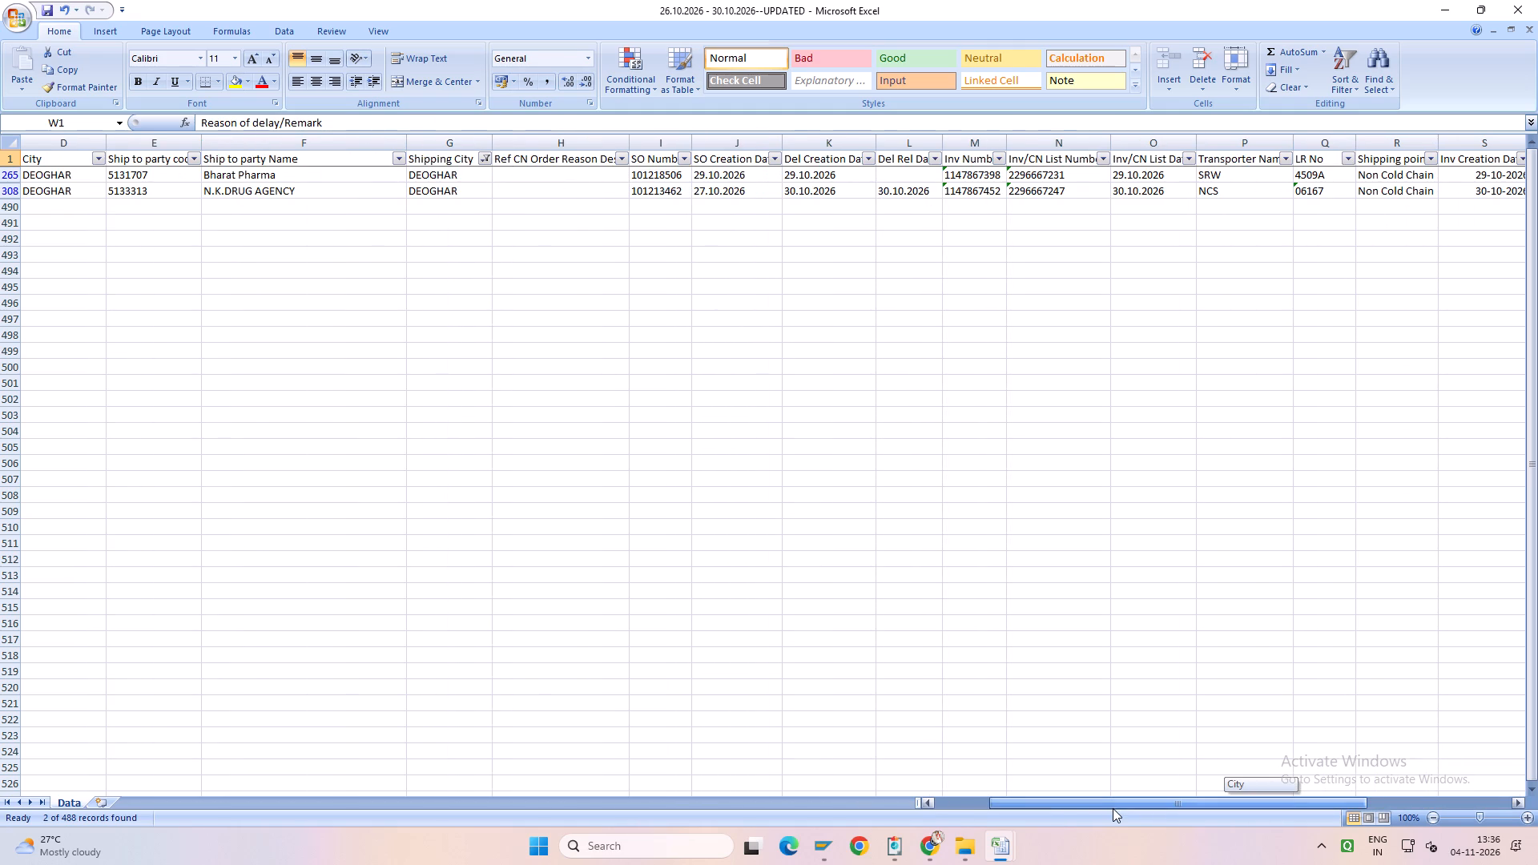
drag(1113, 808, 1227, 808)
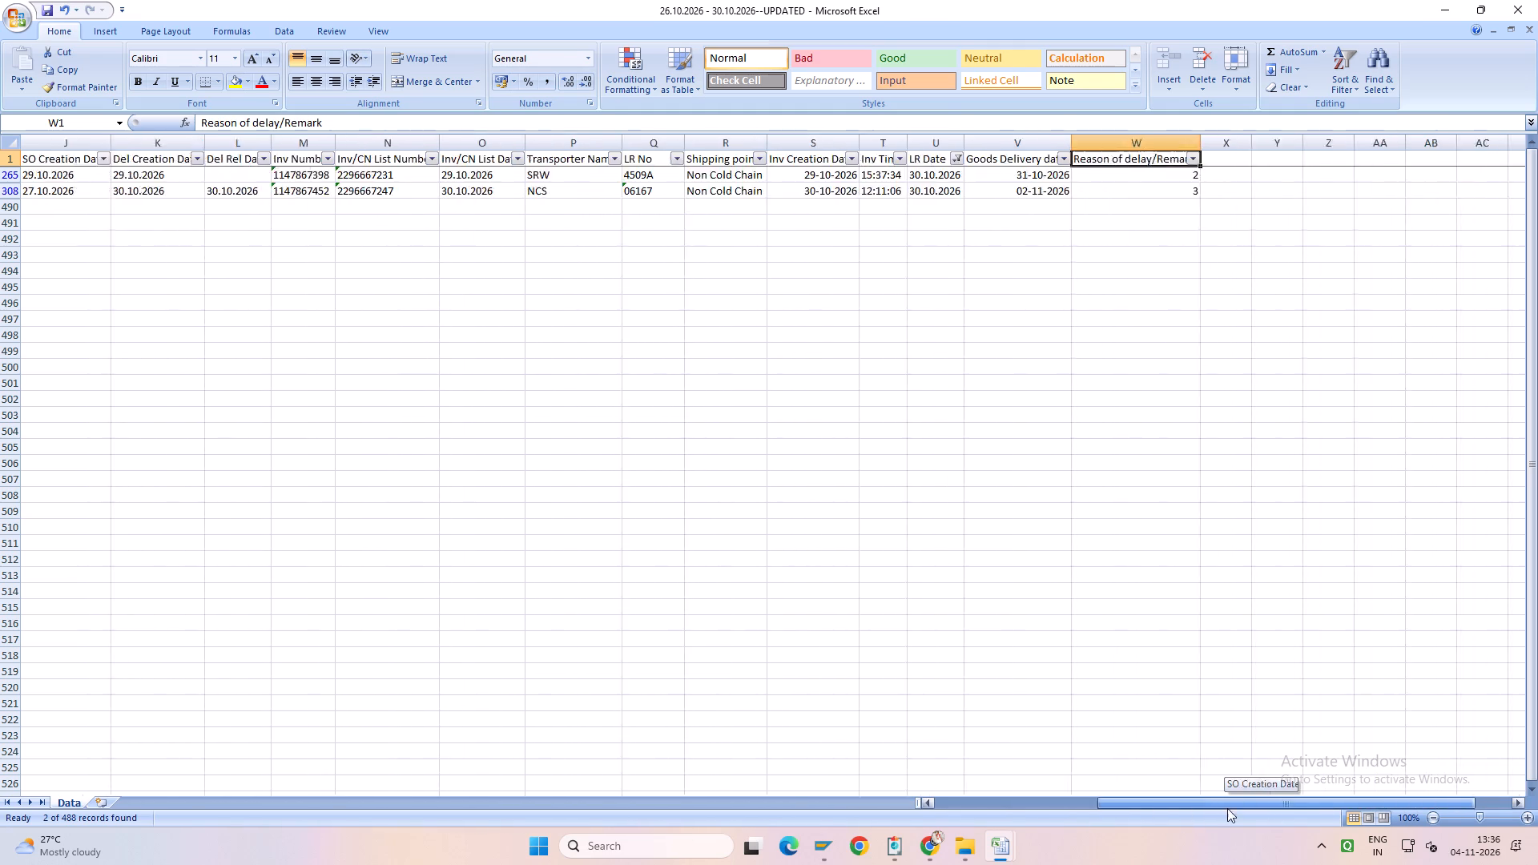
drag(1227, 808, 1362, 805)
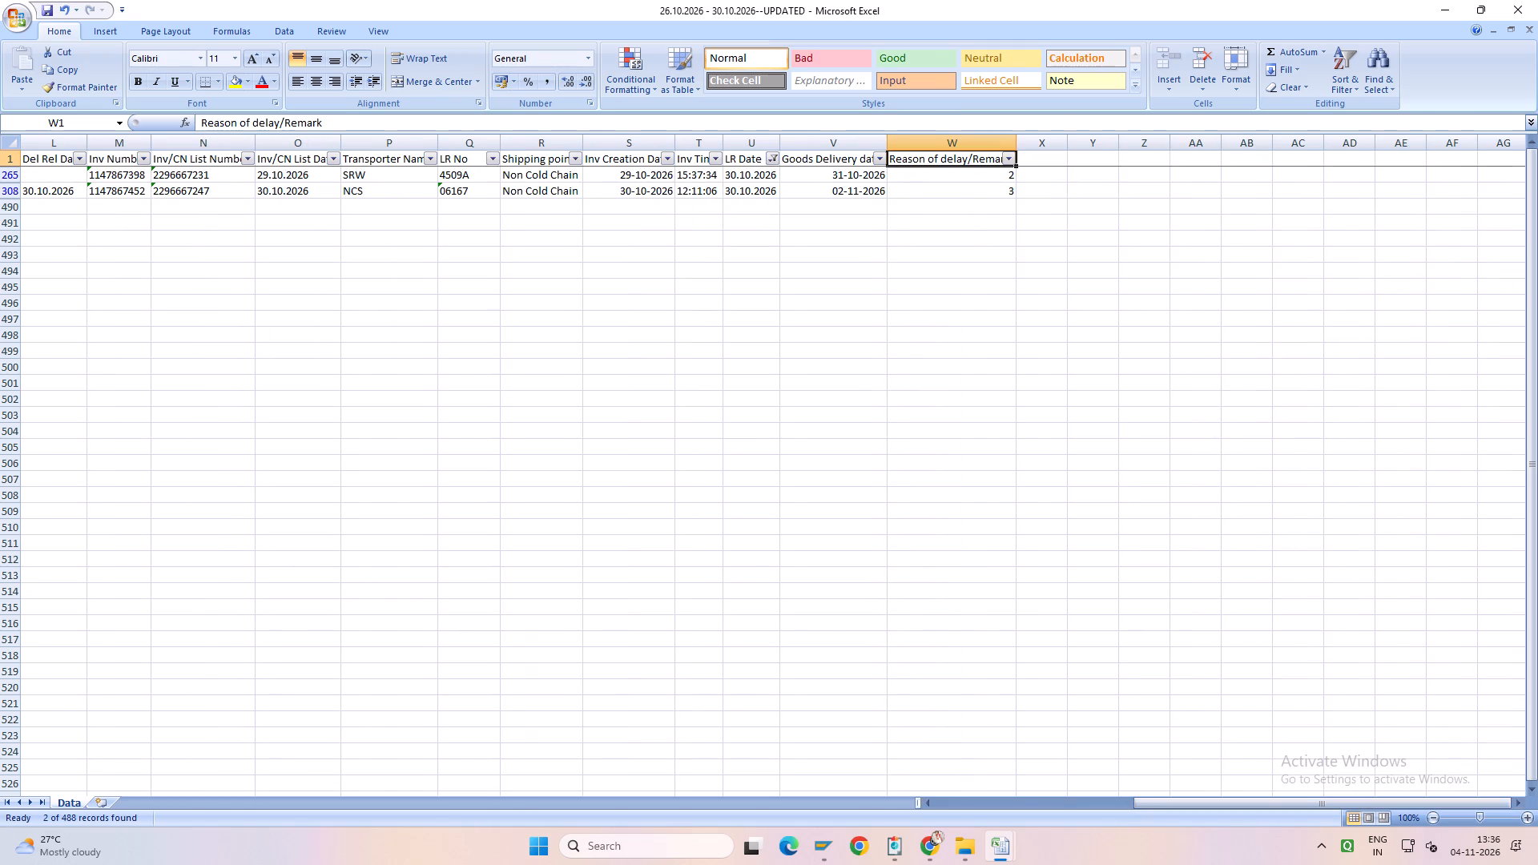
click(879, 157)
click(957, 215)
Reset the LR Date filter to include all dates for the CHAS and DEOGHAR rows.
click(771, 160)
click(674, 286)
click(682, 431)
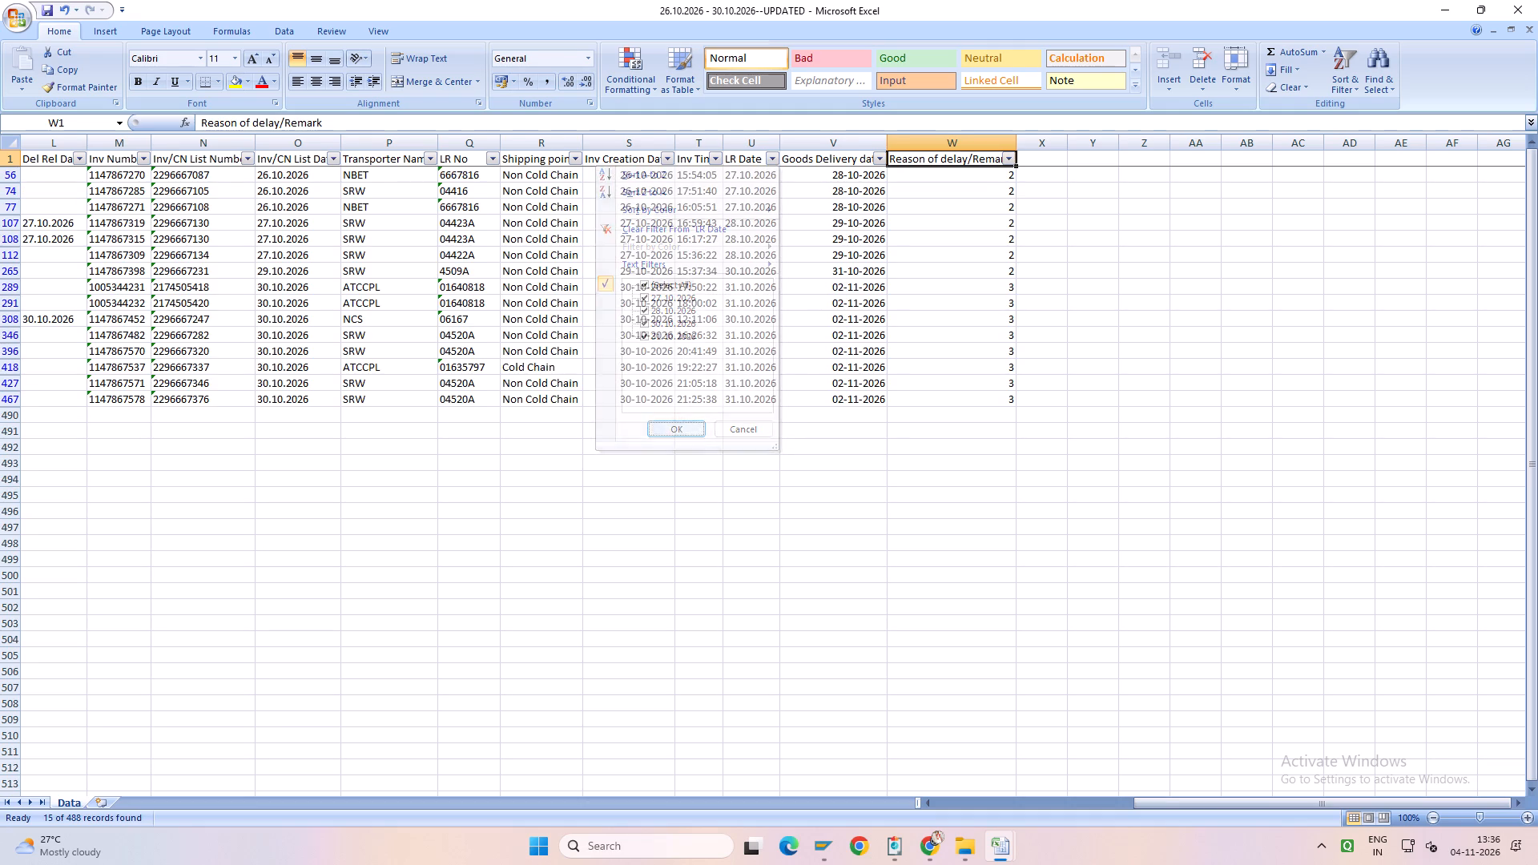
scroll(682, 431, up, 5)
Clear the current cities in the Shipping City filter and select BARHARWA, Pakur and BOKARO instead.
click(839, 159)
key(ctrl+Left)
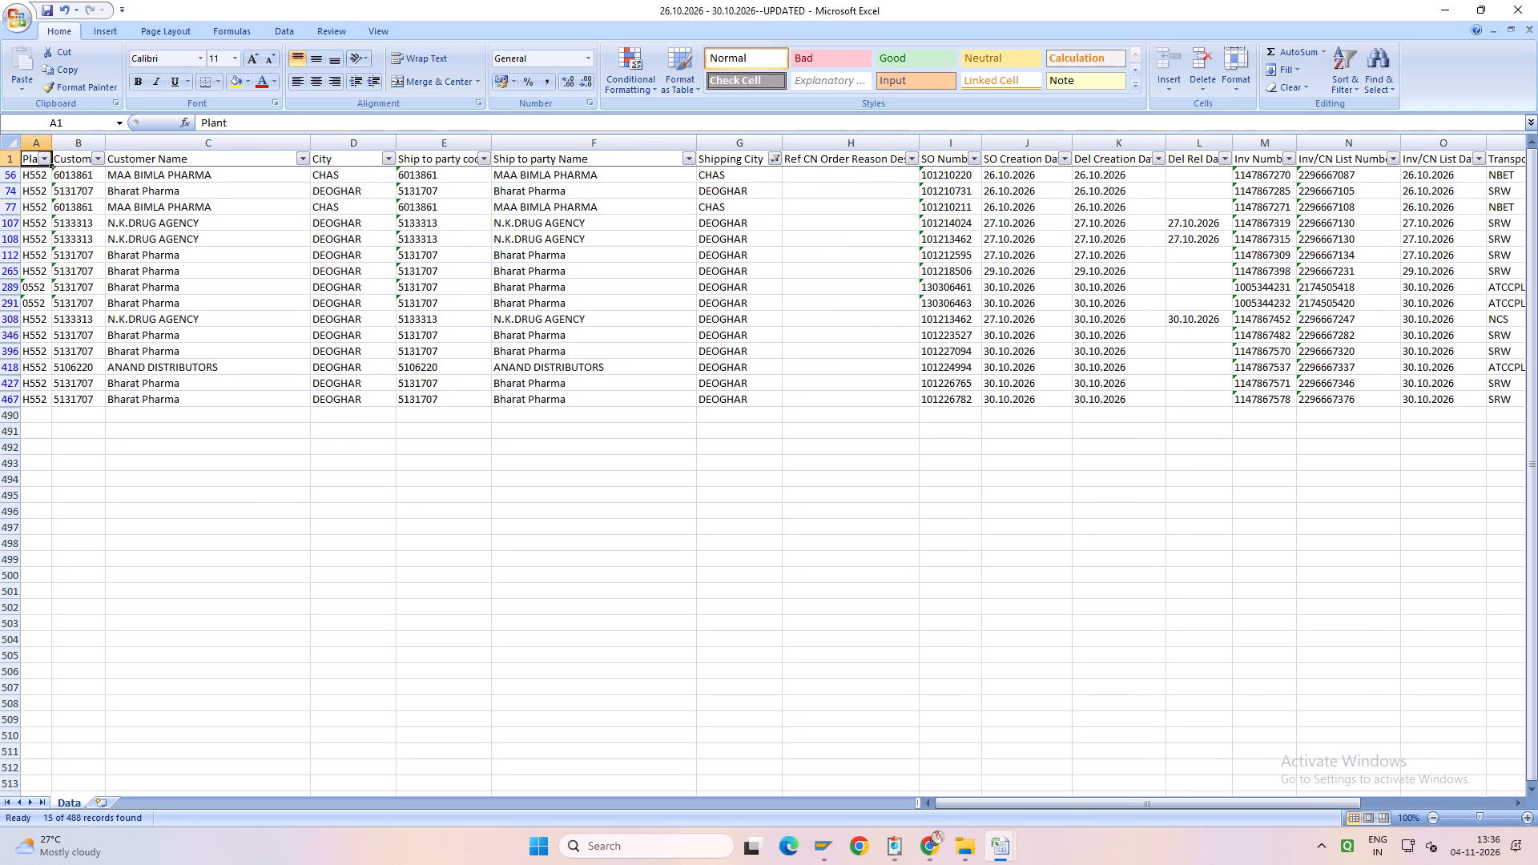
click(770, 158)
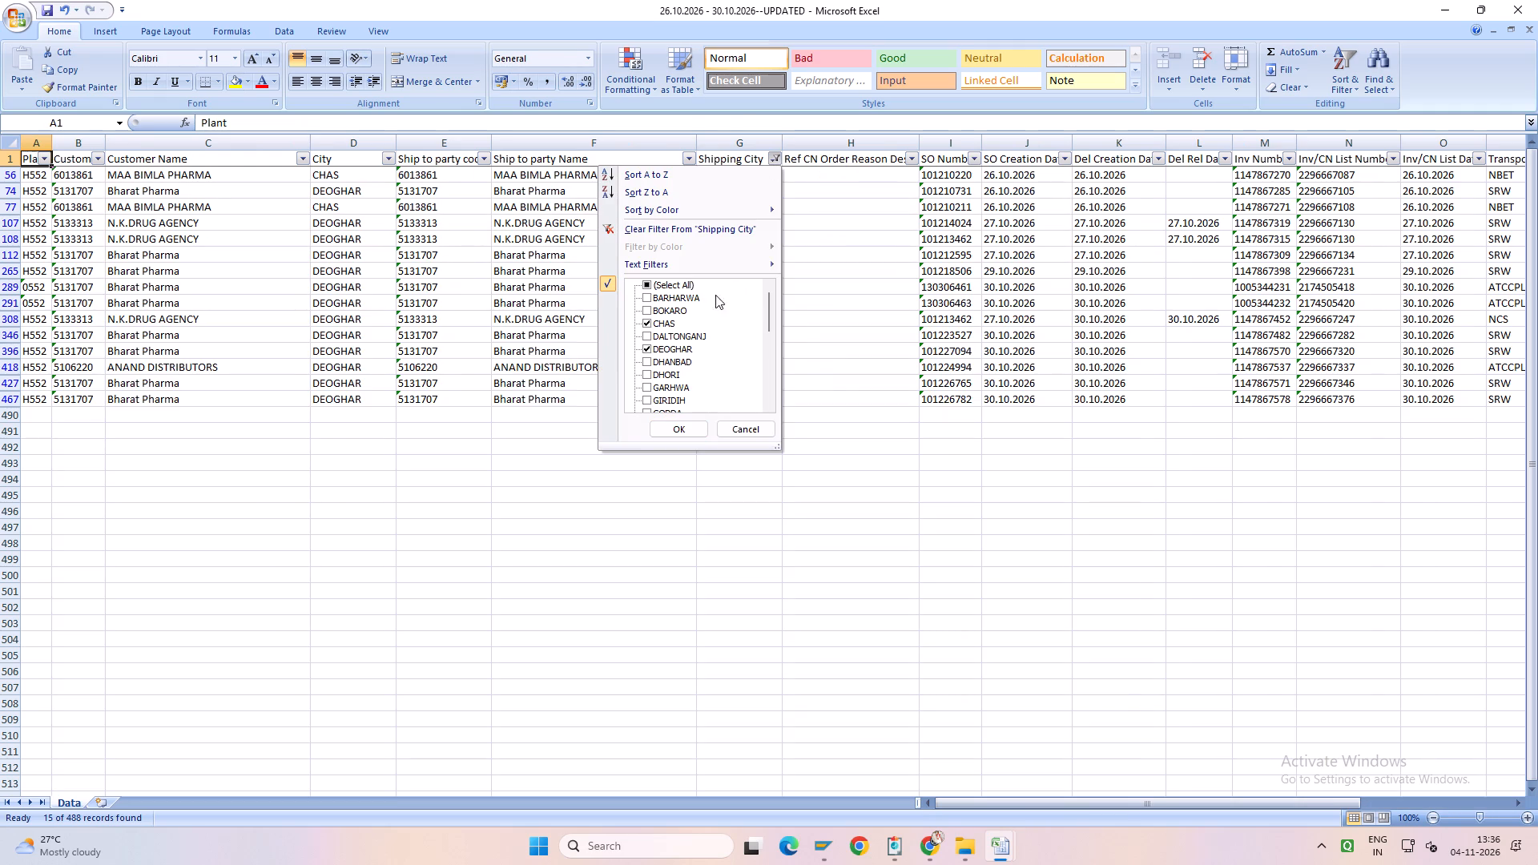
double_click(678, 283)
click(681, 299)
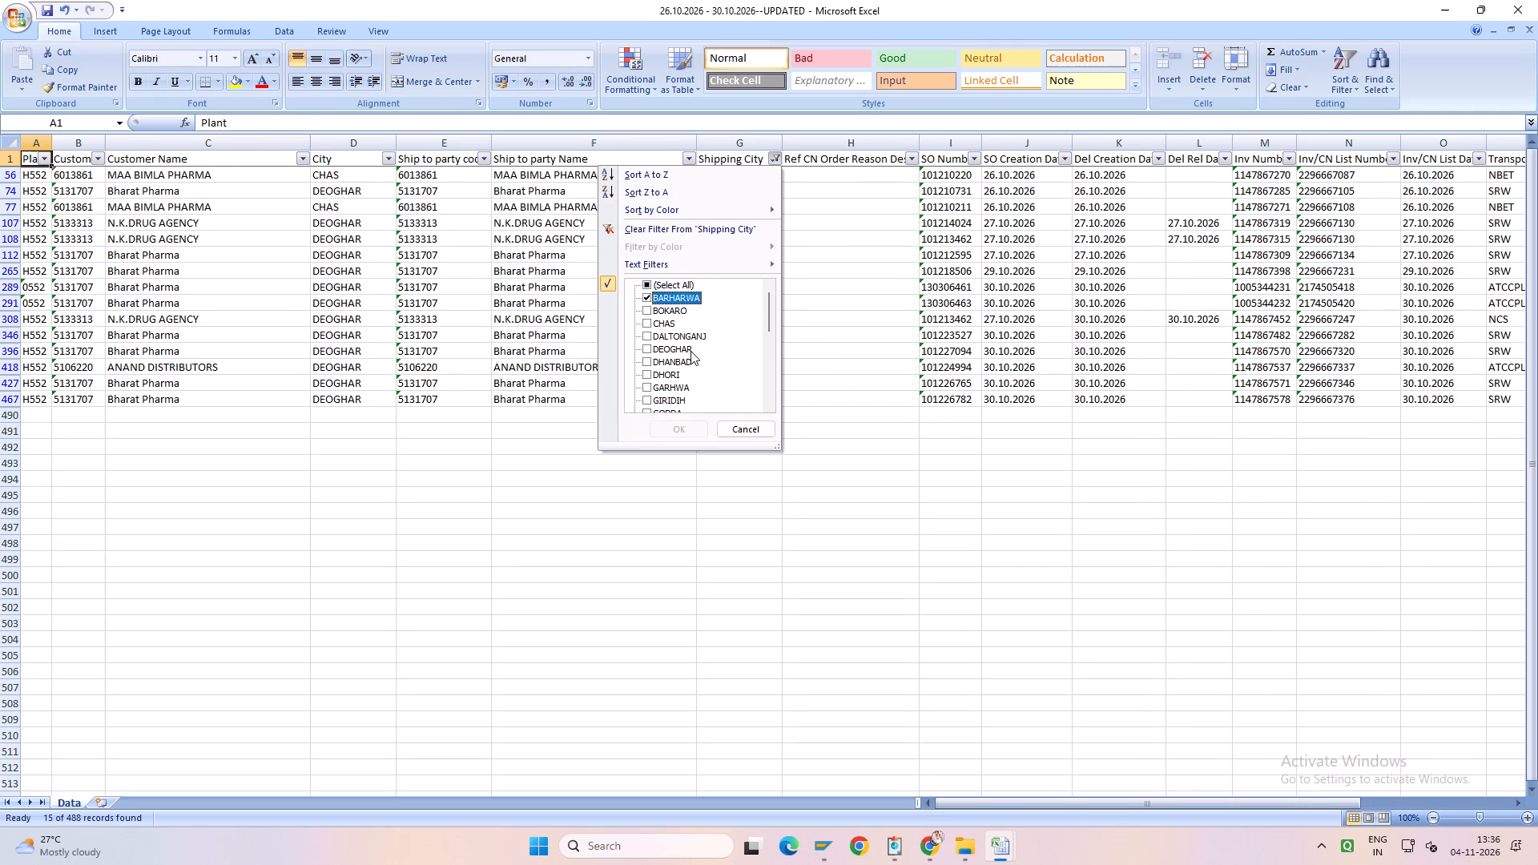
scroll(690, 351, down, 8)
click(663, 347)
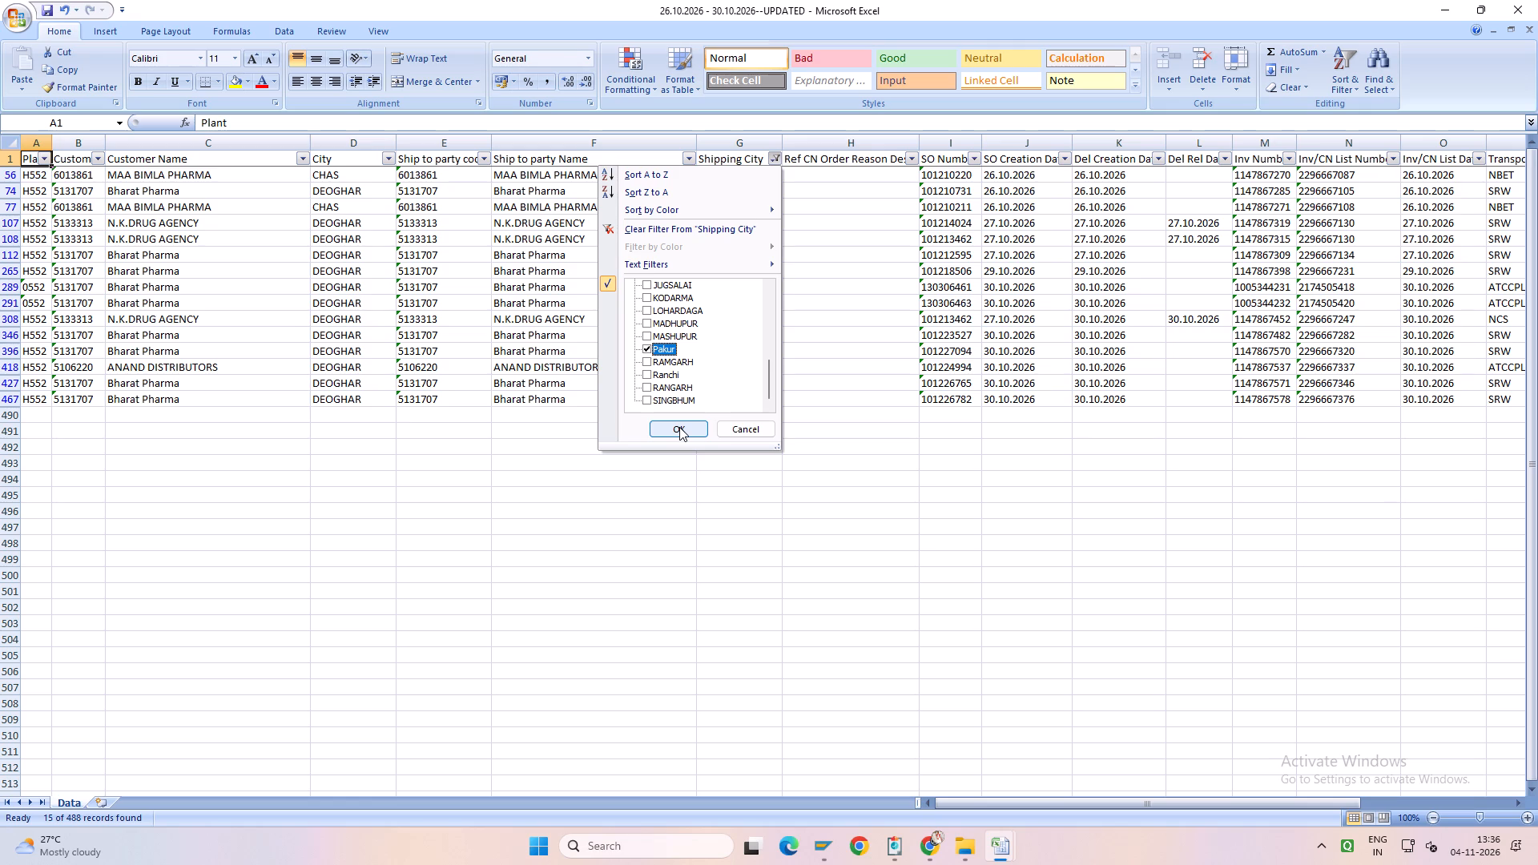
scroll(679, 427, up, 16)
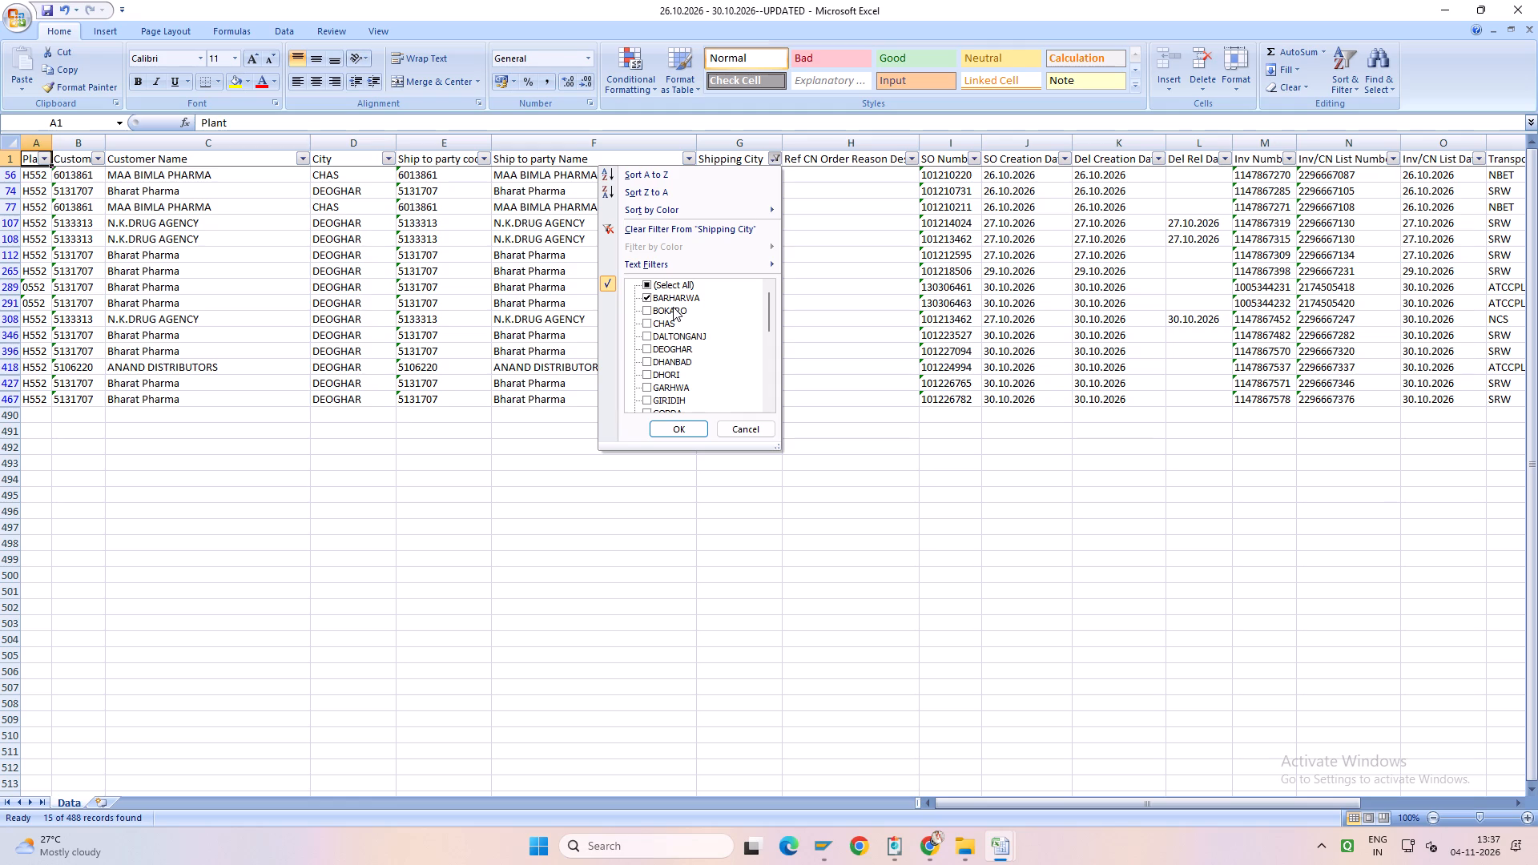
click(673, 307)
Add DALTONGANJ, DHANBAD, DHORI, GARHWA, GIRIDIH, GODDA, GUMLA and HAZARIBAGH to the Shipping City filter selection.
scroll(673, 307, up, 3)
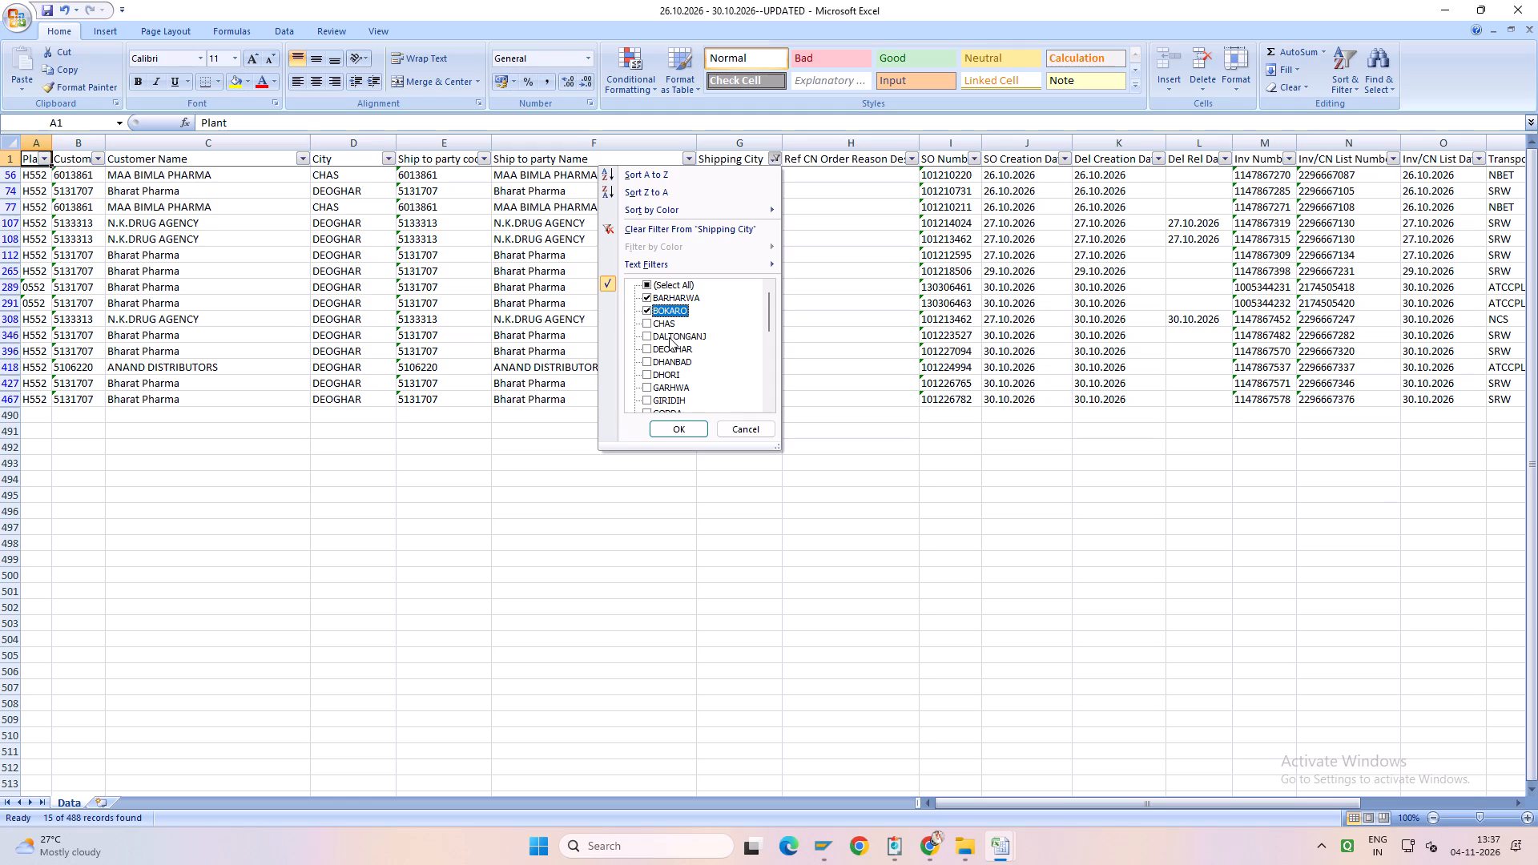
click(669, 337)
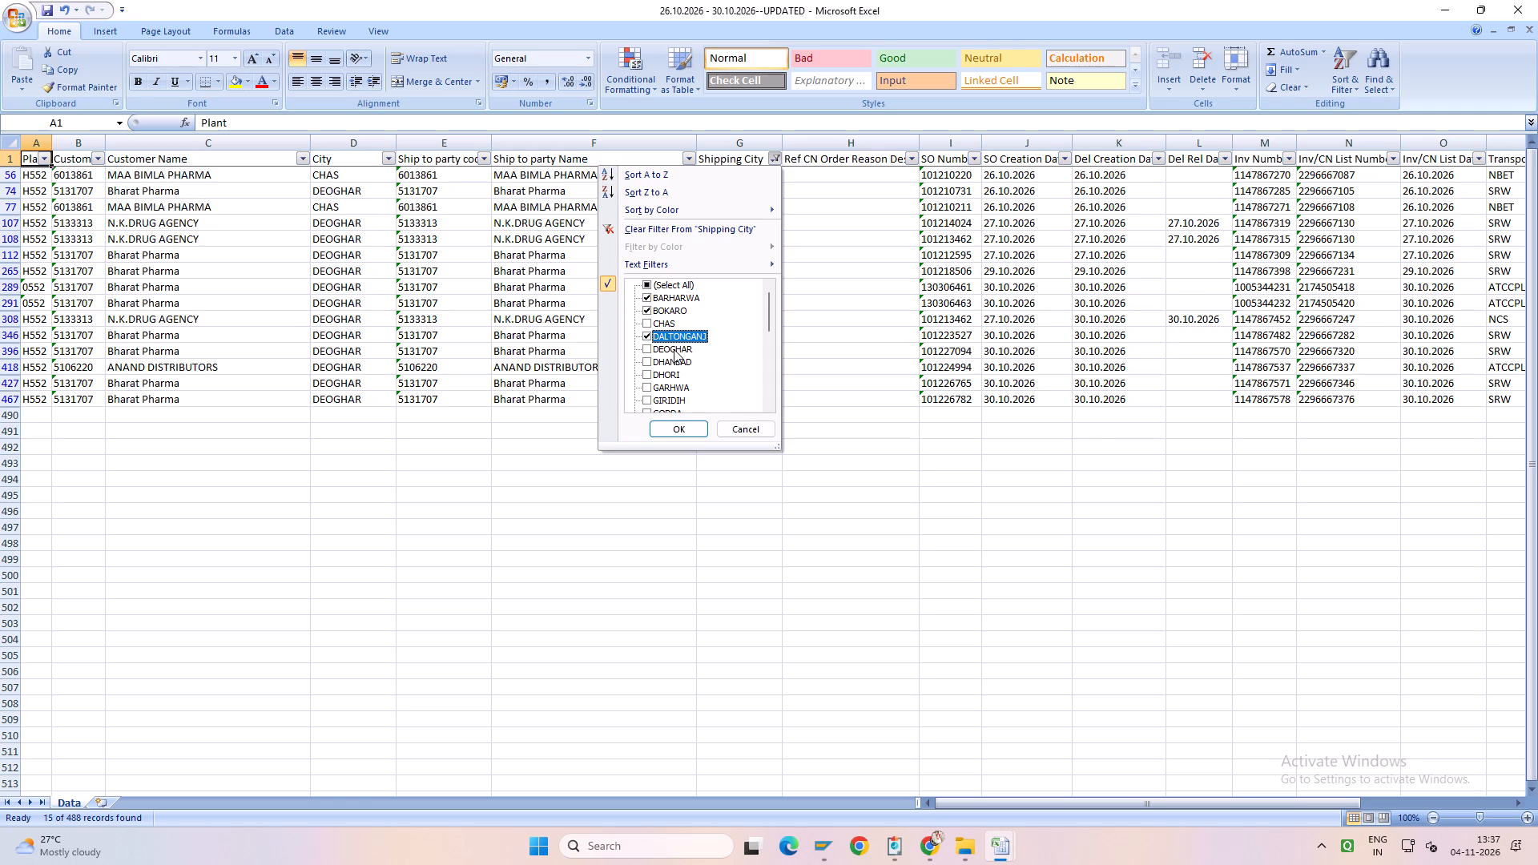
click(675, 359)
click(674, 375)
click(672, 387)
click(671, 398)
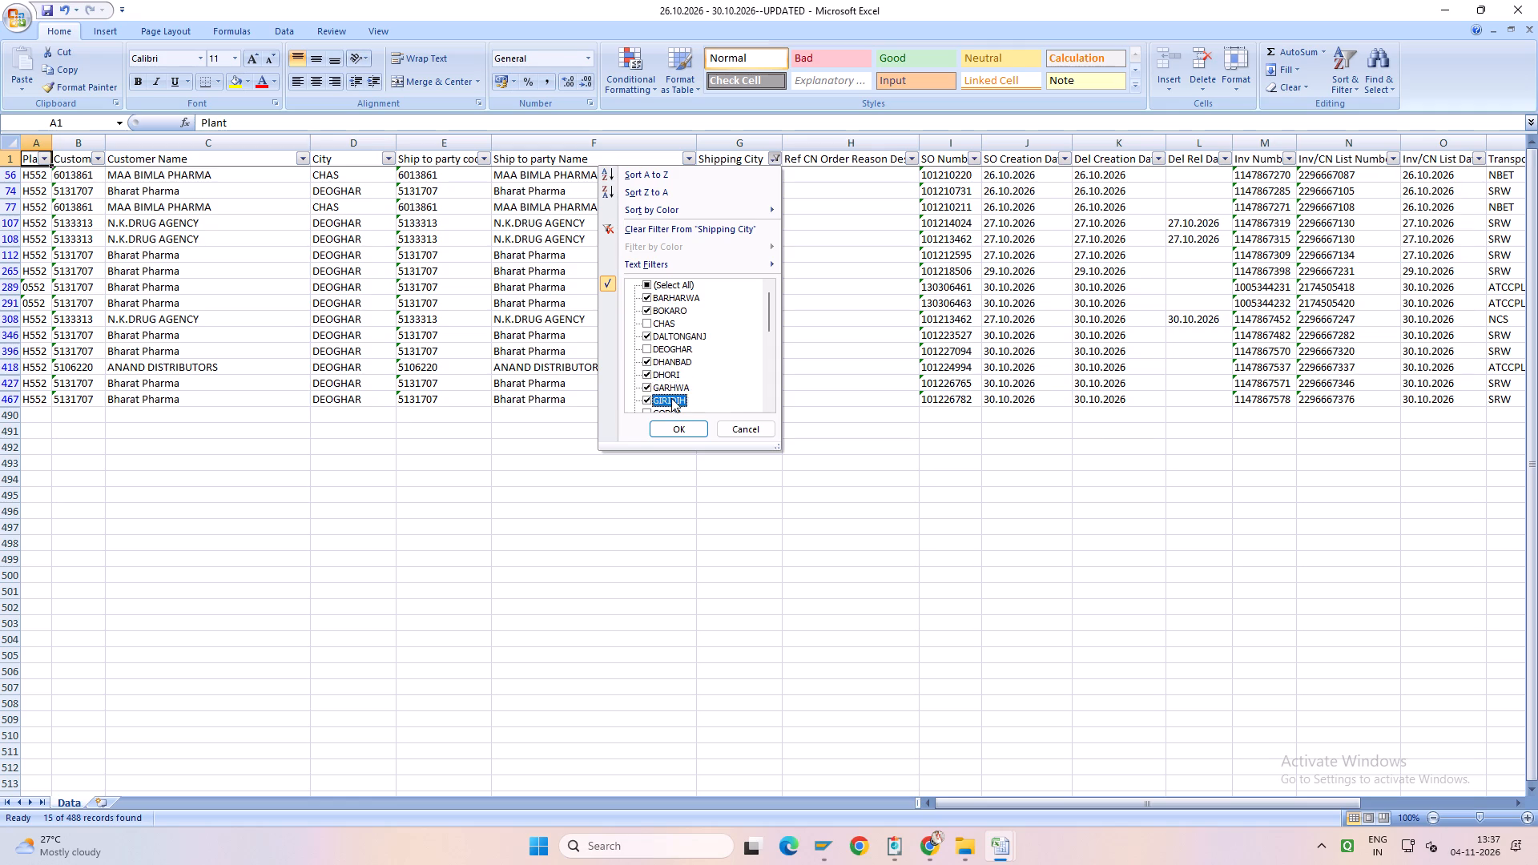
scroll(680, 389, down, 1)
click(668, 376)
click(668, 389)
click(672, 396)
Add JAMTARA, JHARIA, JHUMRI TELAIYA, KODARMA, LOHARDAGA, MADHUPUR, MASHUPUR, RAMGARH, RANGARH and SINGBHUM to the Shipping City selection and apply the filter.
scroll(698, 383, down, 1)
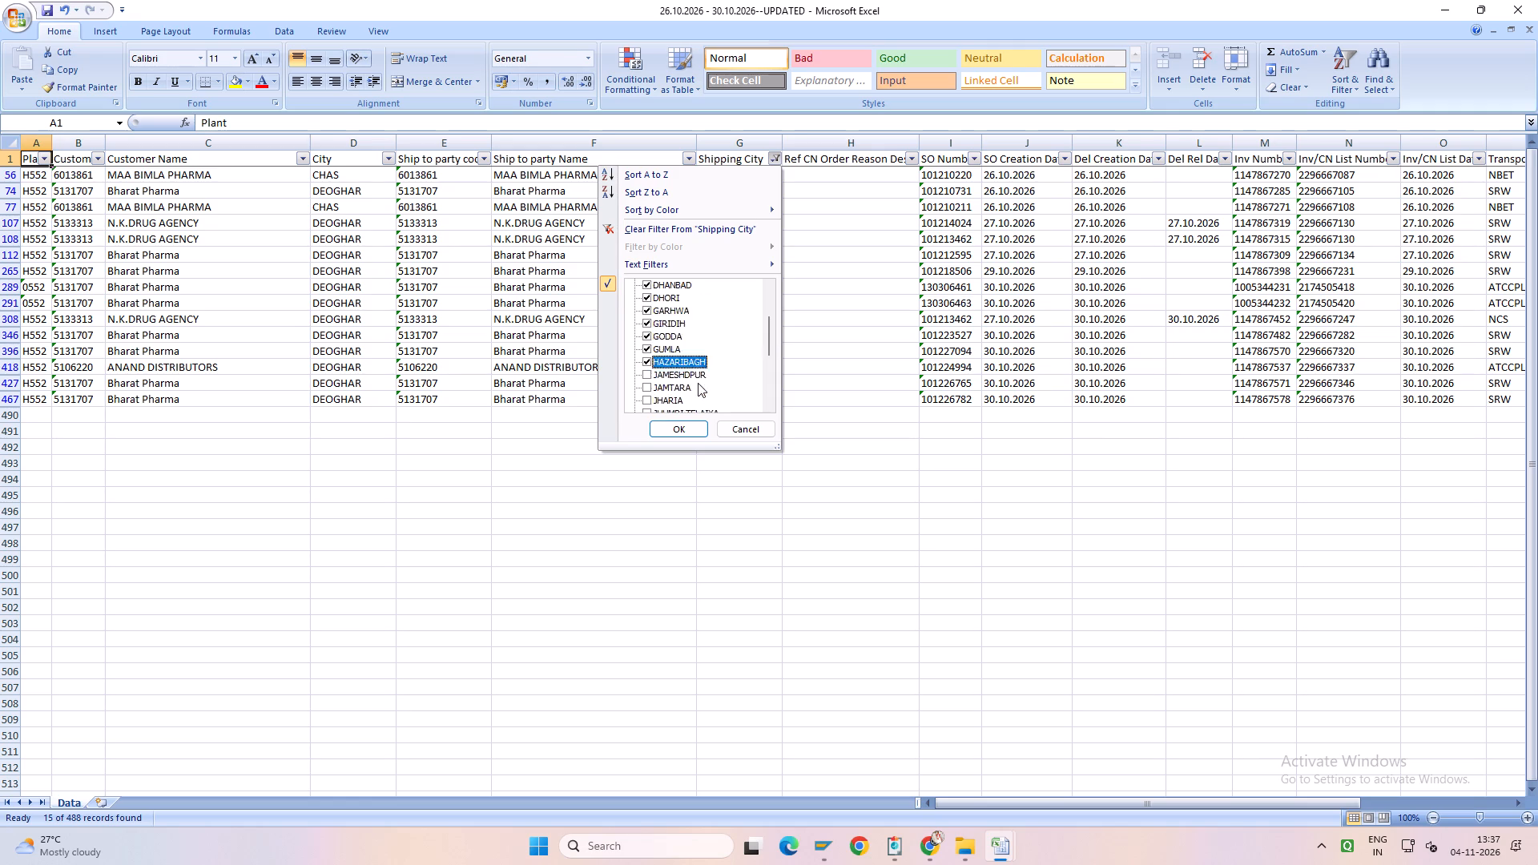
scroll(698, 383, down, 1)
click(680, 352)
click(674, 363)
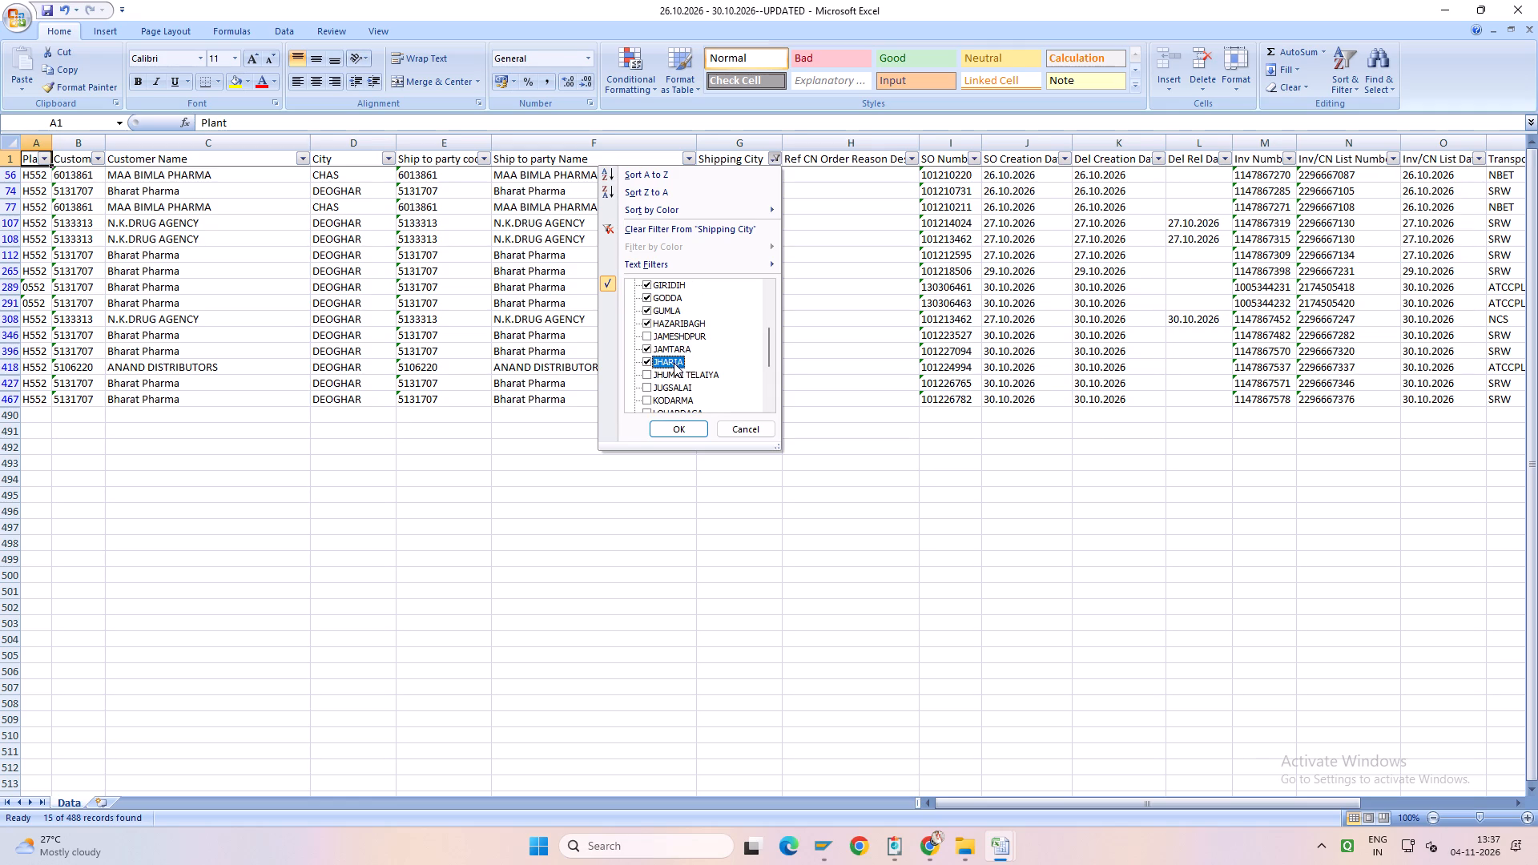
click(674, 376)
click(676, 402)
scroll(699, 392, down, 1)
click(686, 376)
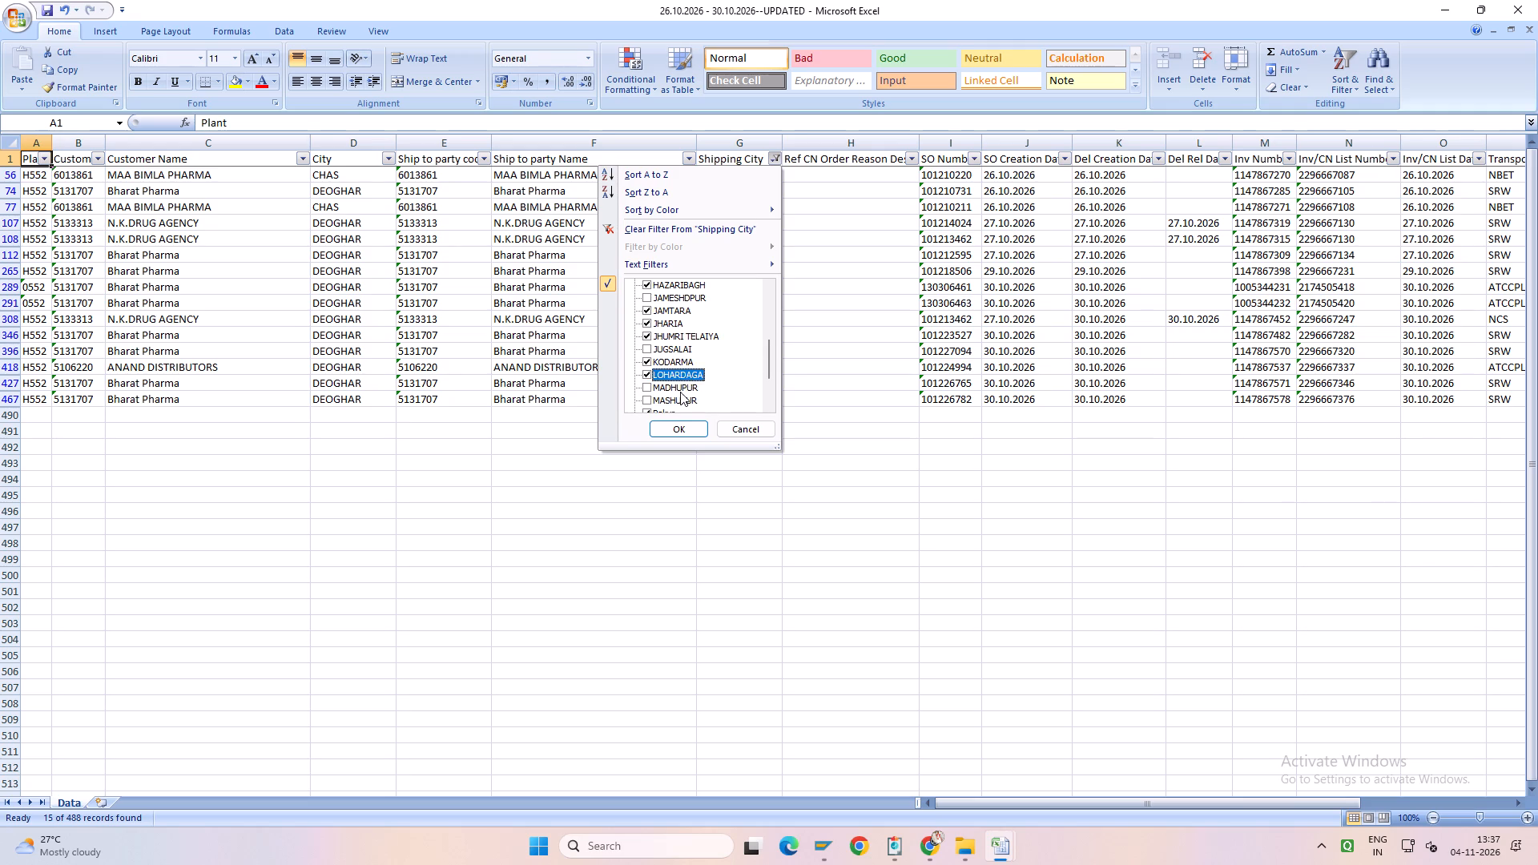
double_click(680, 392)
scroll(680, 396, down, 3)
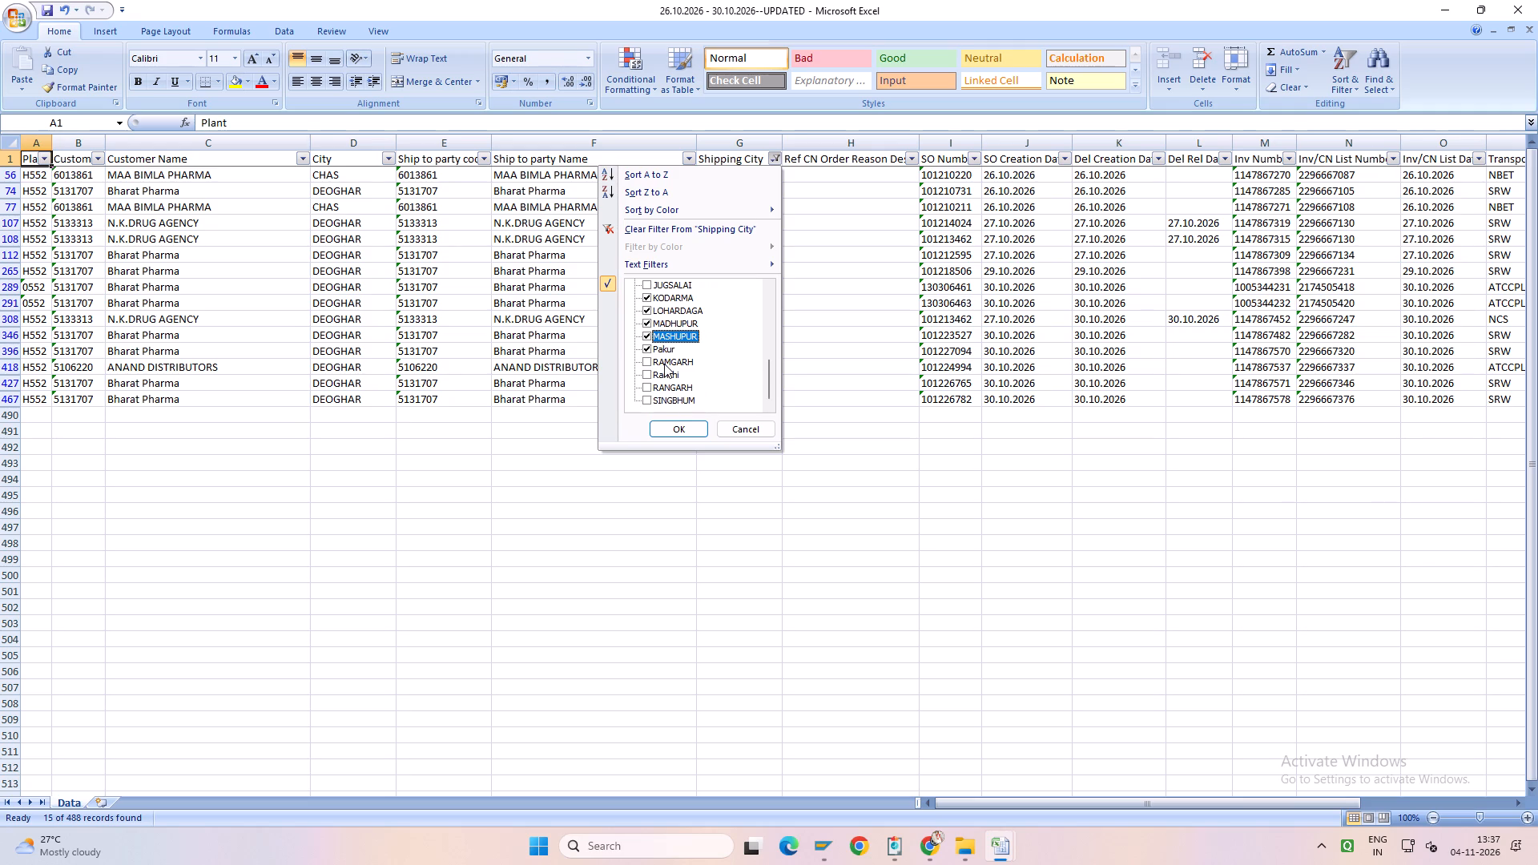
click(664, 364)
click(672, 390)
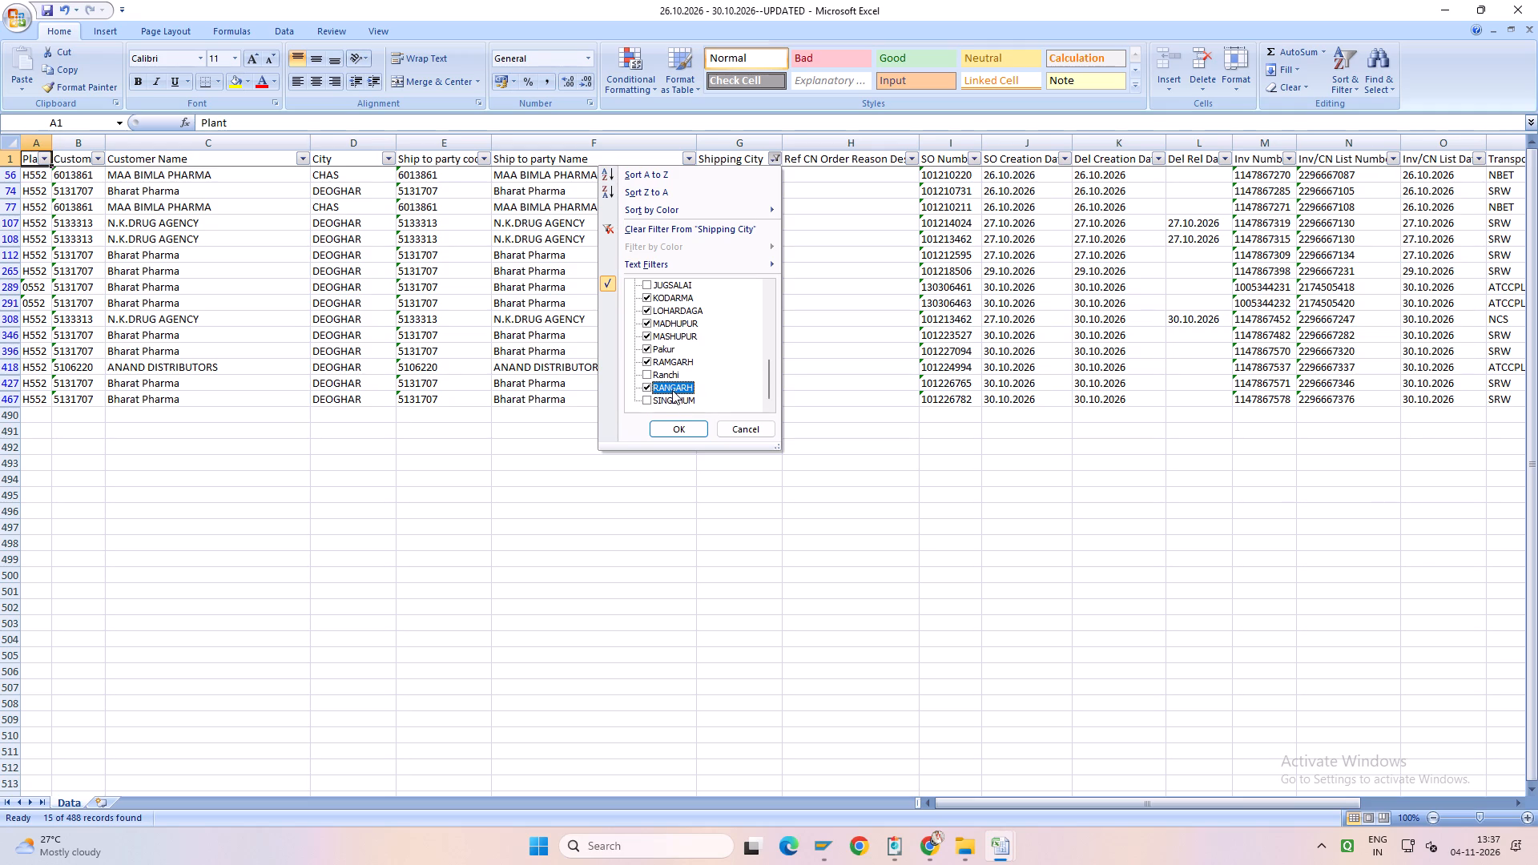
click(674, 403)
click(678, 432)
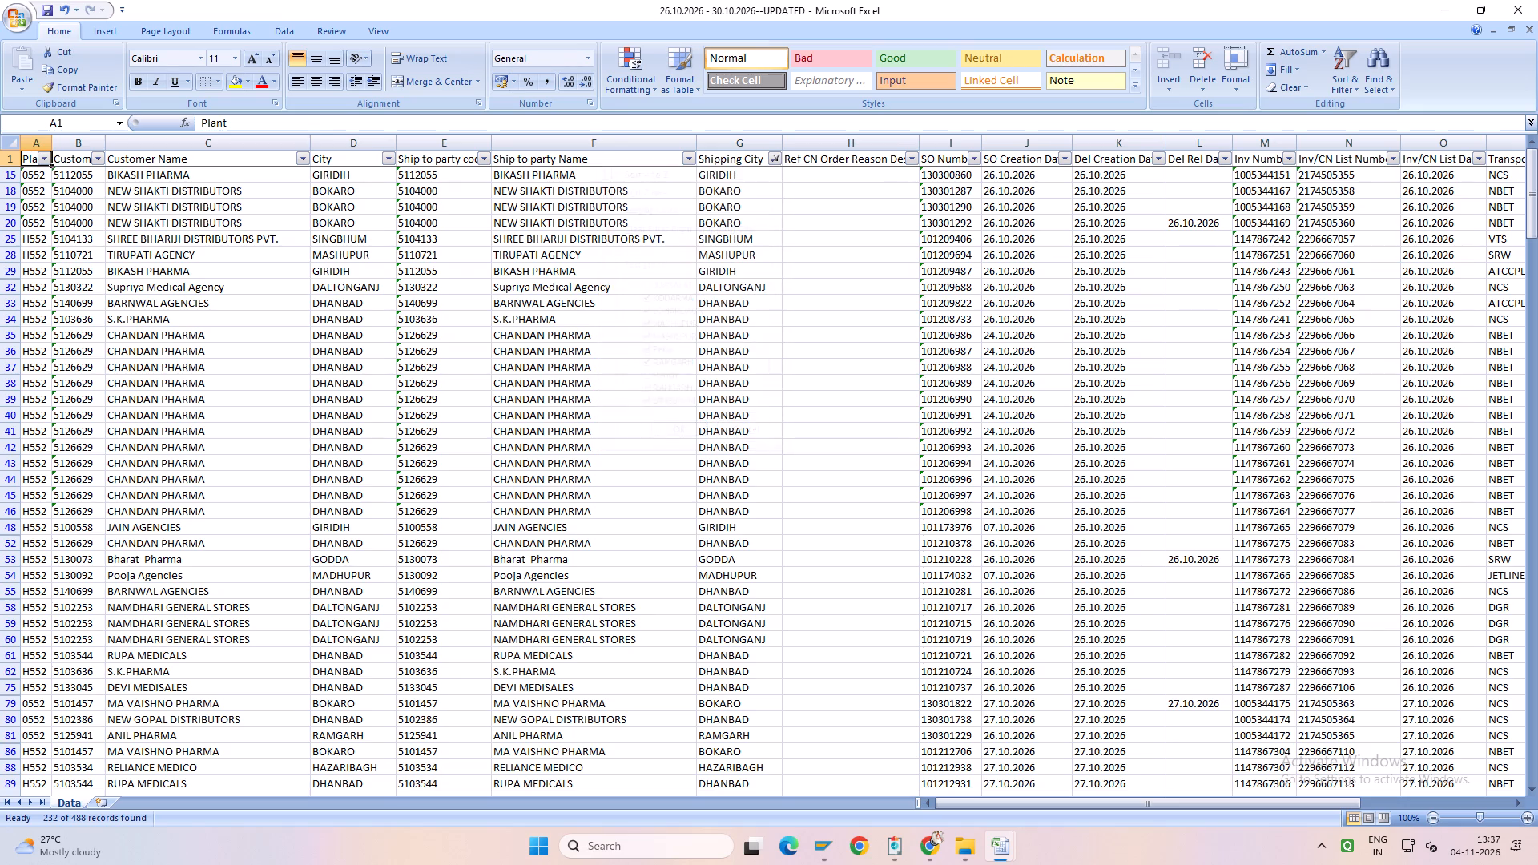
Filter the LR Date column of the selected cities' rows to 26.10.2026 only, to check delivery dates and delay days.
scroll(680, 432, up, 5)
click(719, 162)
key(ctrl+Right)
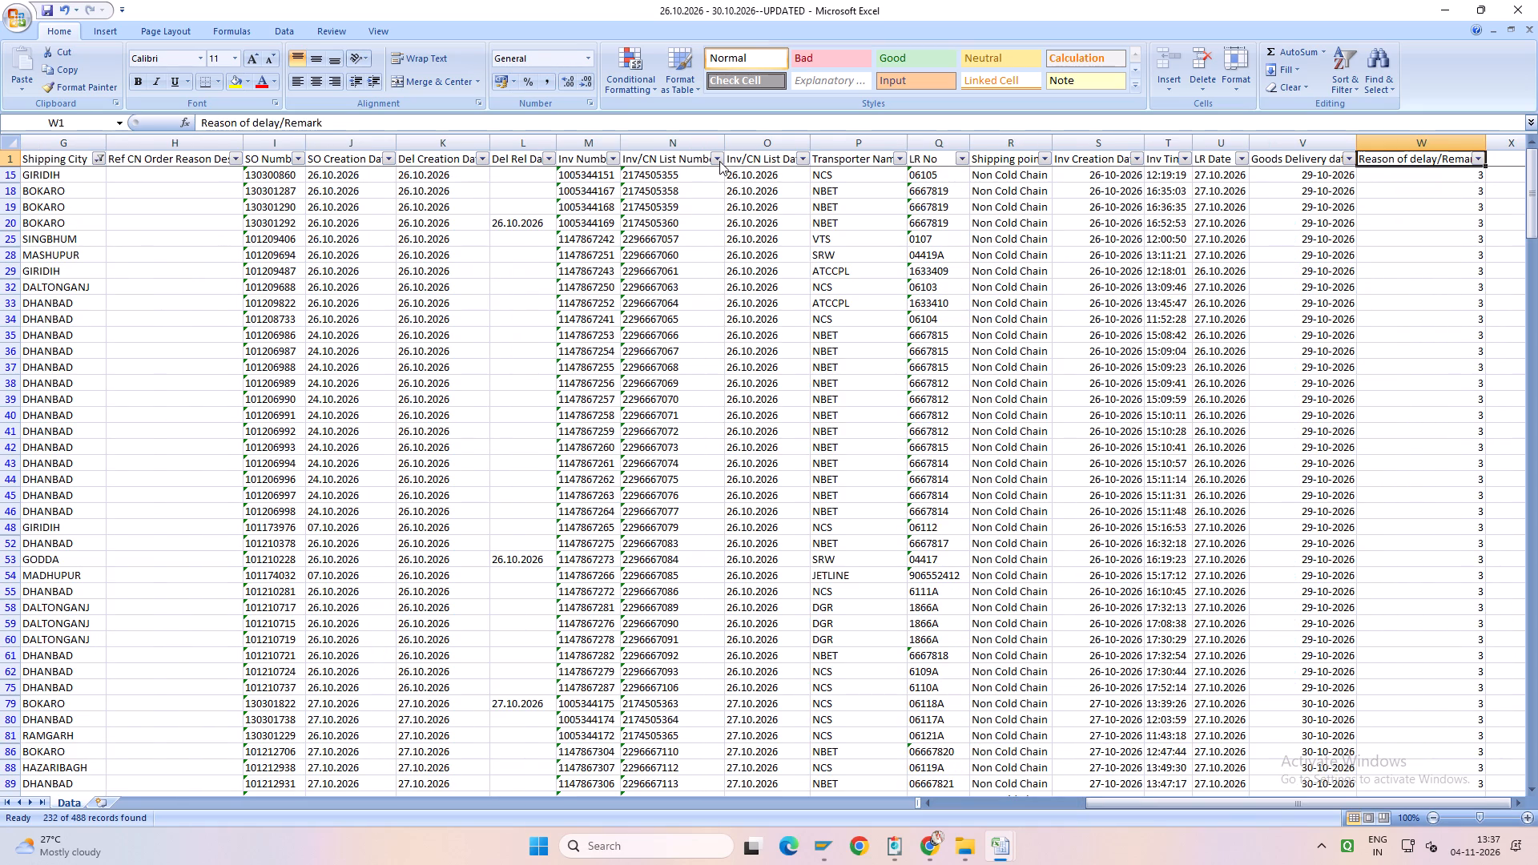
triple_click(1513, 805)
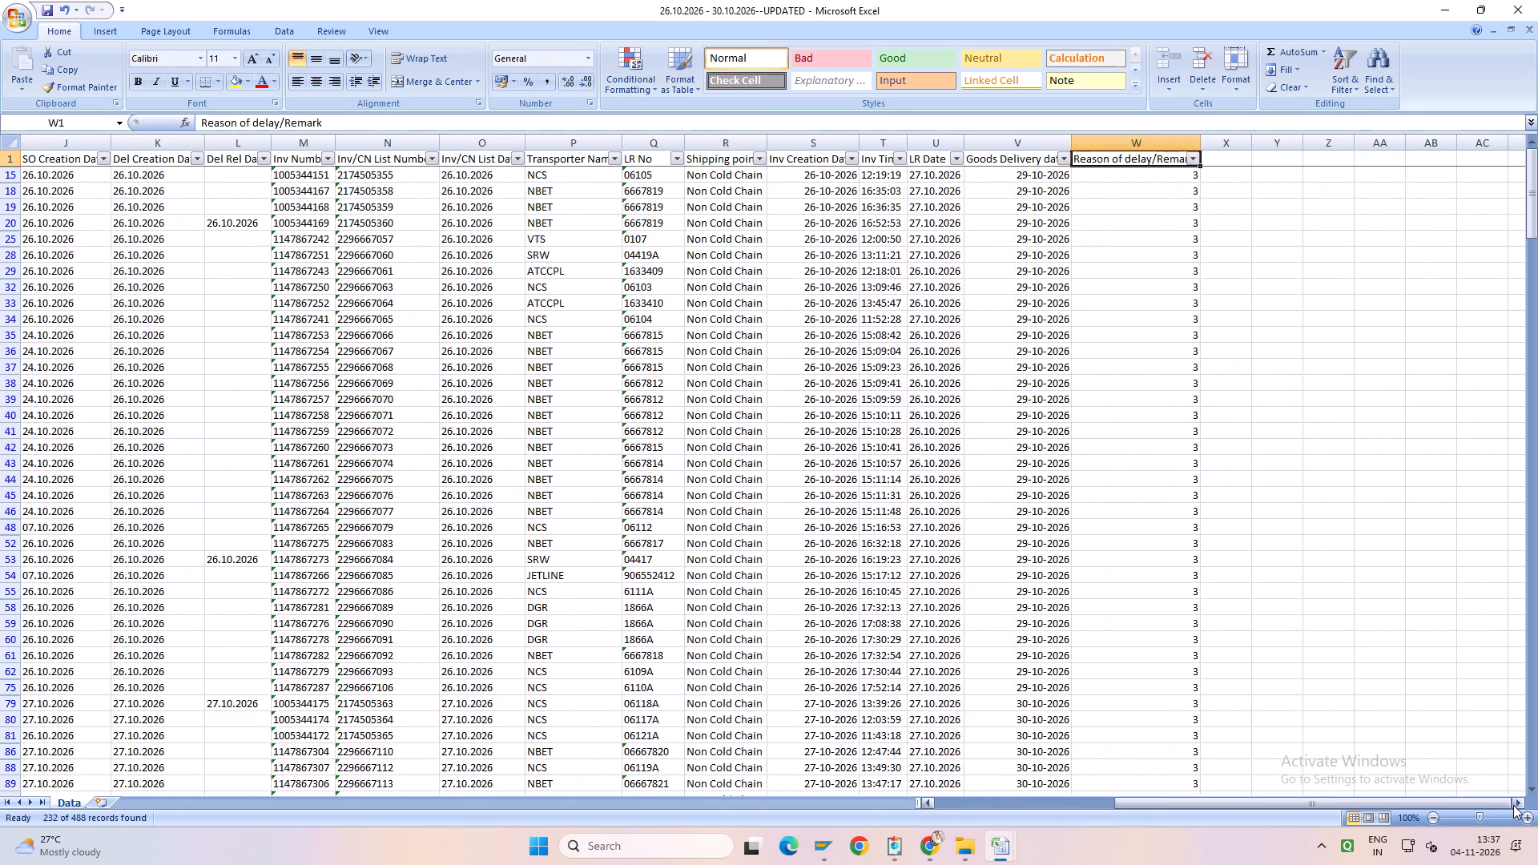
triple_click(1513, 805)
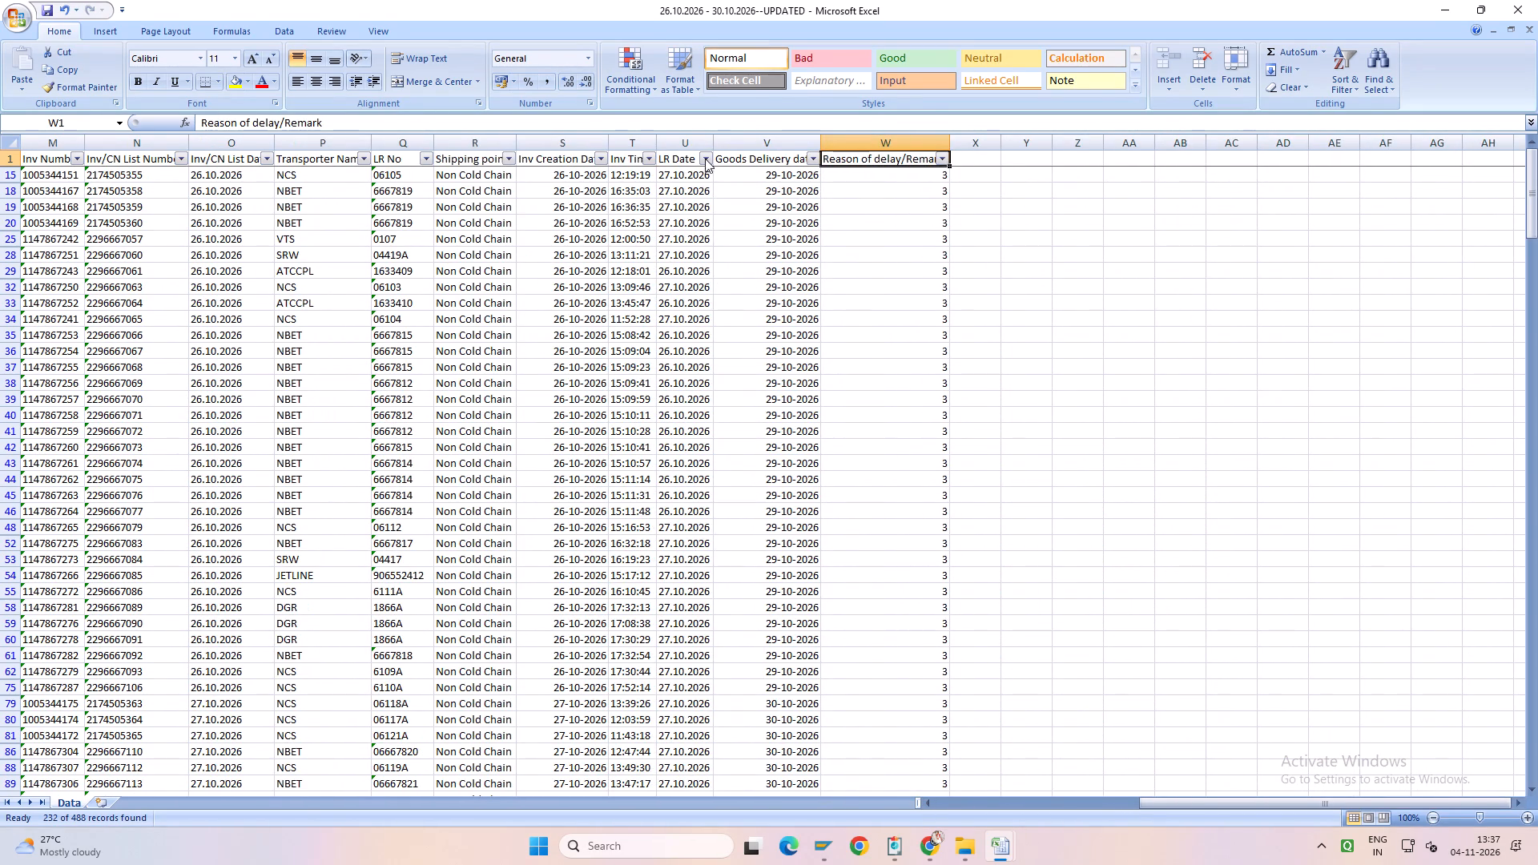
click(702, 157)
click(603, 288)
click(603, 299)
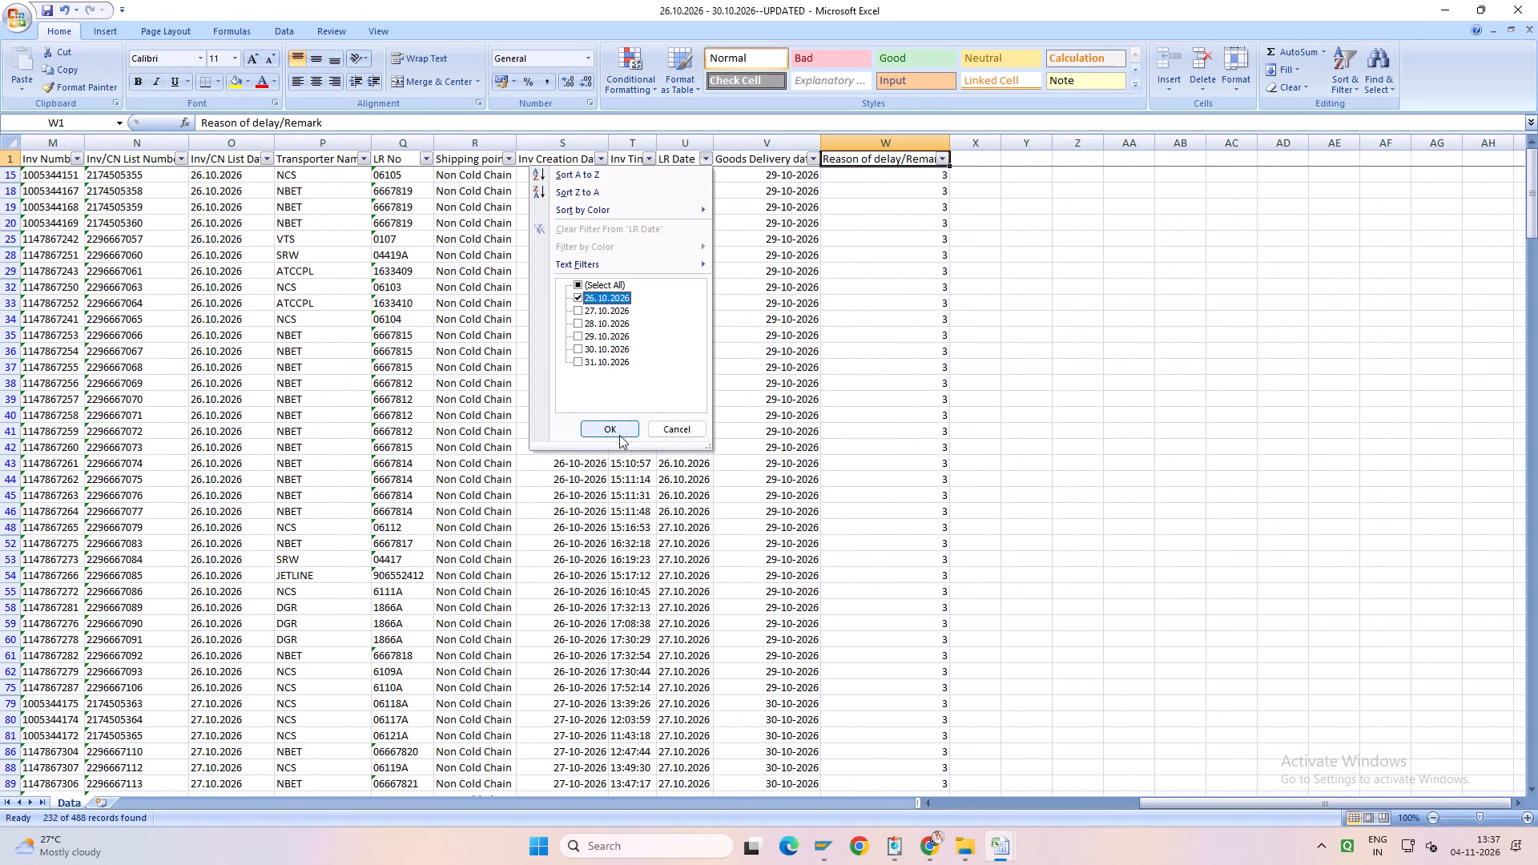
click(619, 432)
scroll(711, 415, up, 4)
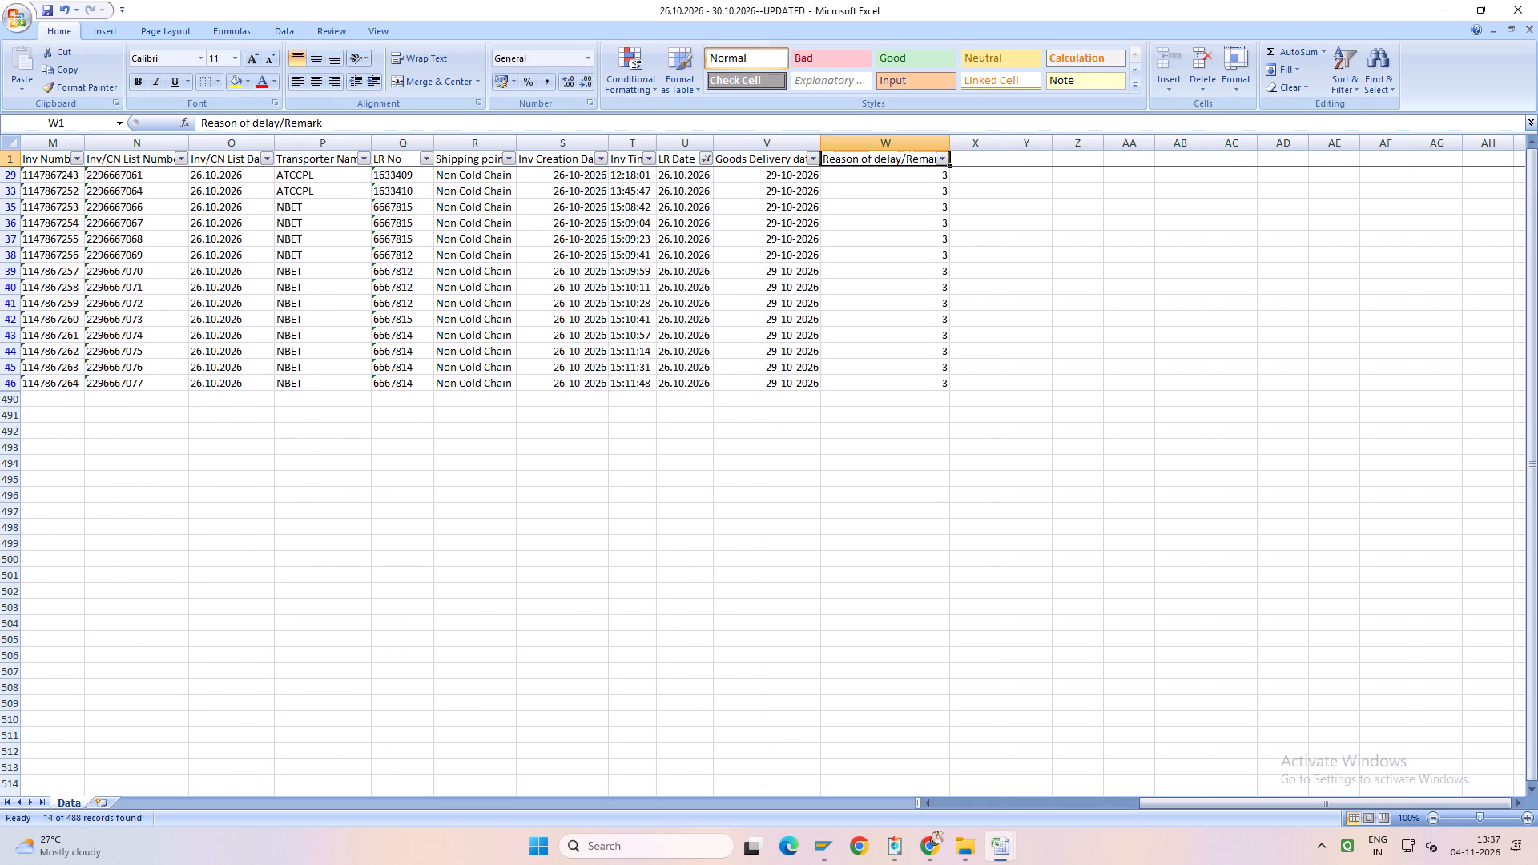
Switch the LR Date filter for the selected cities' rows to 27.10.2026 only, to check delivery dates and delay days.
click(703, 159)
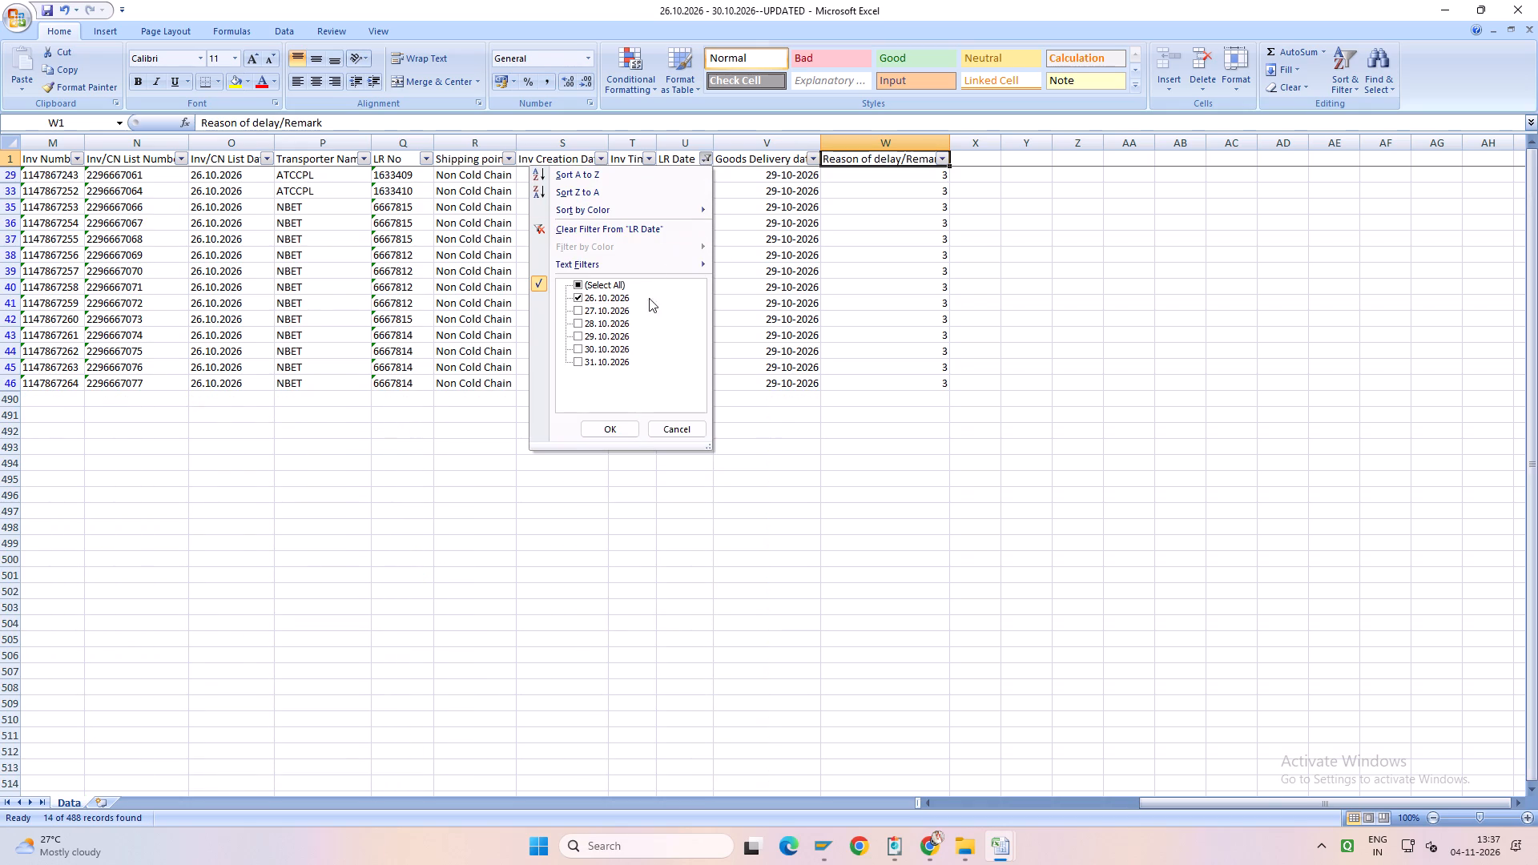
click(600, 299)
click(605, 310)
click(619, 432)
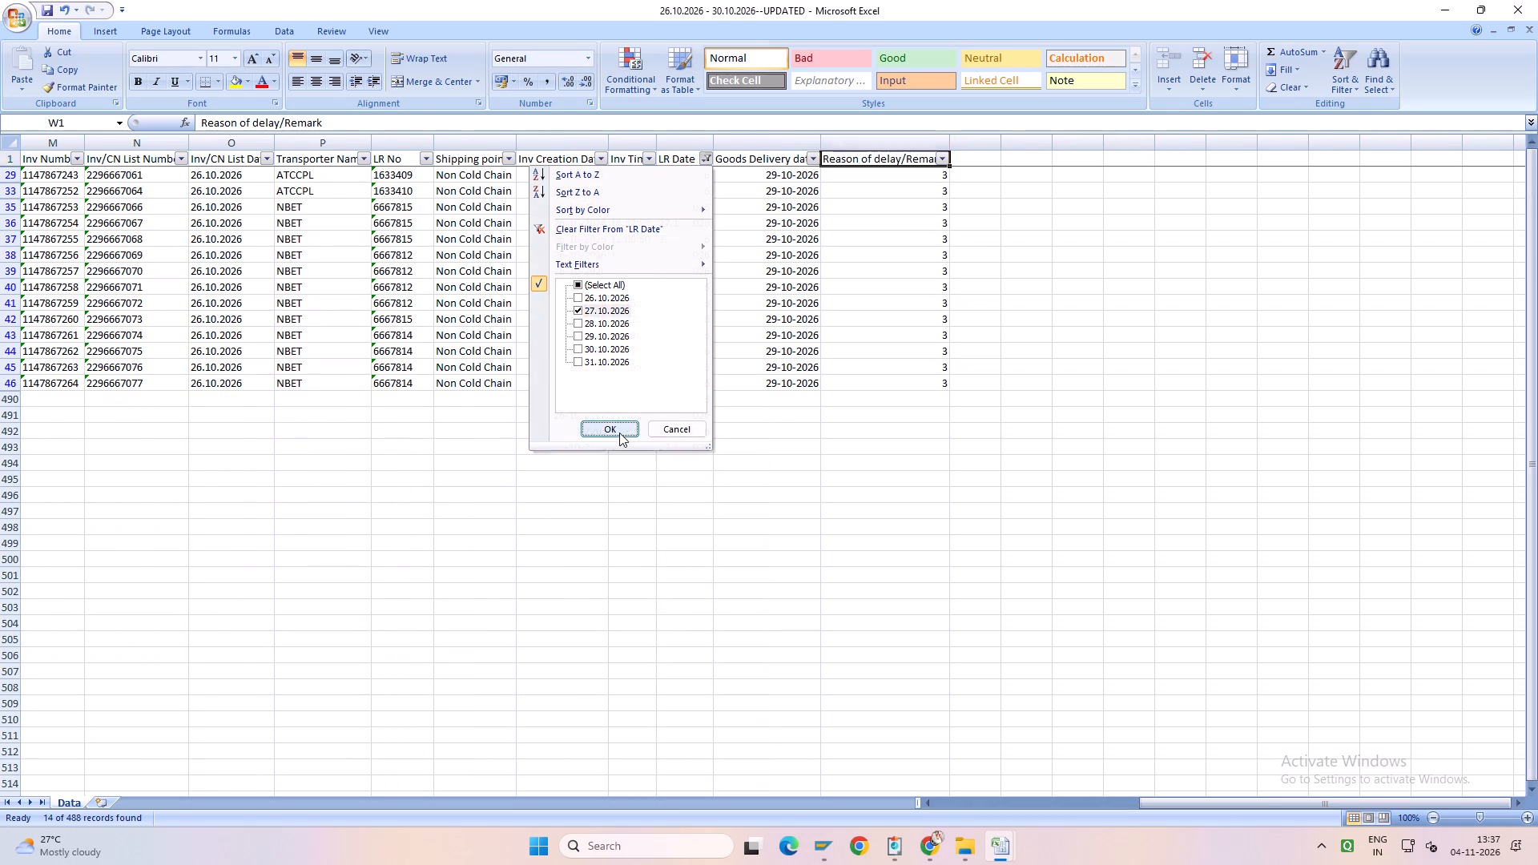
scroll(619, 432, up, 5)
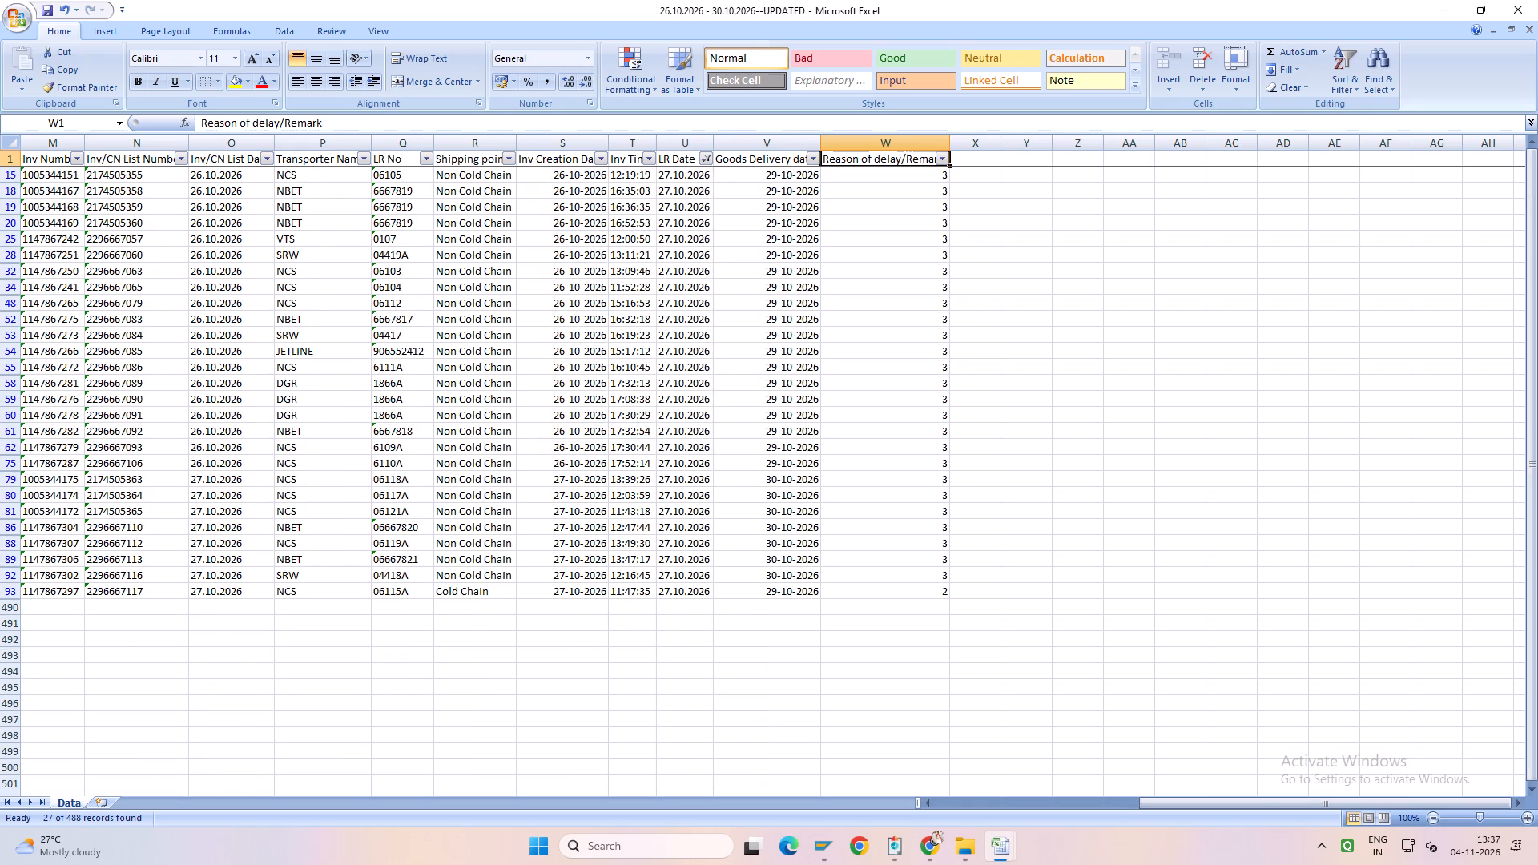